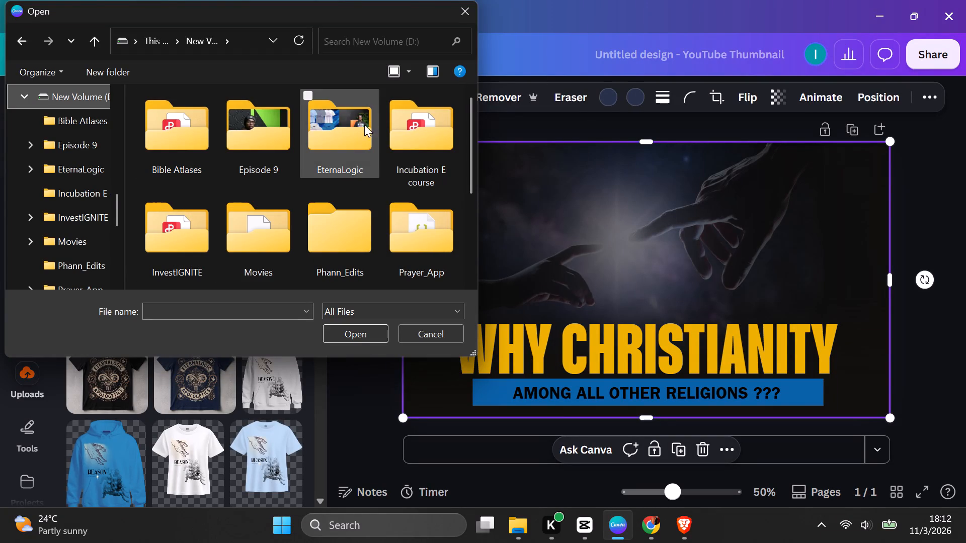
Upload the still "1029 (1)" from the Stills folder inside EternaLogic.
double_click(341, 134)
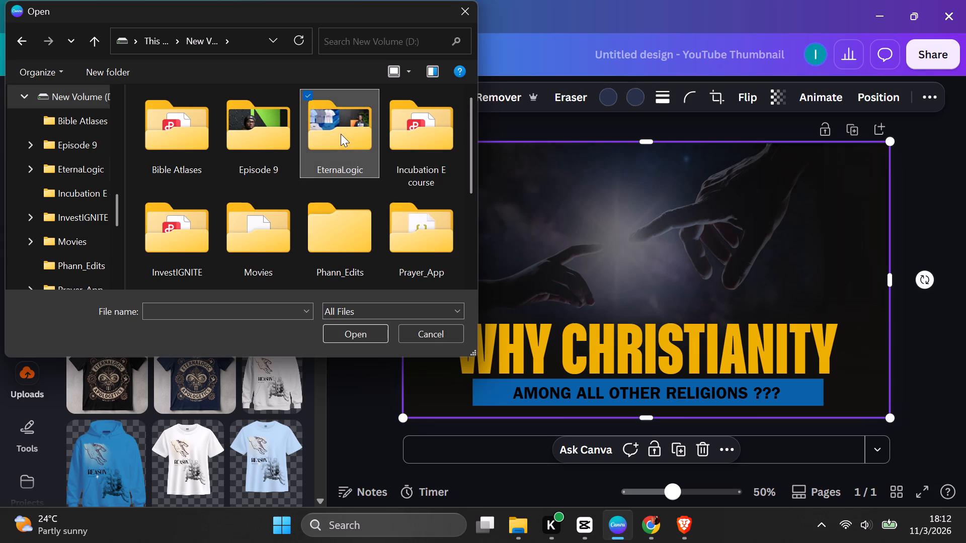
scroll(321, 198, "down", 2)
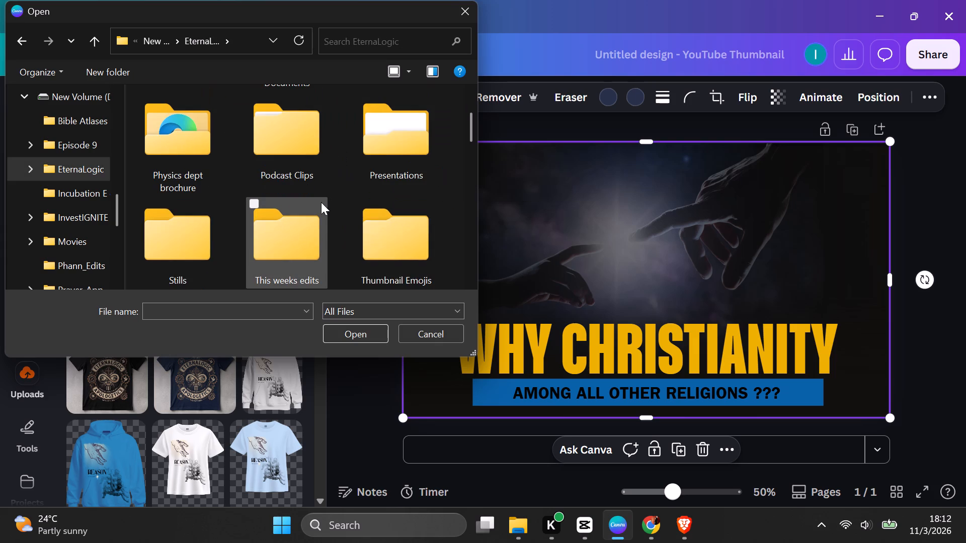
scroll(321, 202, "down", 1)
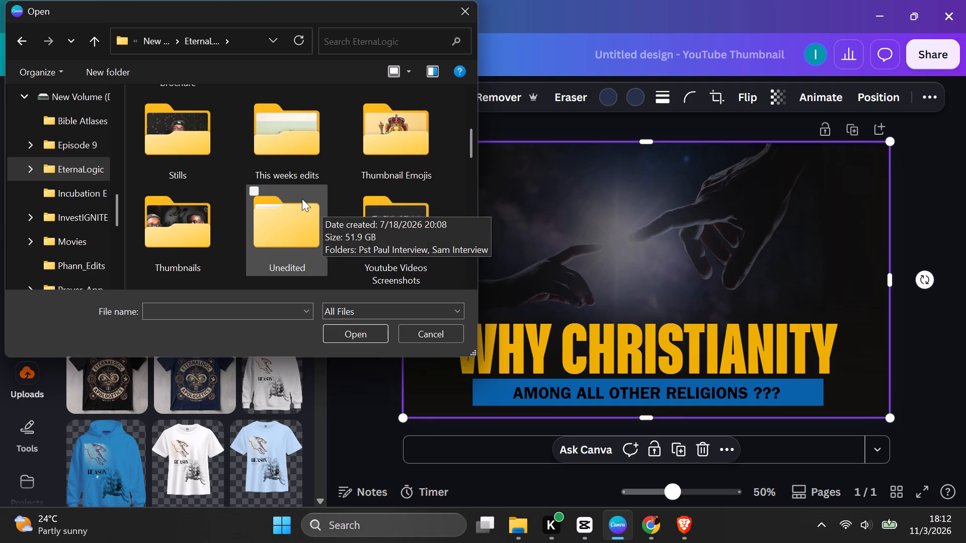
scroll(295, 199, "down", 3)
scroll(292, 200, "up", 4)
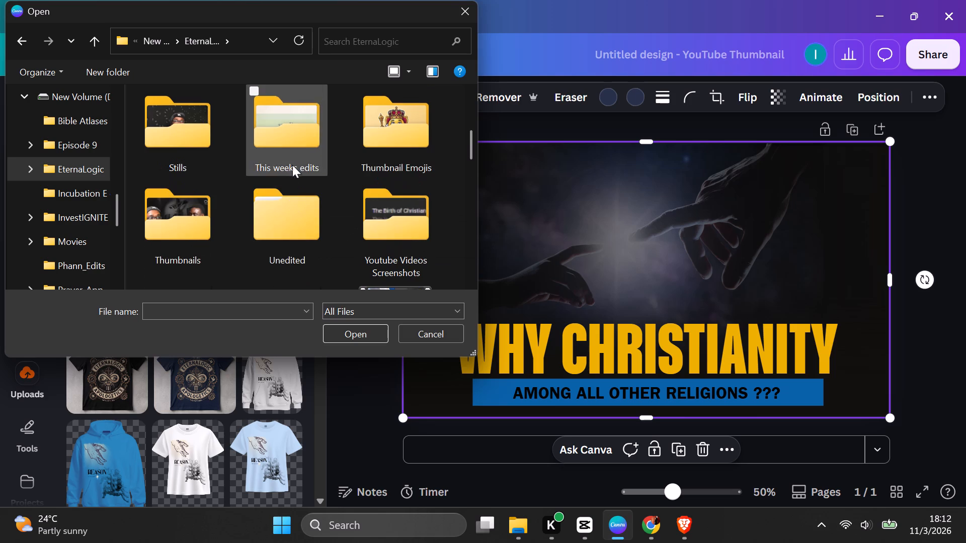
double_click(200, 155)
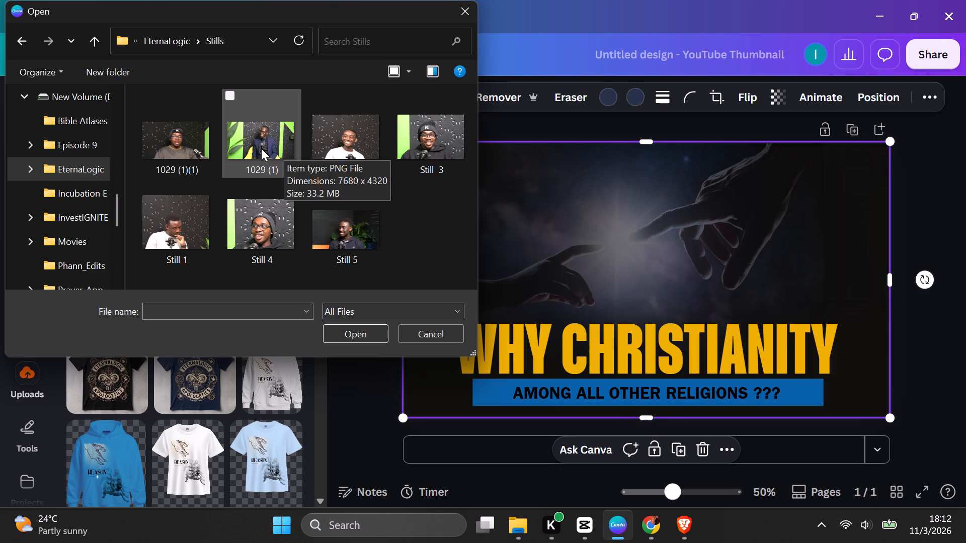
left_click(261, 148)
left_click(355, 332)
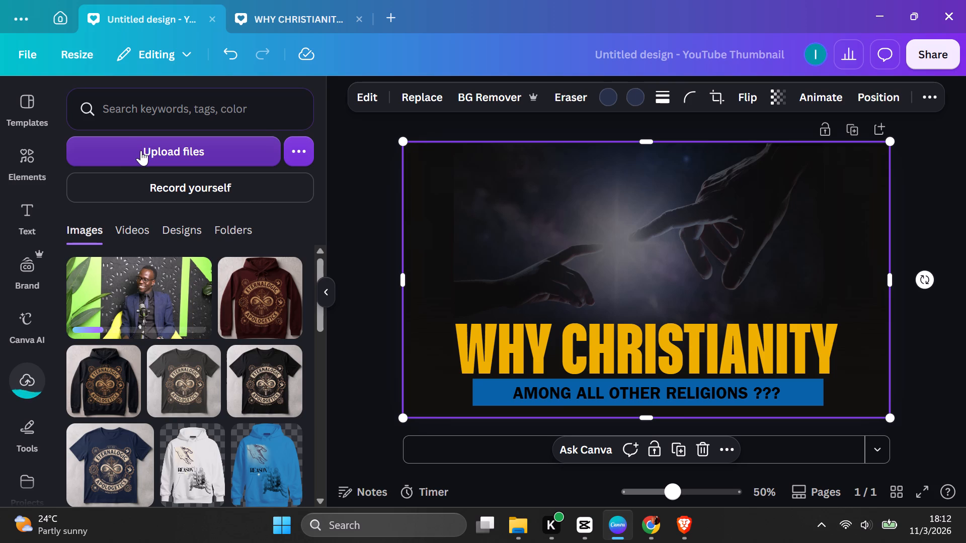
Upload the still "1029 (1)(1)" from the Stills folder.
left_click(163, 150)
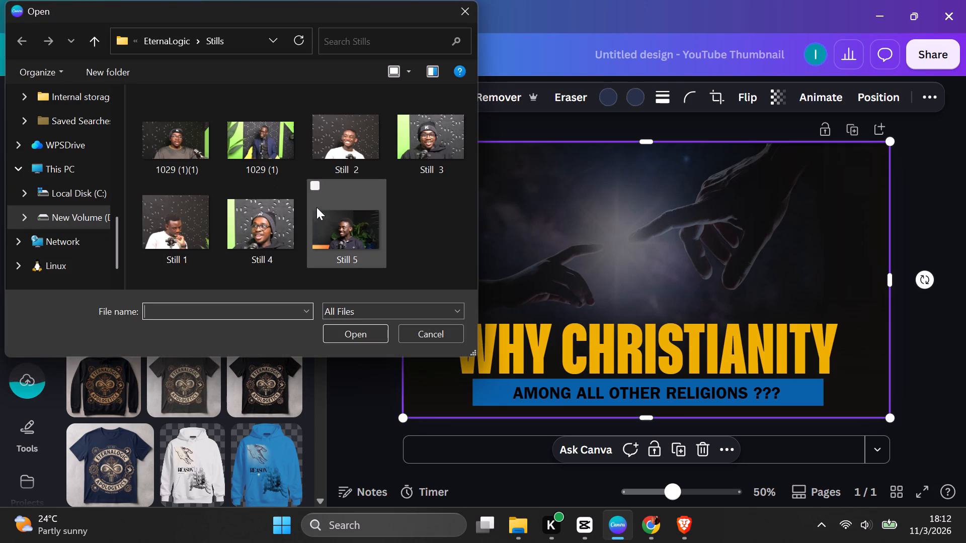
left_click(164, 144)
left_click(360, 333)
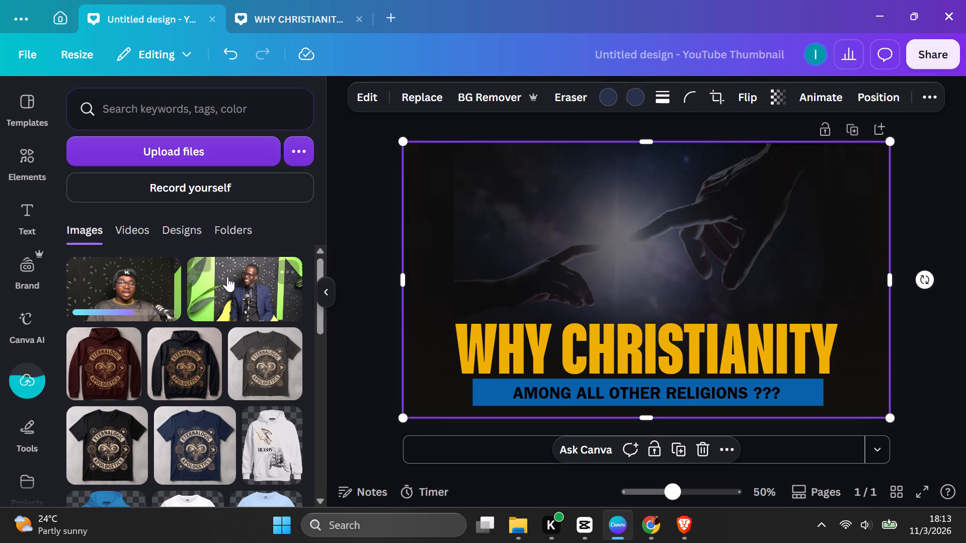
Add the uploaded photo of the man in the blue suit to the thumbnail and remove its background.
left_click(213, 273)
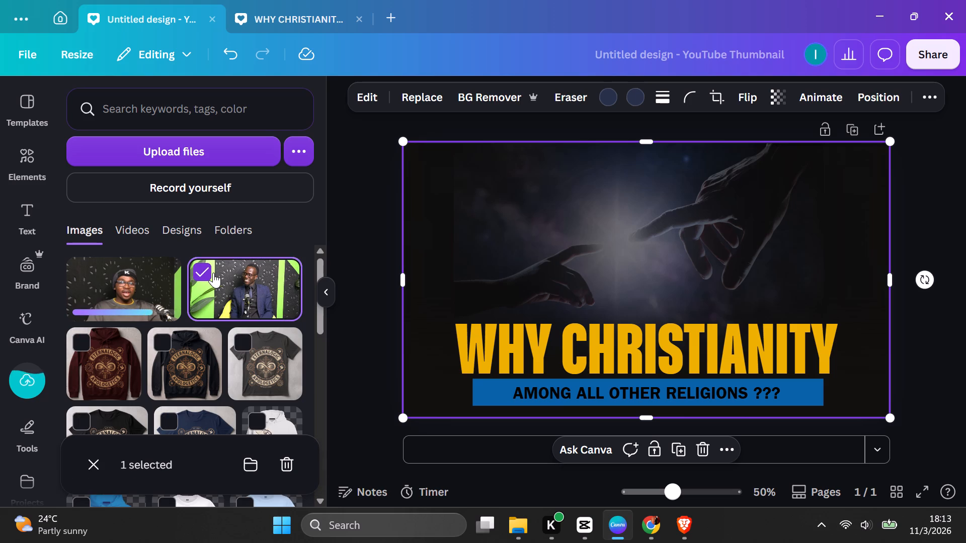
double_click(264, 277)
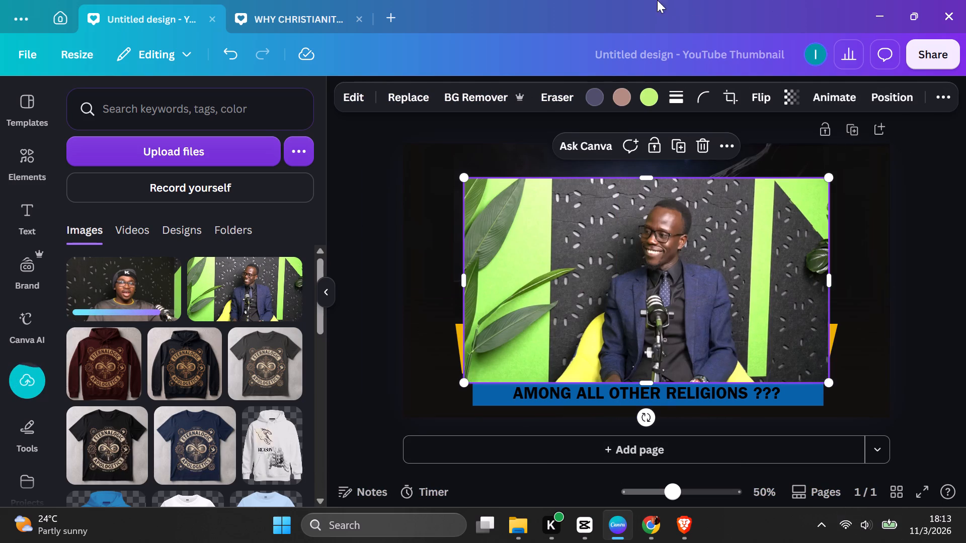
left_click(488, 89)
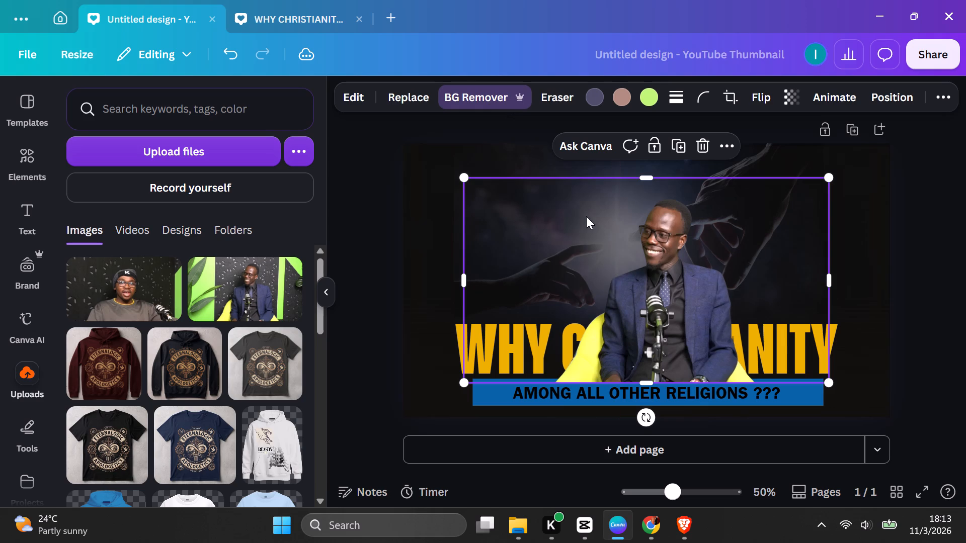
Enlarge the suited man's cutout to nearly the thumbnail's full height and place him on the right side of the design.
left_click_drag(661, 290, 704, 252)
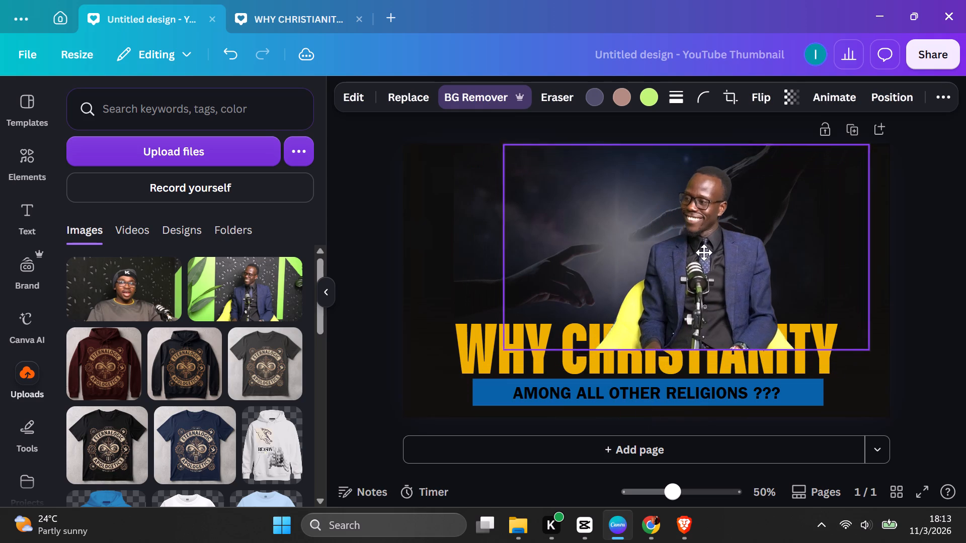
left_click_drag(704, 252, 757, 255)
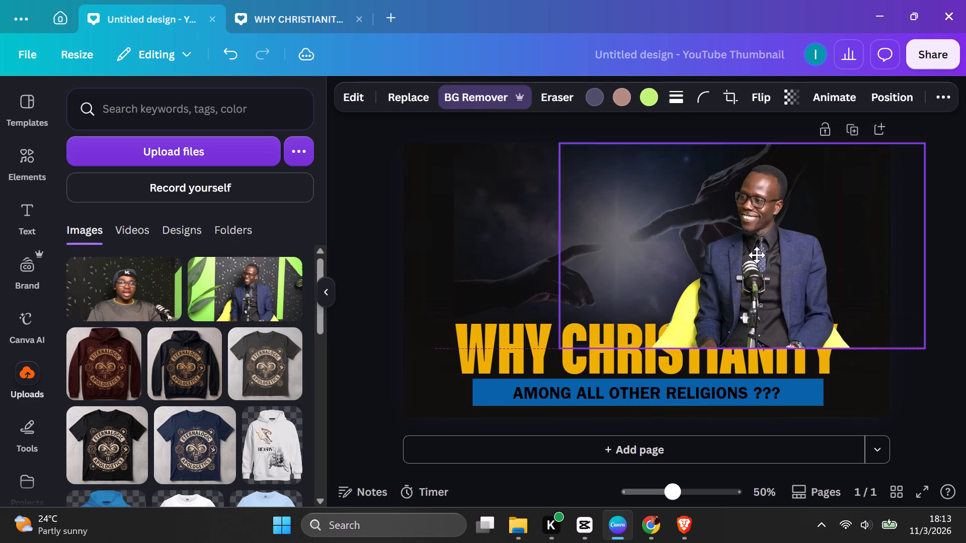
left_click_drag(757, 255, 740, 261)
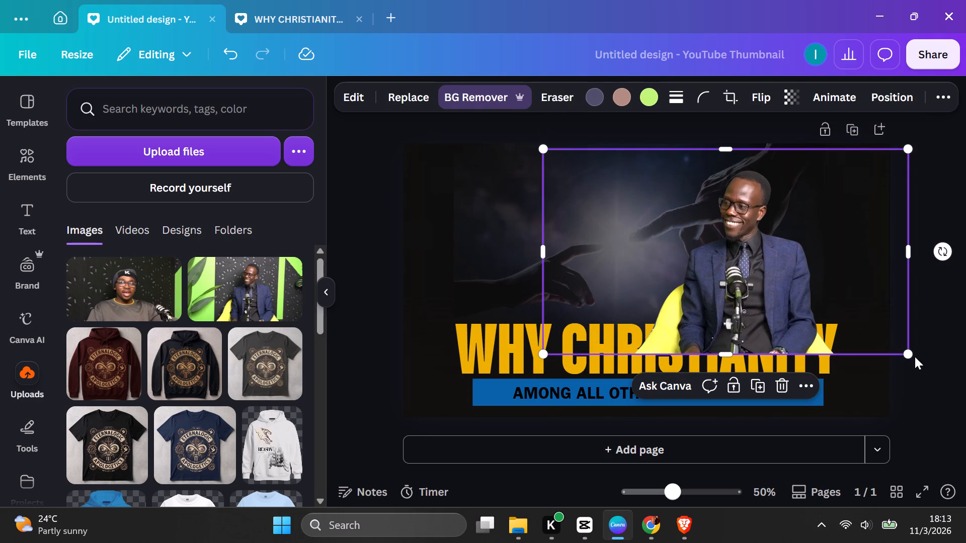
left_click_drag(911, 353, 955, 459)
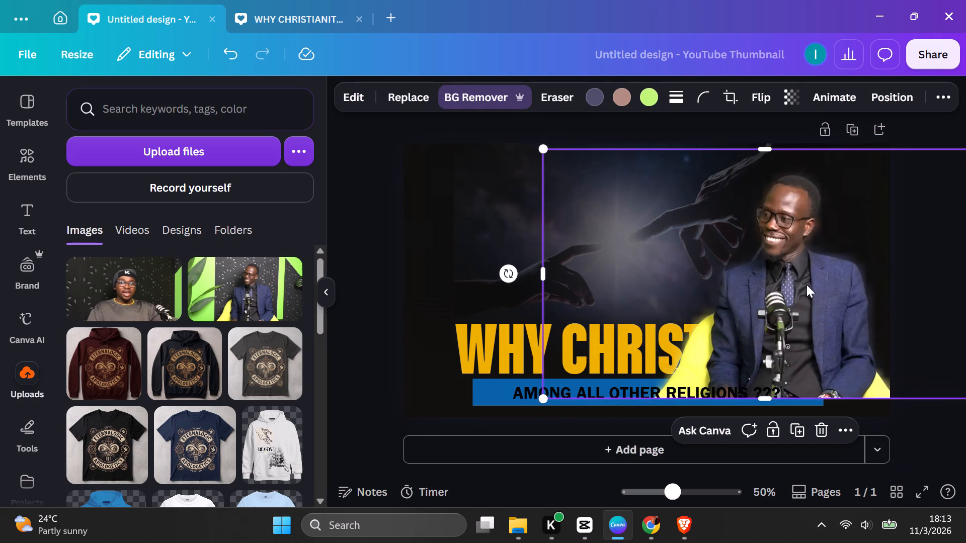
left_click_drag(818, 279, 734, 274)
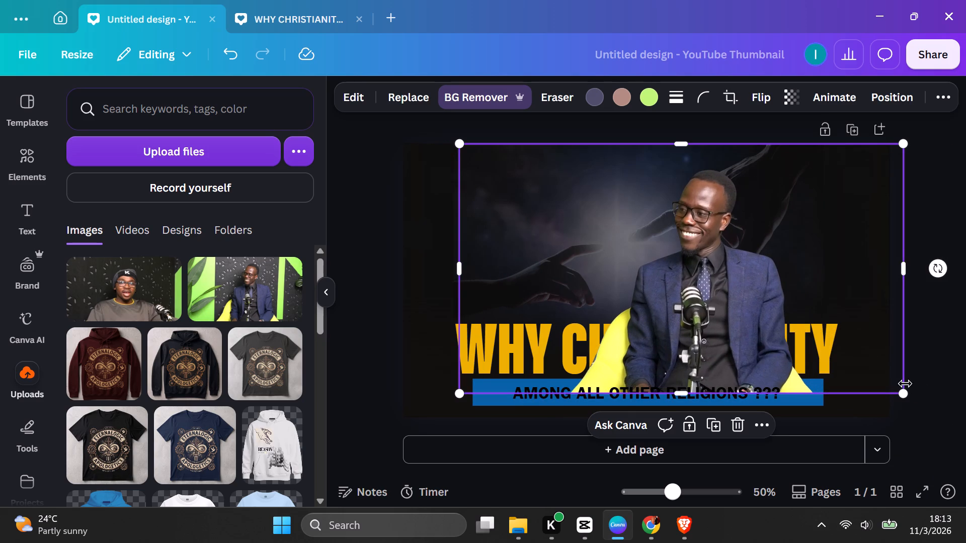
left_click_drag(904, 390, 926, 461)
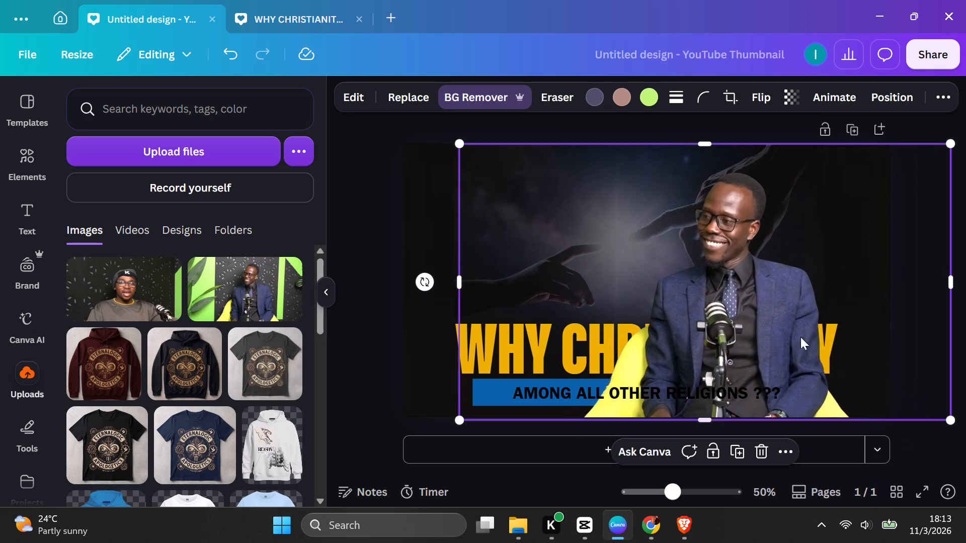
left_click_drag(765, 302, 729, 288)
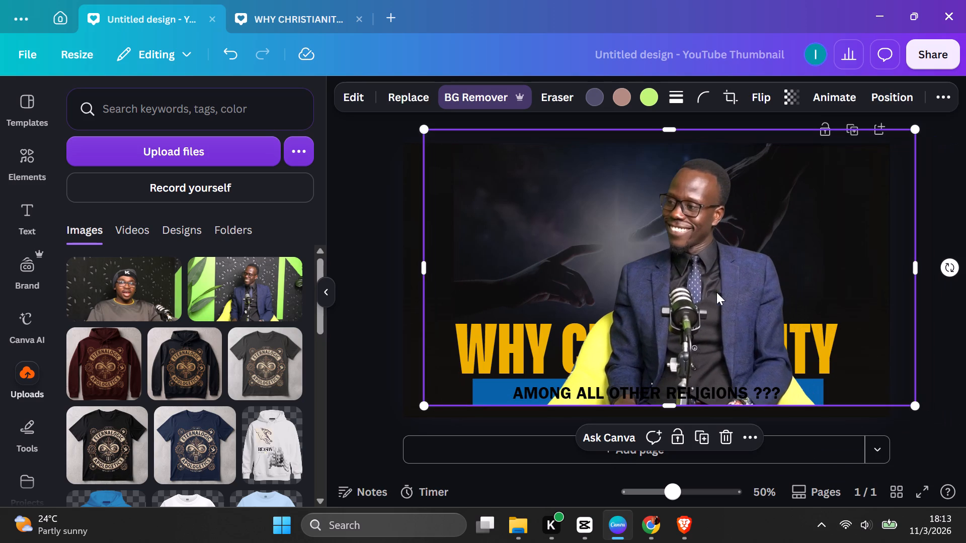
left_click_drag(716, 282, 746, 280)
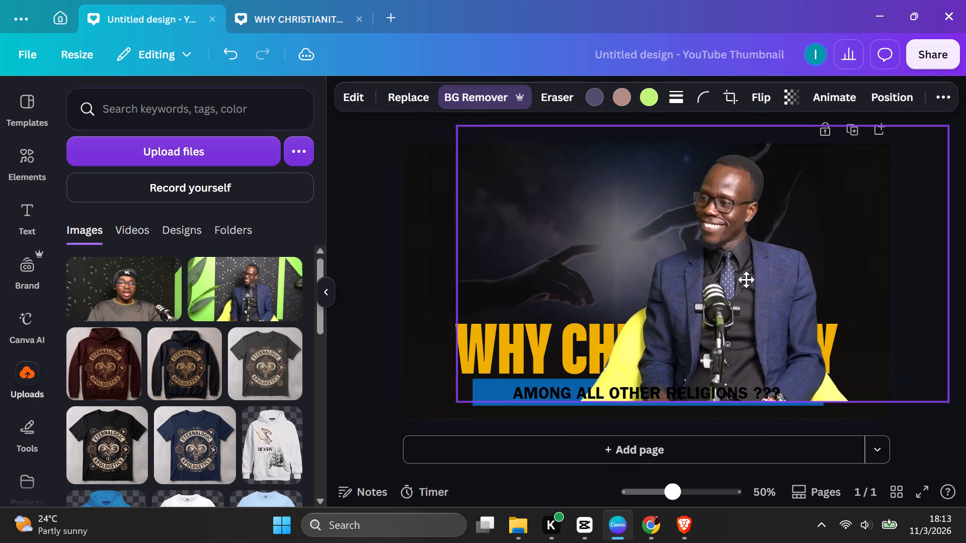
left_click_drag(746, 280, 777, 280)
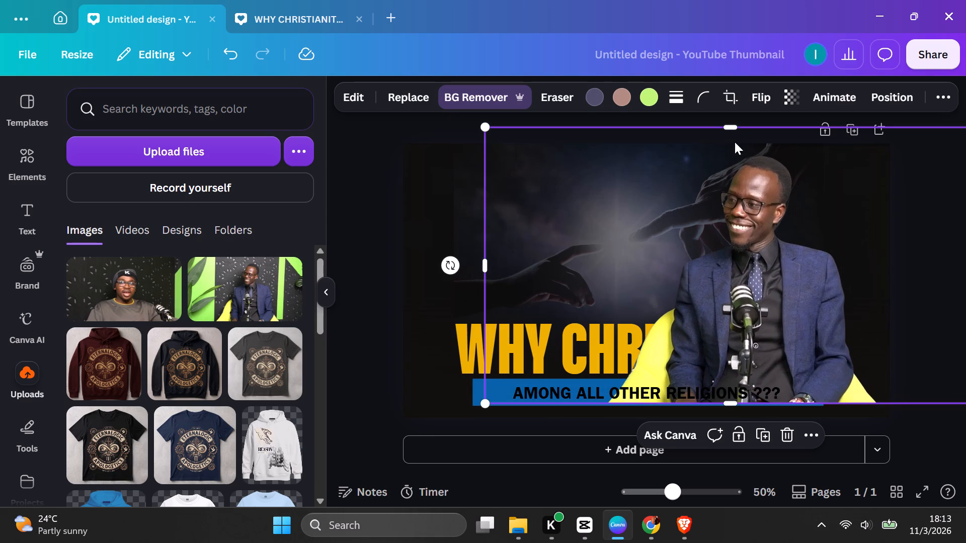
Move the suited man's layer below the titles and all three dark gradients, directly above the reaching-hands image.
left_click(886, 91)
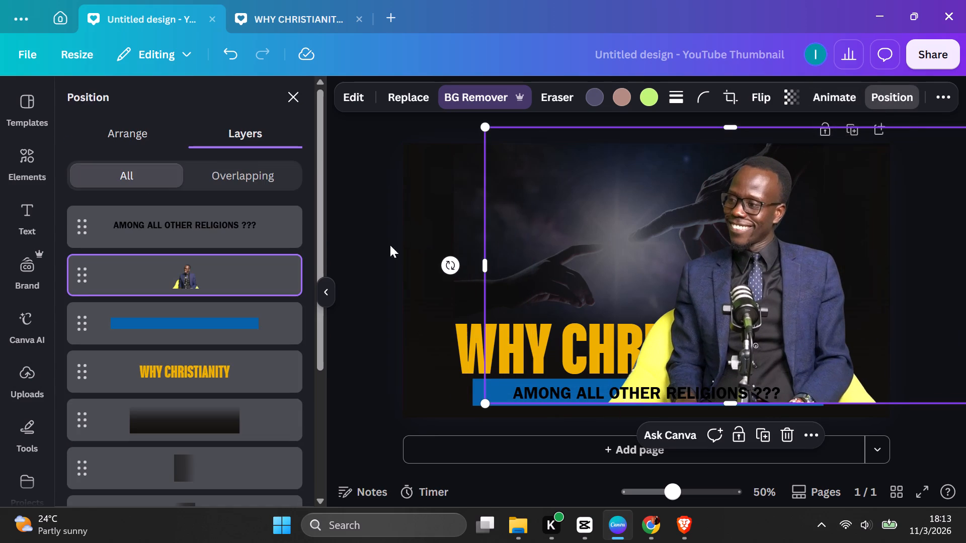
scroll(264, 300, "down", 3)
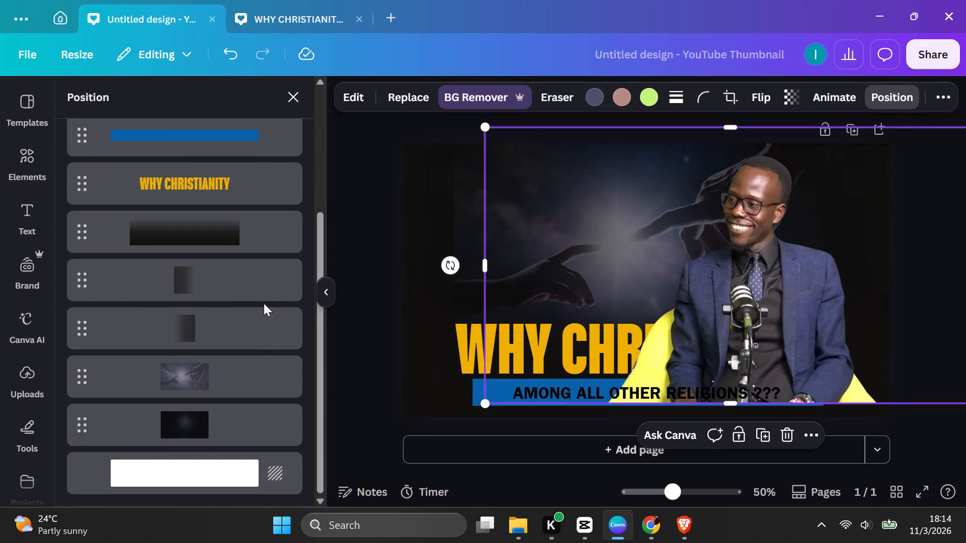
scroll(263, 304, "up", 1)
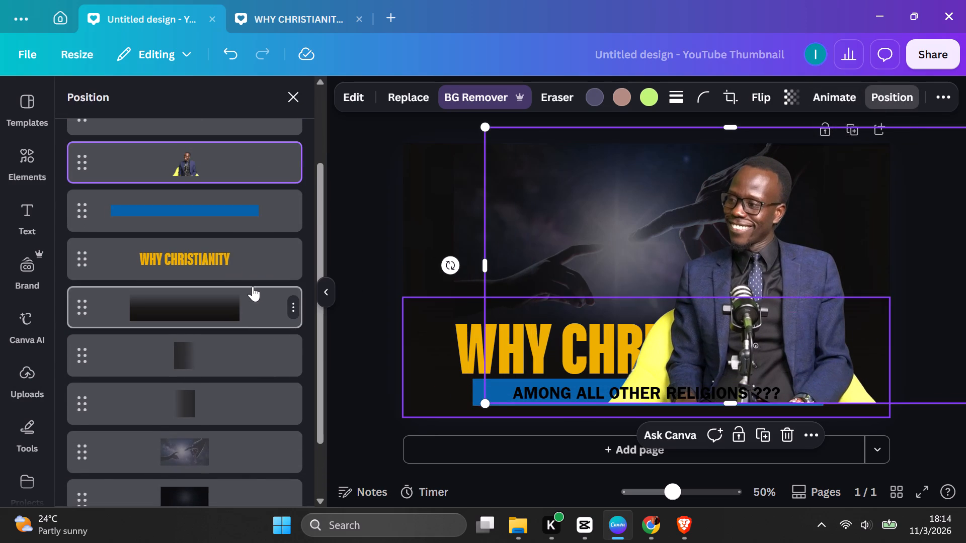
left_click(220, 162)
left_click_drag(220, 162, 222, 238)
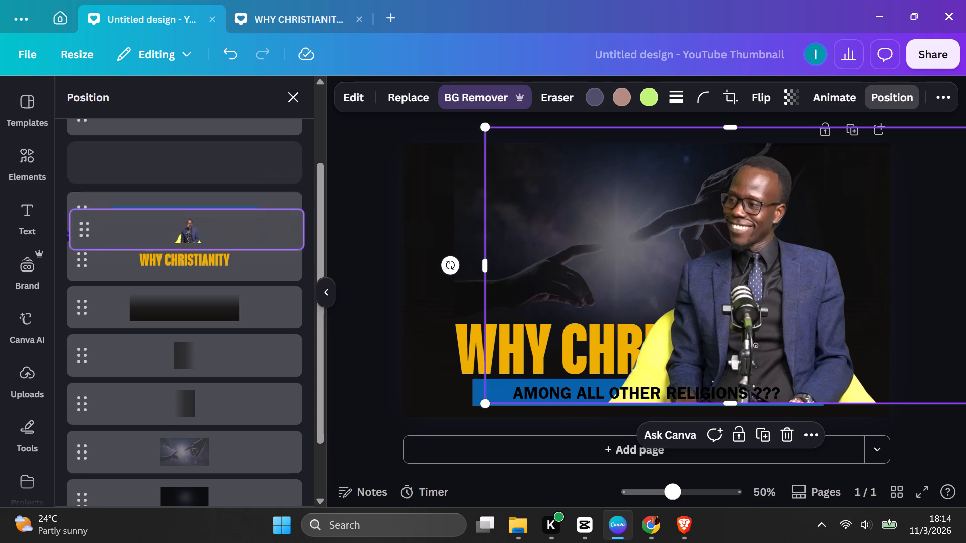
left_click_drag(222, 238, 203, 423)
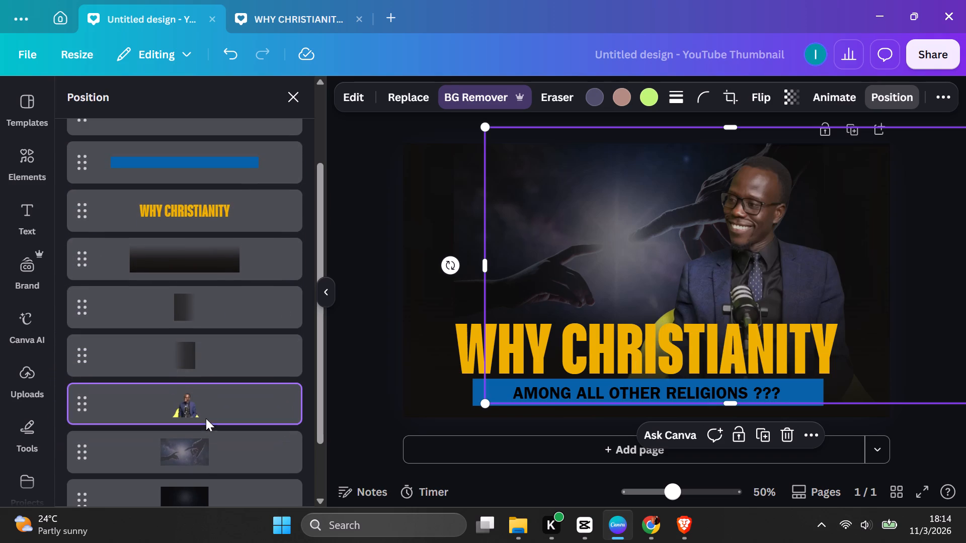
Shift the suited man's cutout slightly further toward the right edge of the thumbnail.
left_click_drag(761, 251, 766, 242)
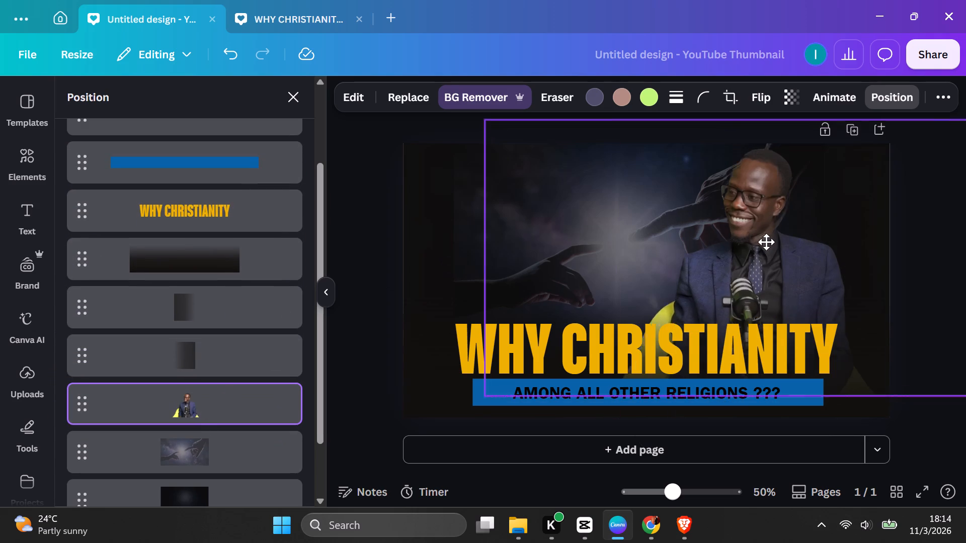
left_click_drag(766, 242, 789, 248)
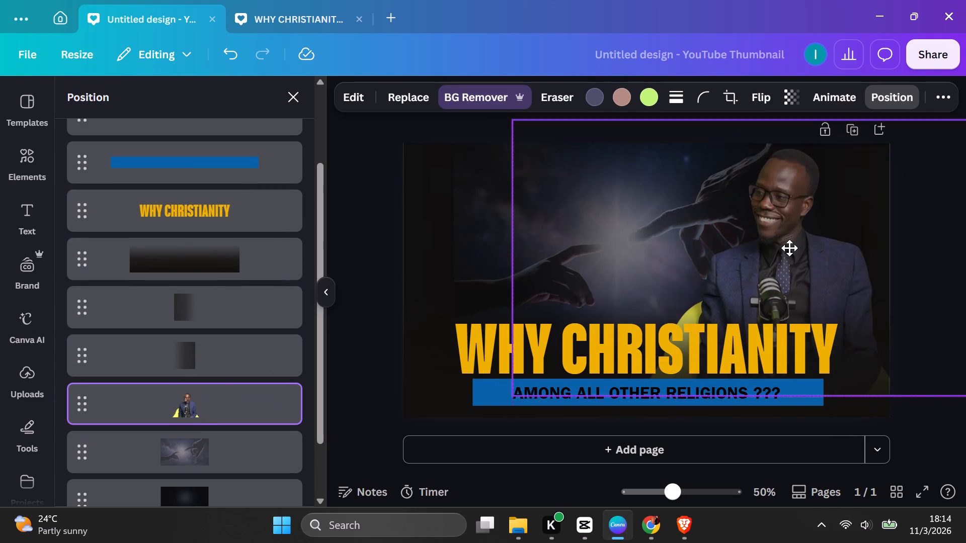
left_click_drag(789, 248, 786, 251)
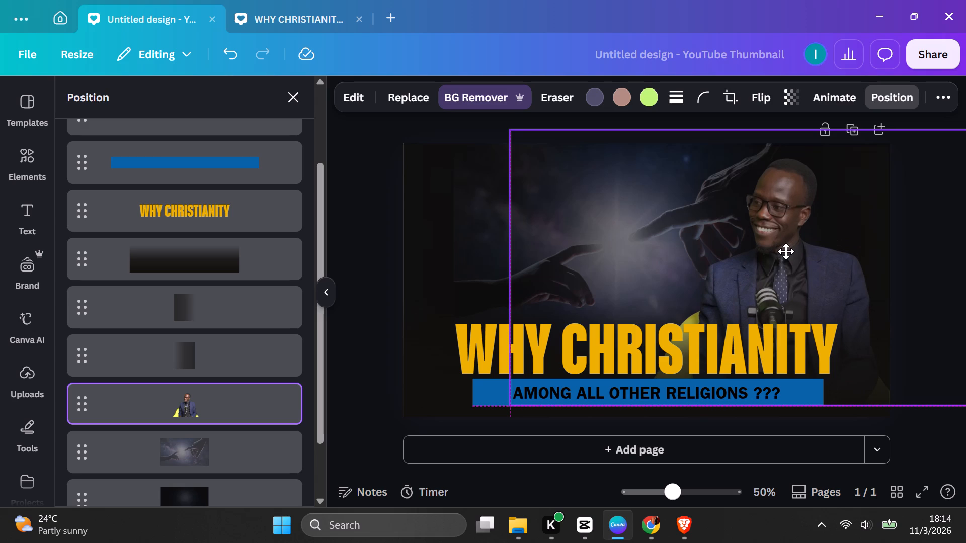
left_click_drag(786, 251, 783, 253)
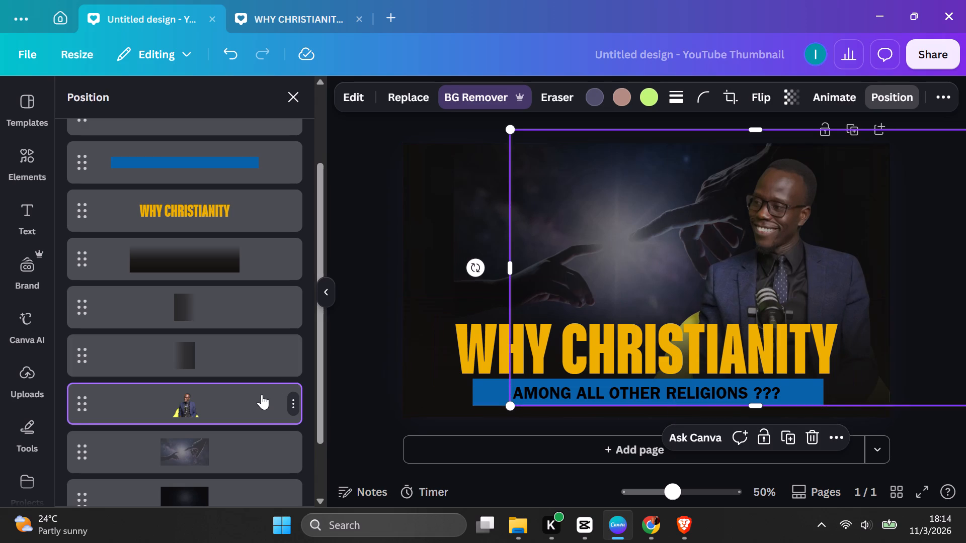
Raise the suited man's layer above the two side gradients, directly beneath the wide bottom gradient.
left_click_drag(261, 398, 265, 289)
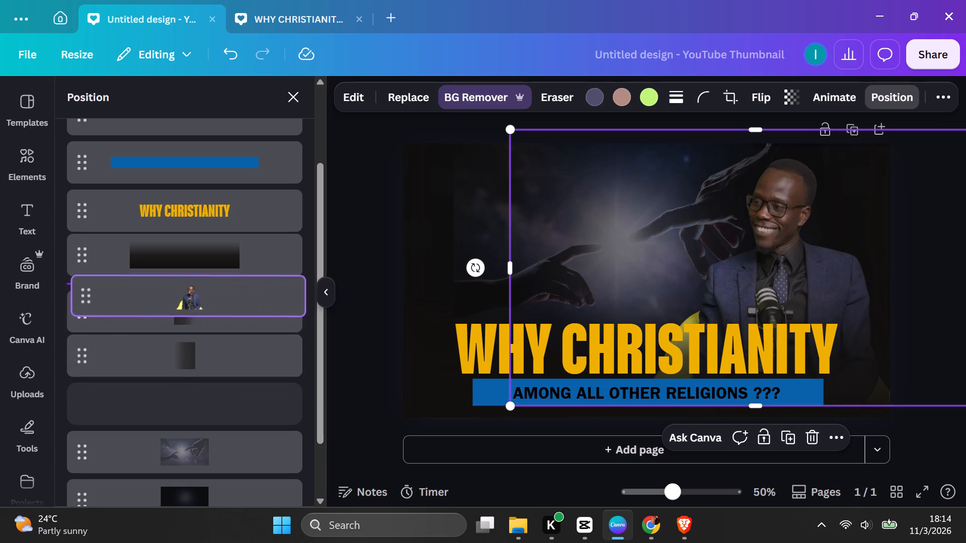
left_click_drag(265, 289, 264, 286)
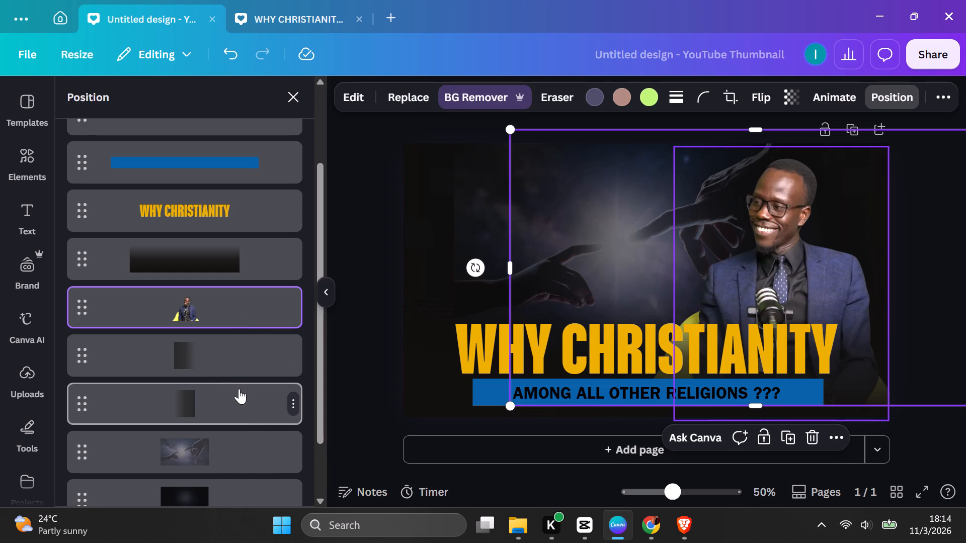
Check the layout of the finished WHY CHRISTIANITY design for reference and return to the untitled thumbnail.
left_click(315, 12)
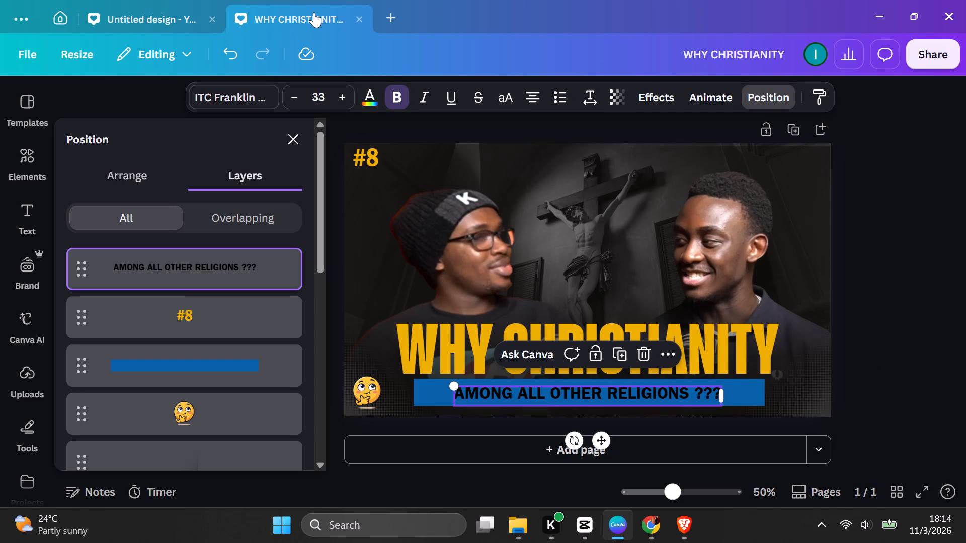
left_click(201, 14)
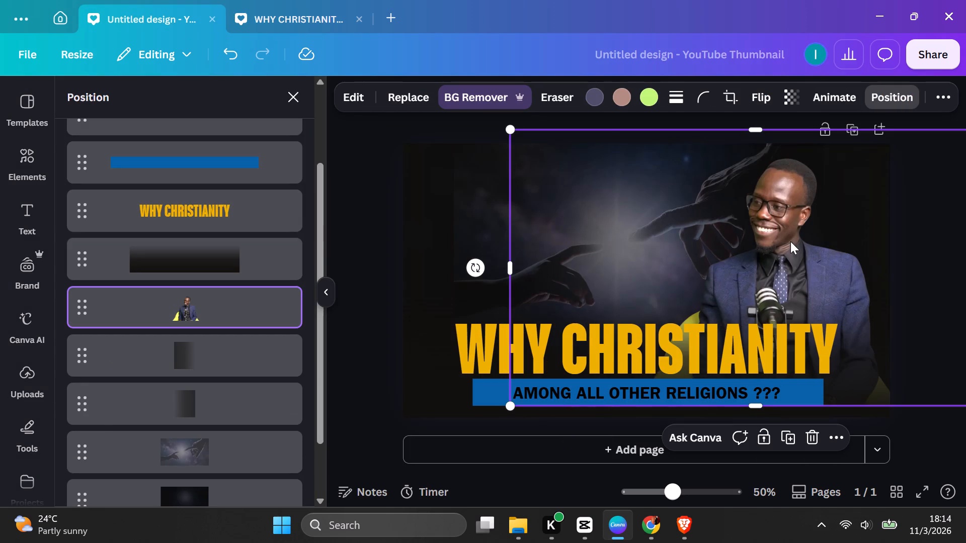
Enlarge the suited man's cutout and reposition it at the thumbnail's right side, with his chest behind the end of the WHY CHRISTIANITY title.
left_click(793, 246)
left_click_drag(789, 249, 708, 276)
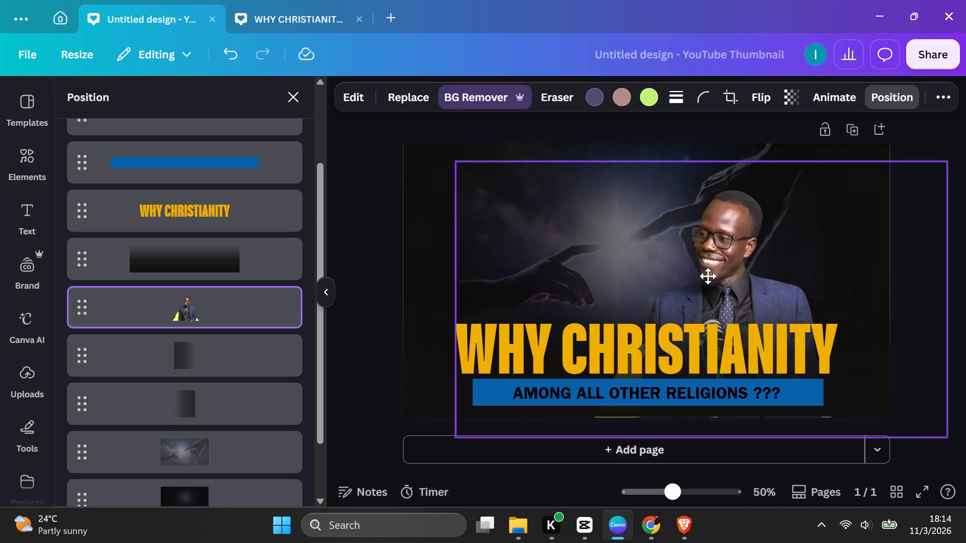
left_click_drag(708, 276, 676, 263)
left_click_drag(885, 146, 896, 141)
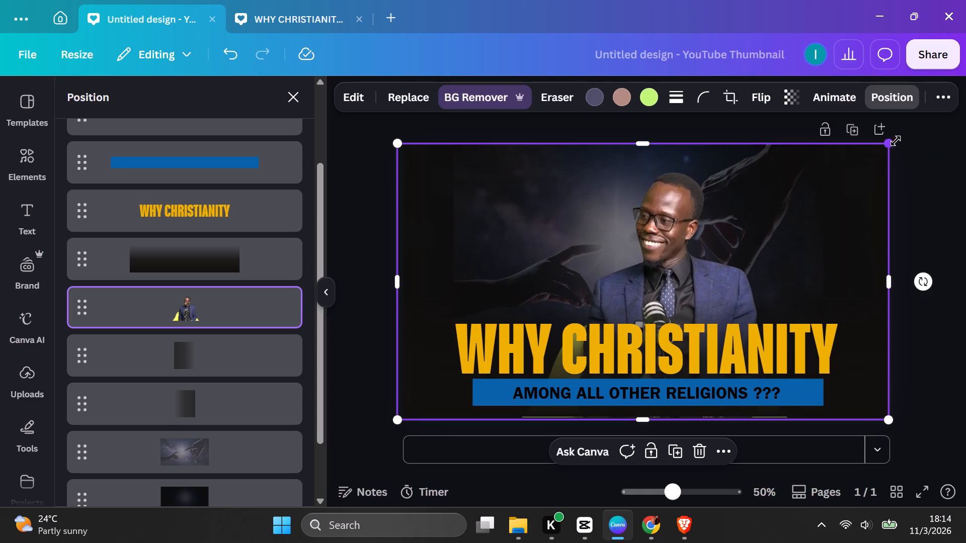
left_click_drag(896, 141, 965, 86)
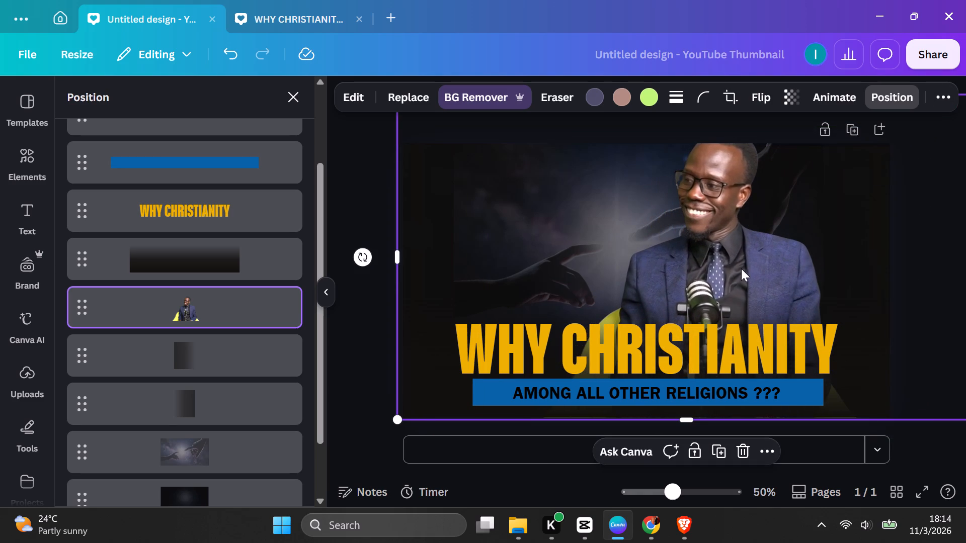
left_click_drag(747, 269, 795, 304)
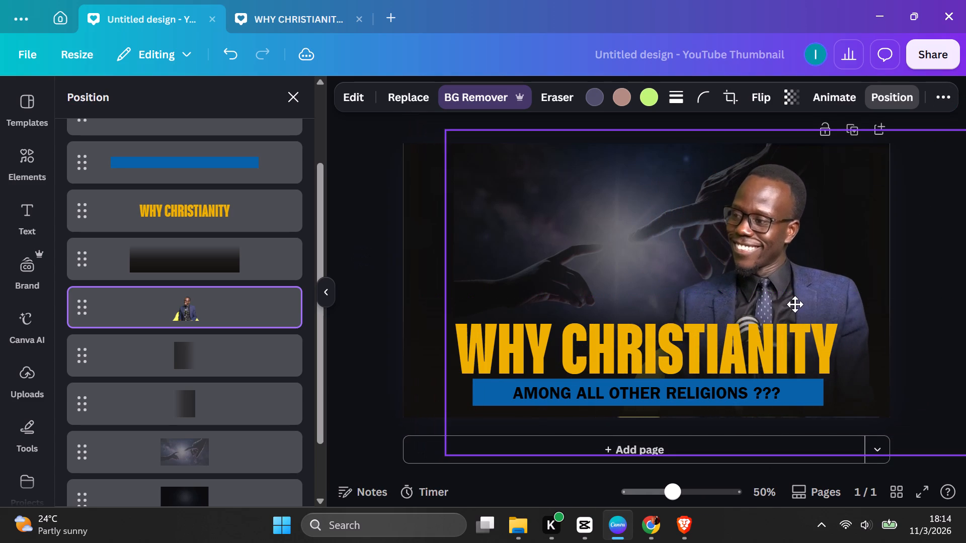
left_click_drag(795, 304, 802, 308)
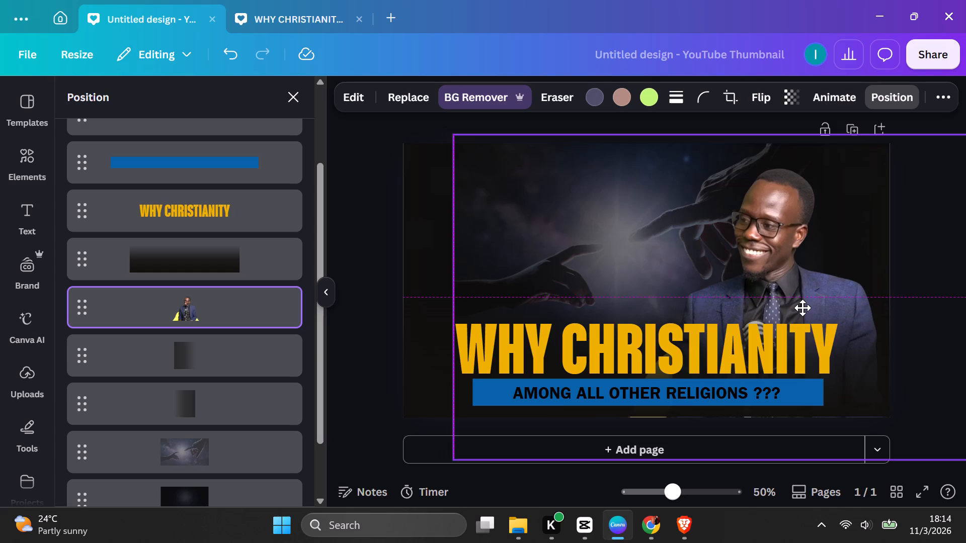
left_click_drag(802, 308, 795, 310)
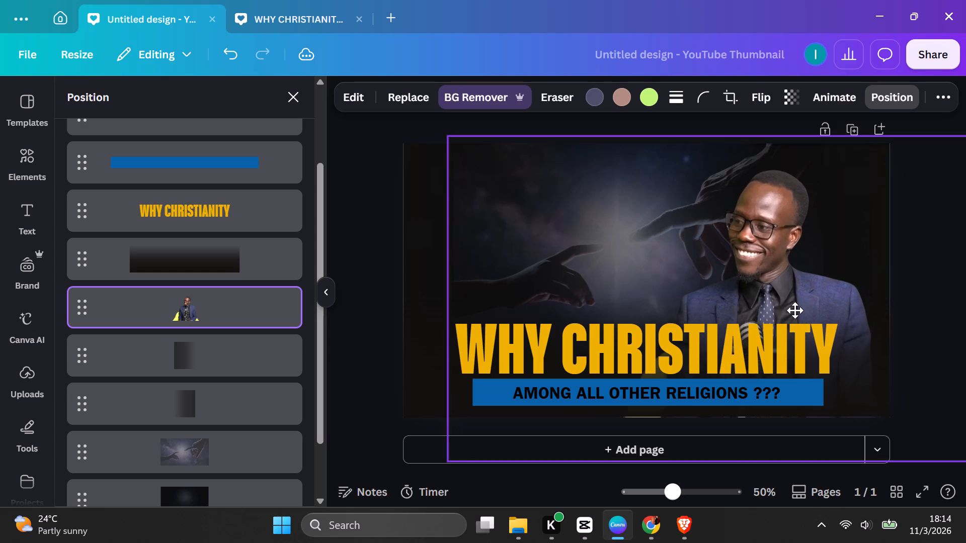
left_click_drag(795, 310, 811, 314)
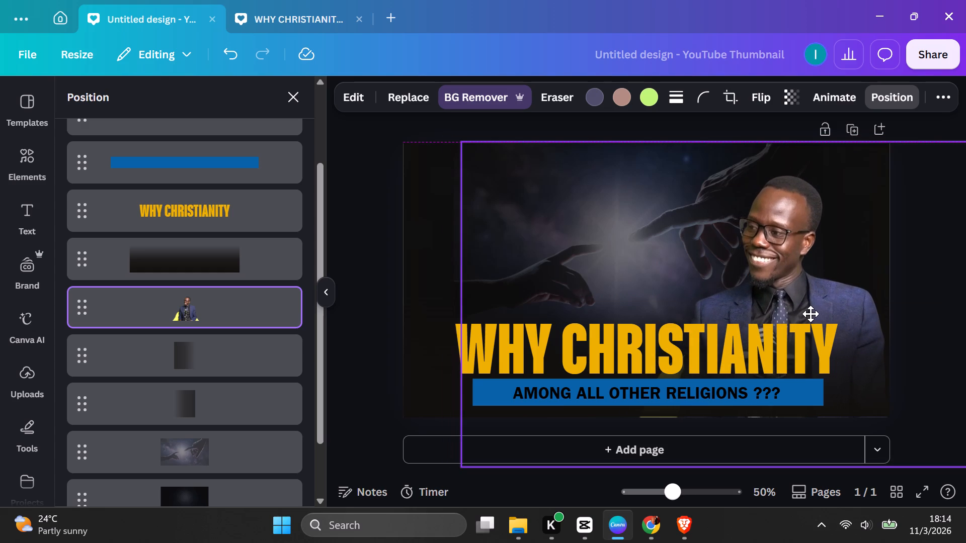
left_click_drag(811, 314, 811, 313)
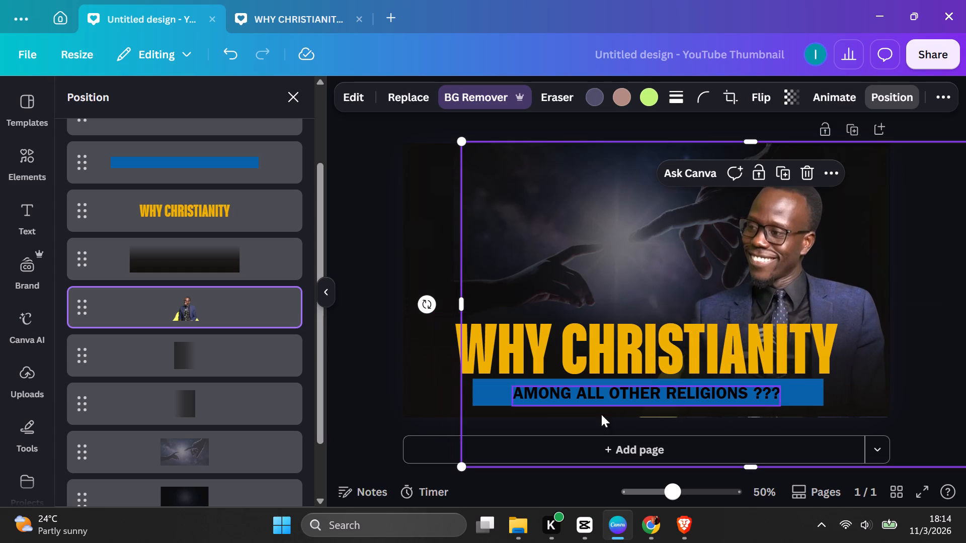
left_click_drag(465, 466, 438, 480)
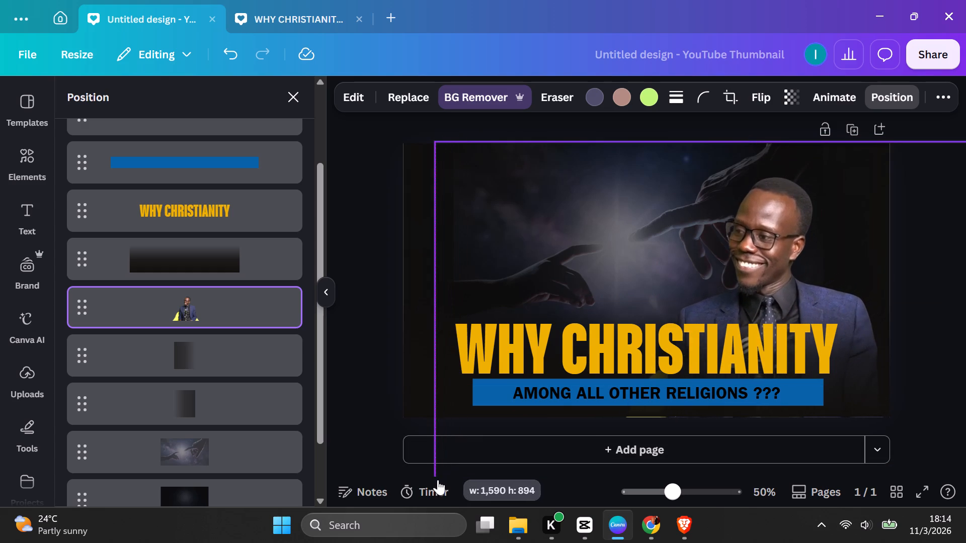
left_click_drag(438, 480, 437, 480)
left_click_drag(755, 263, 768, 253)
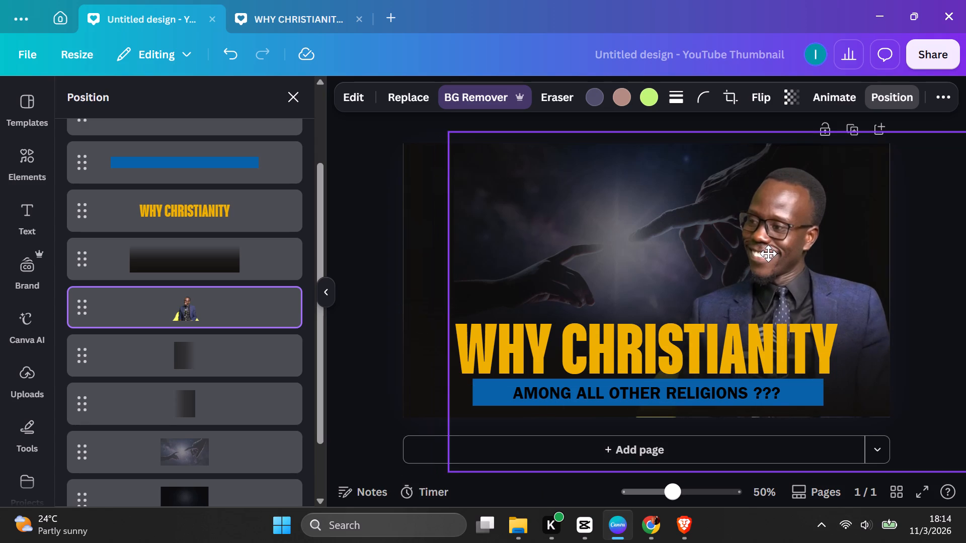
left_click_drag(768, 253, 760, 250)
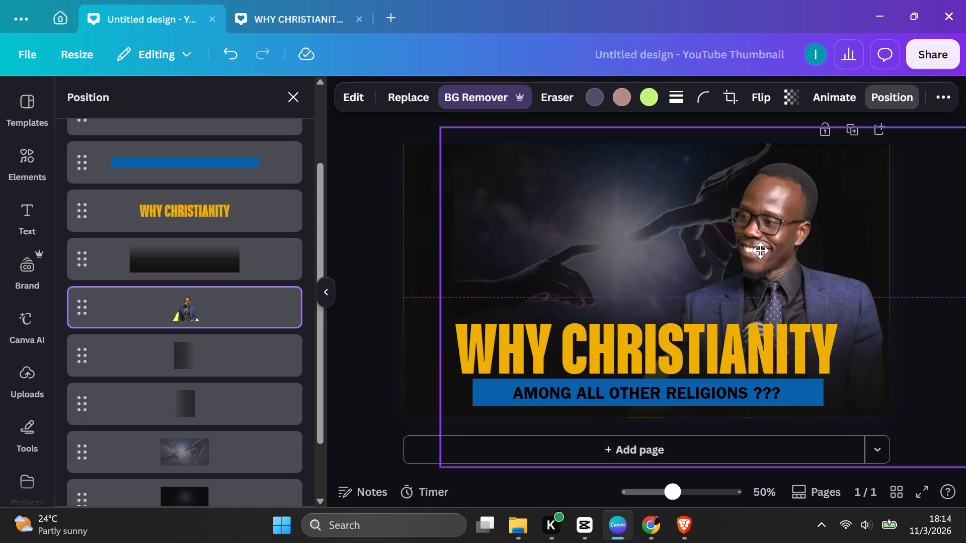
left_click_drag(760, 250, 760, 254)
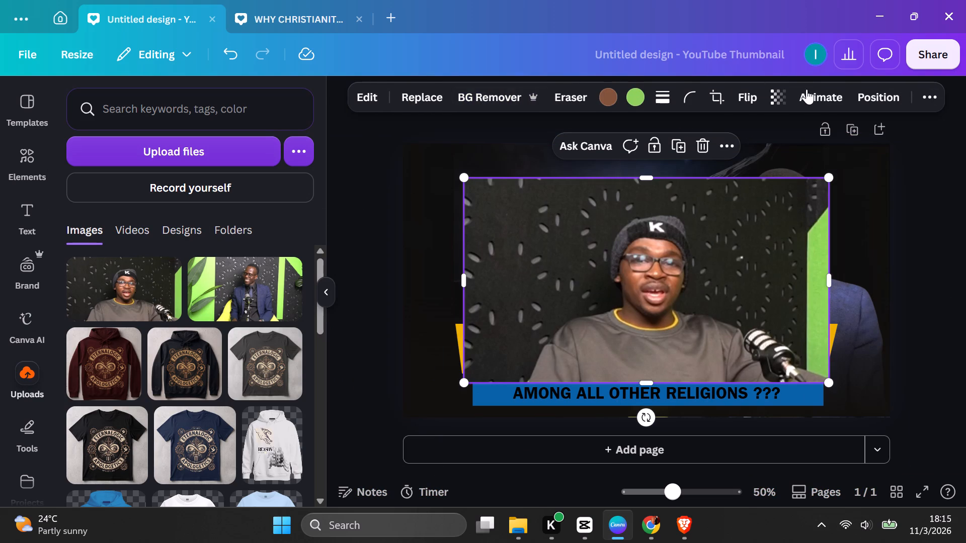
Look through the beanie man's photo options, including its image tools, style matches, filters, apps and shadows.
left_click(721, 146)
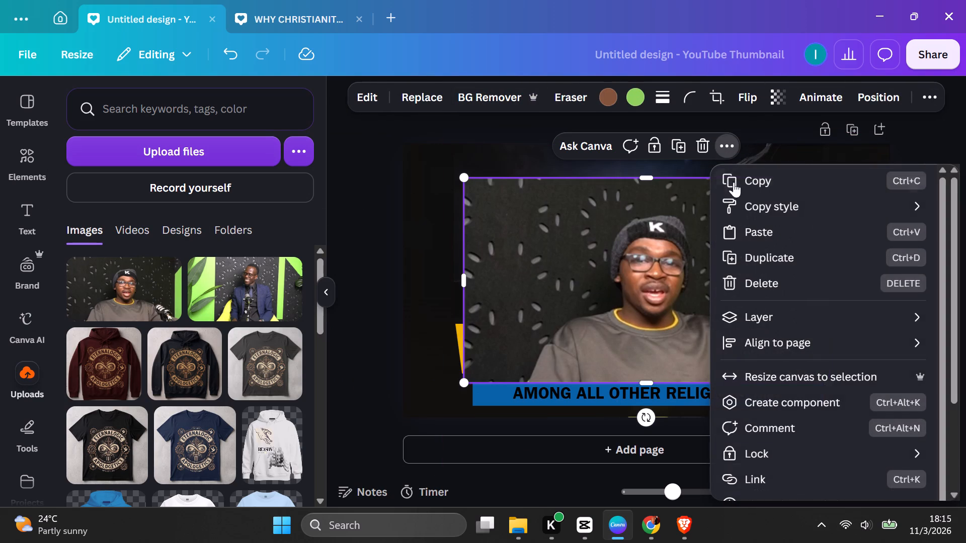
scroll(737, 313, "down", 5)
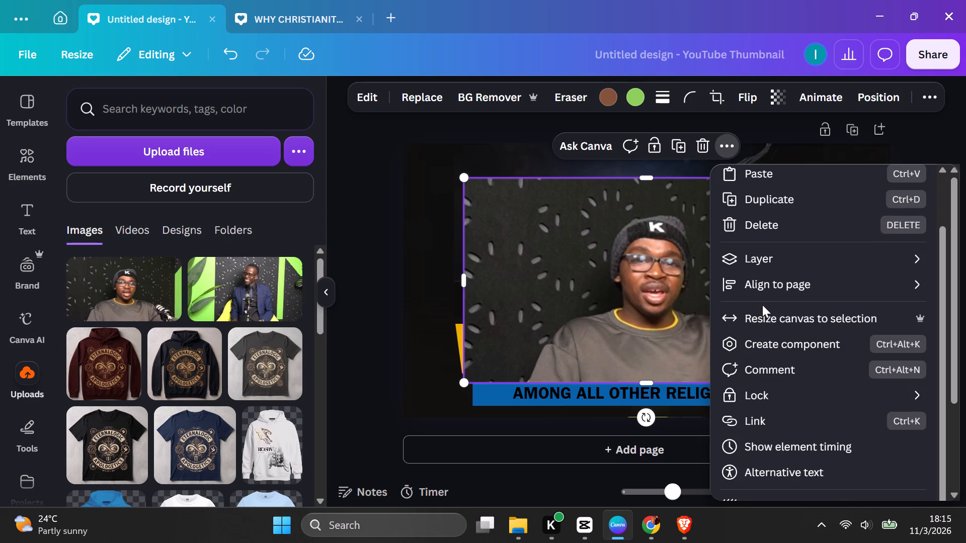
scroll(764, 305, "down", 4)
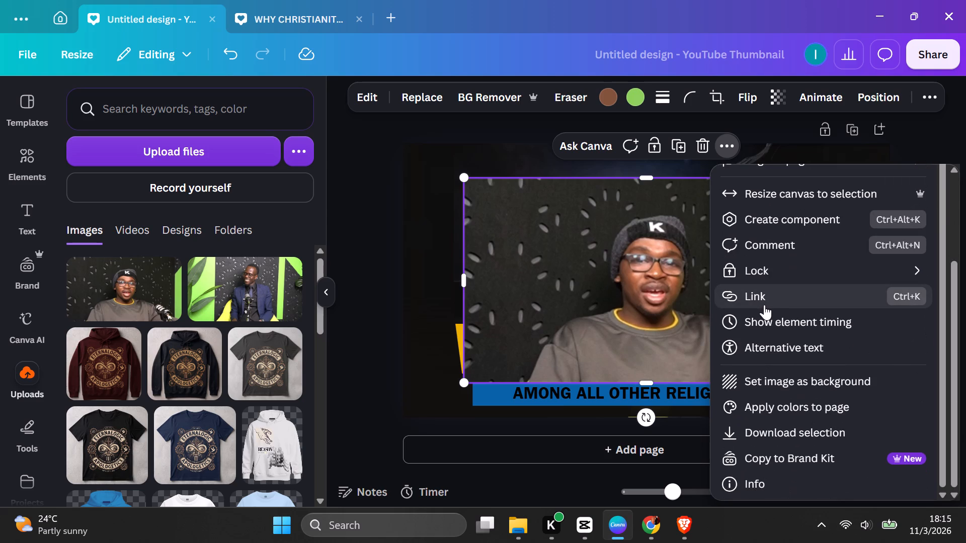
scroll(774, 312, "up", 6)
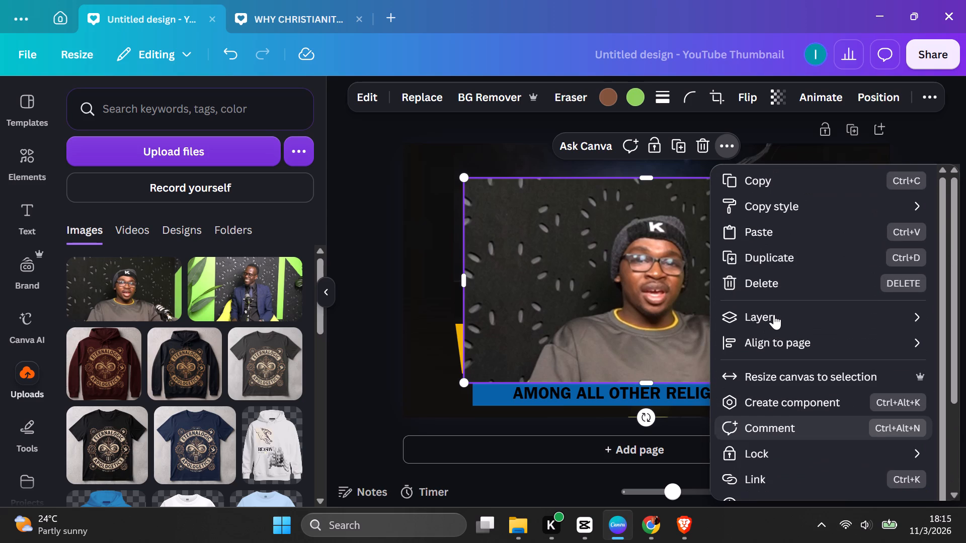
scroll(774, 314, "up", 2)
left_click(371, 98)
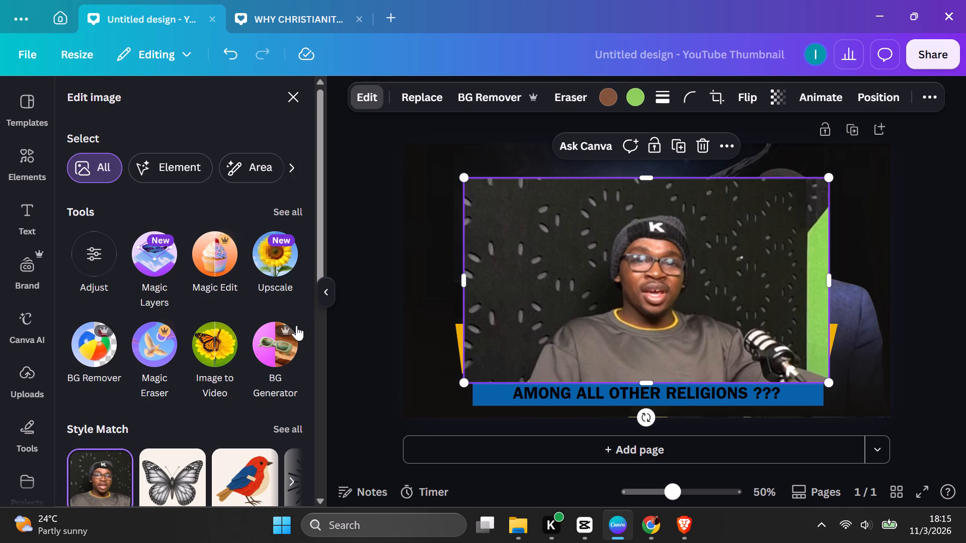
scroll(291, 341, "down", 7)
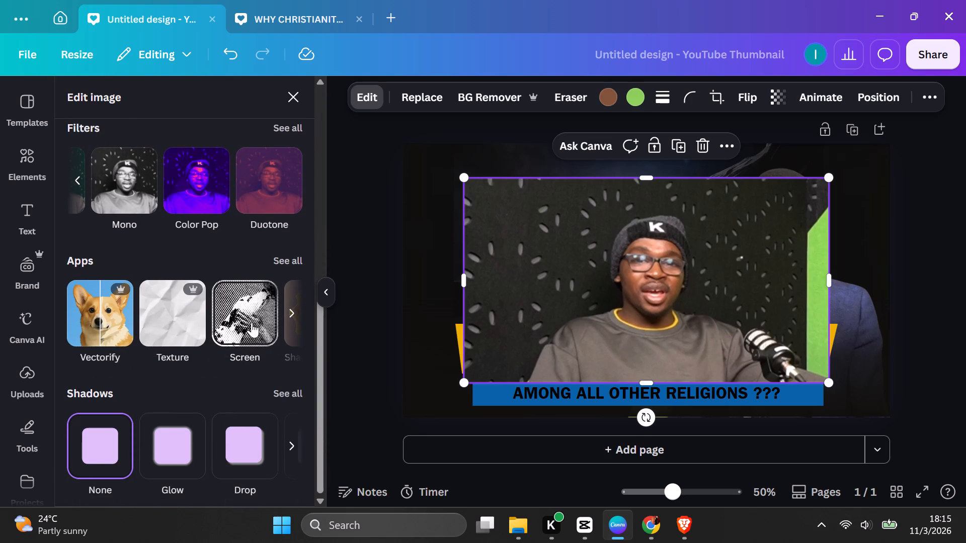
scroll(260, 309, "down", 5)
scroll(244, 353, "down", 4)
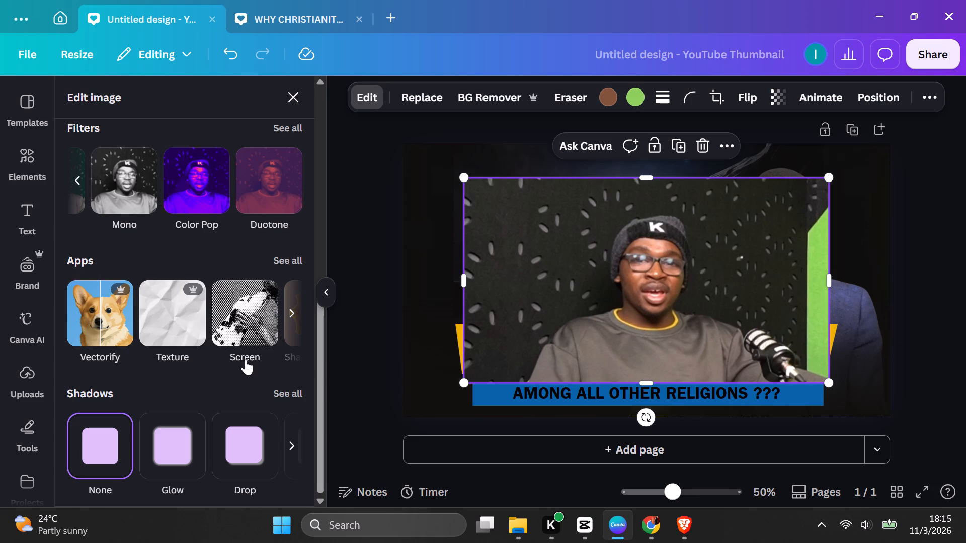
scroll(251, 344, "up", 1)
scroll(280, 345, "down", 2)
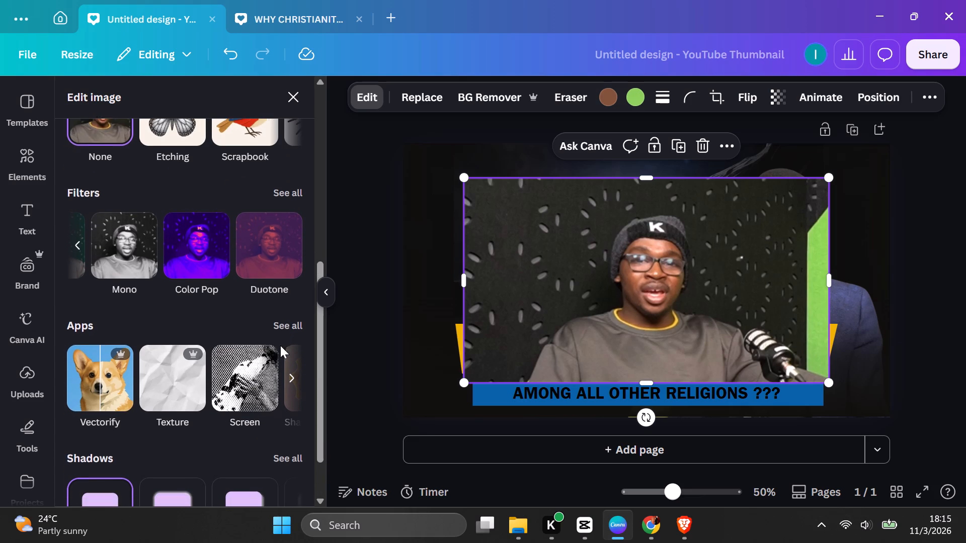
scroll(280, 345, "down", 1)
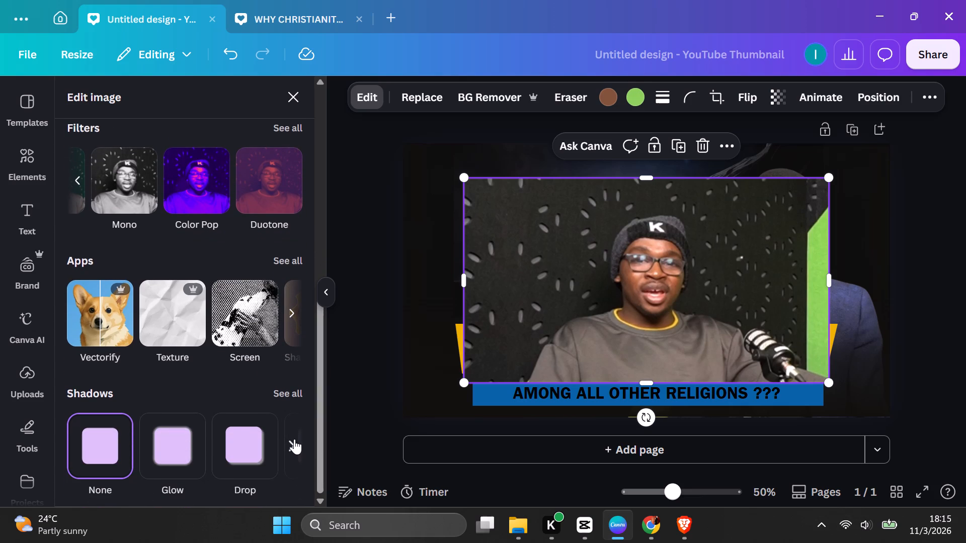
left_click(294, 439)
left_click(294, 439)
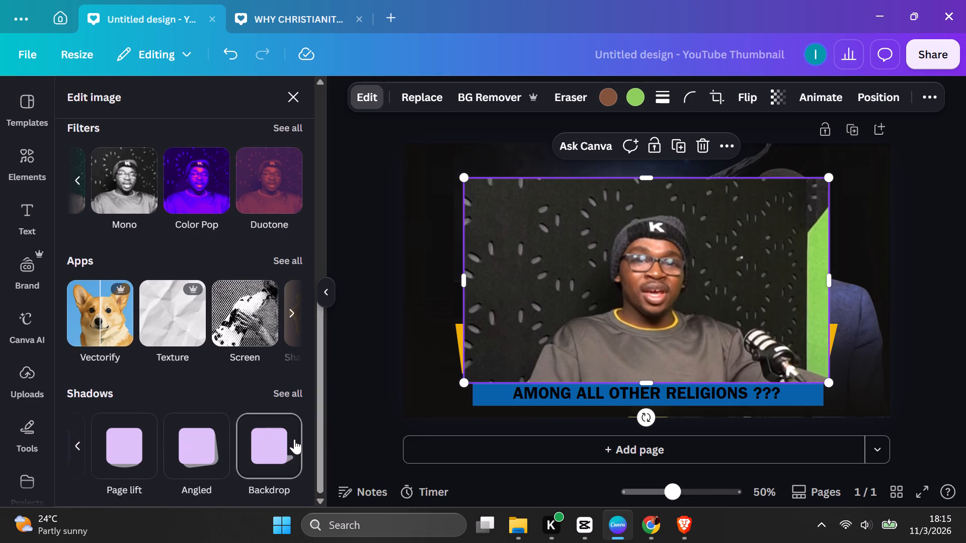
left_click(290, 311)
left_click(290, 311)
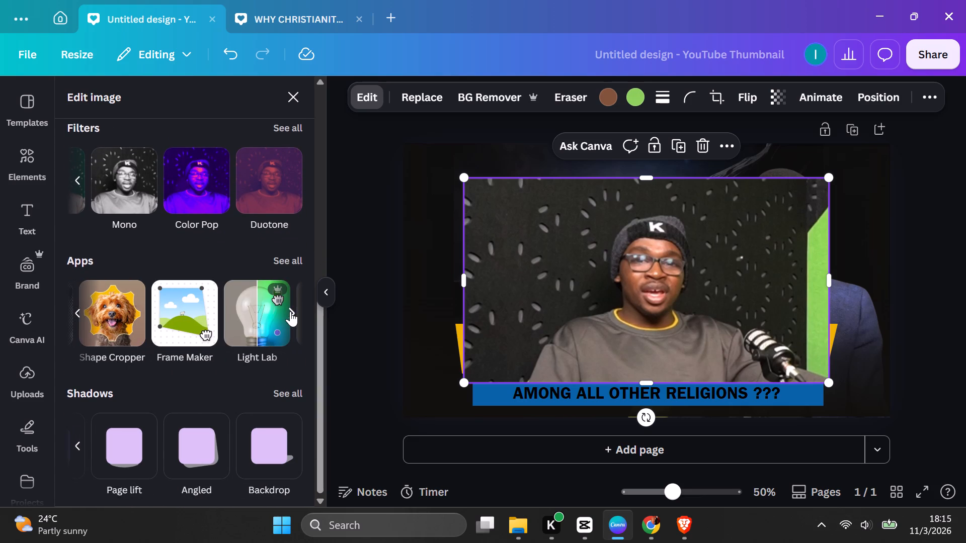
scroll(254, 287, "up", 4)
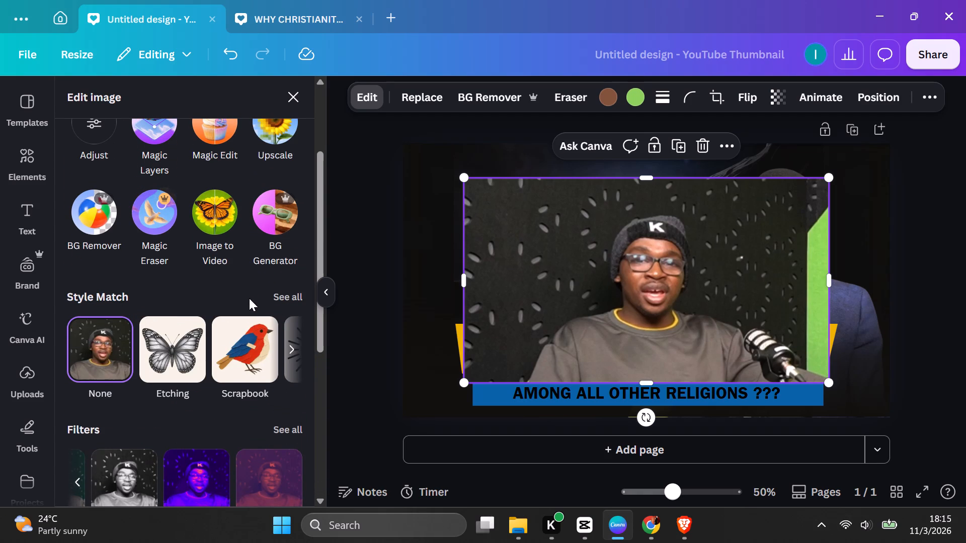
left_click(287, 302)
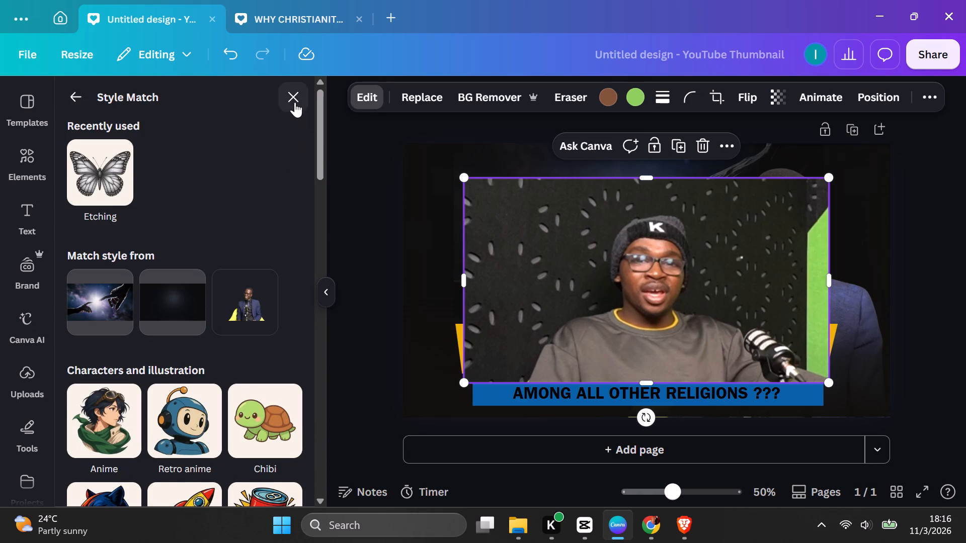
left_click(295, 97)
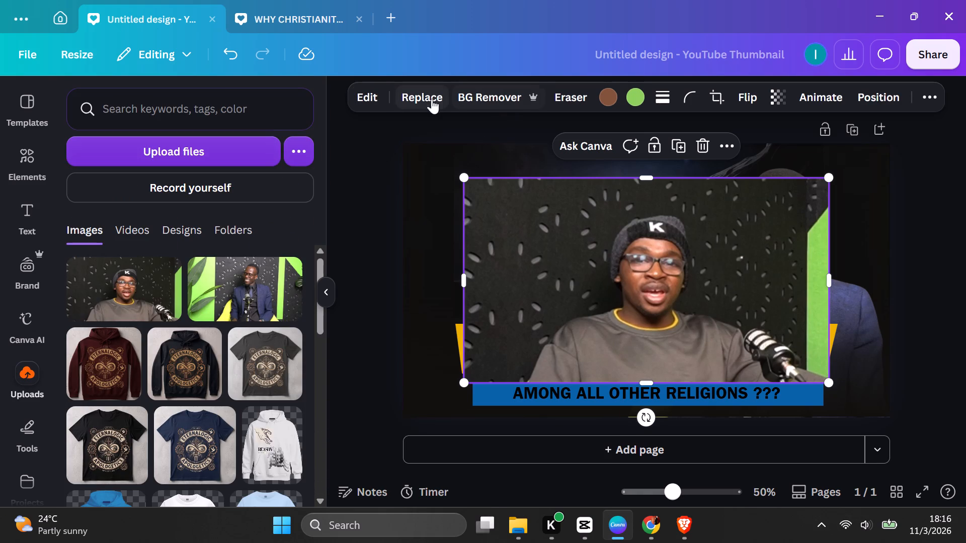
Remove the background from the beanie man's photo.
left_click(477, 94)
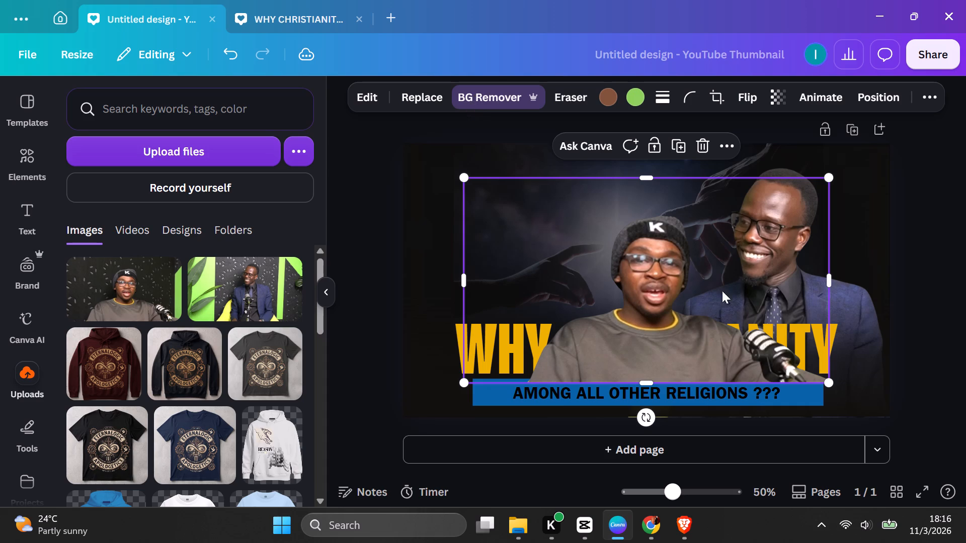
Move the beanie man's cutout to the thumbnail's left half, beside the suited man, with its lower edge overlapping the title's top.
left_click_drag(664, 337, 556, 266)
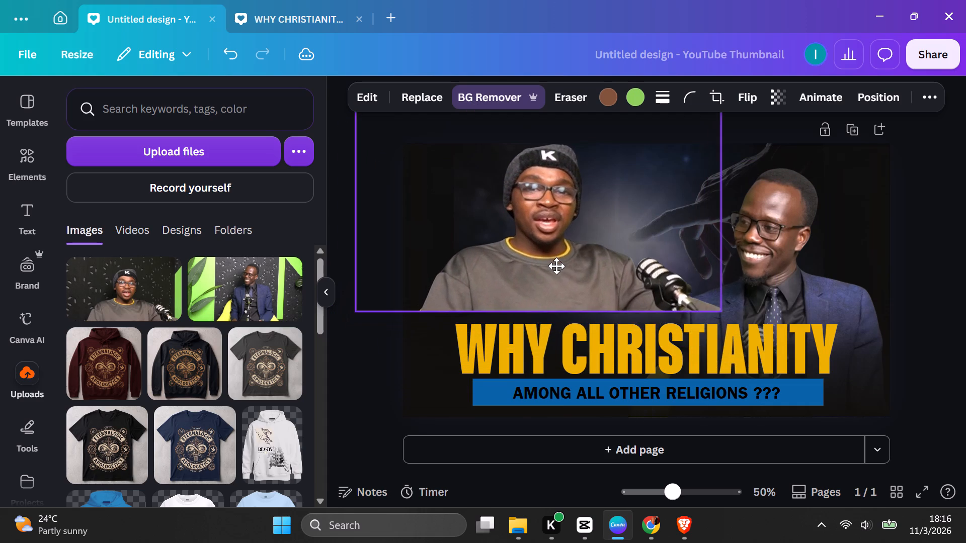
left_click_drag(556, 266, 558, 285)
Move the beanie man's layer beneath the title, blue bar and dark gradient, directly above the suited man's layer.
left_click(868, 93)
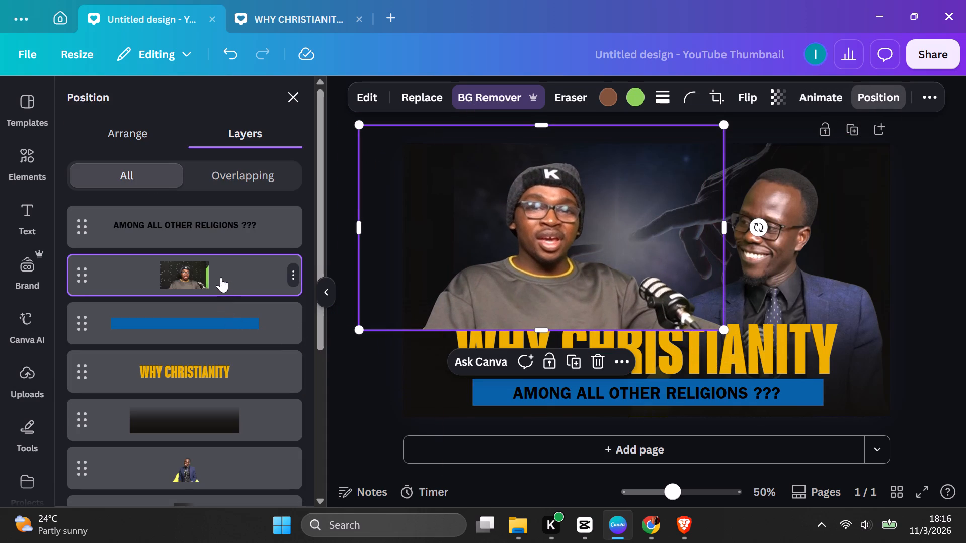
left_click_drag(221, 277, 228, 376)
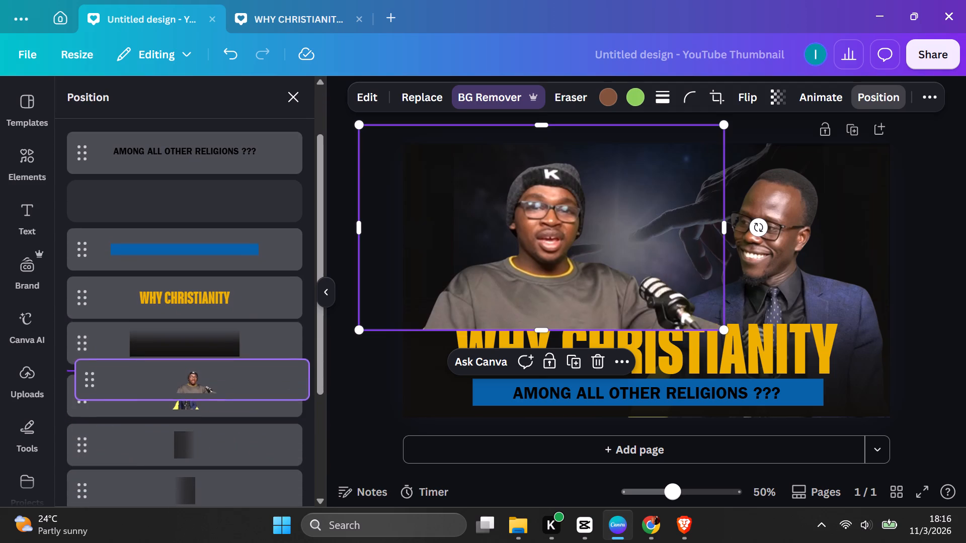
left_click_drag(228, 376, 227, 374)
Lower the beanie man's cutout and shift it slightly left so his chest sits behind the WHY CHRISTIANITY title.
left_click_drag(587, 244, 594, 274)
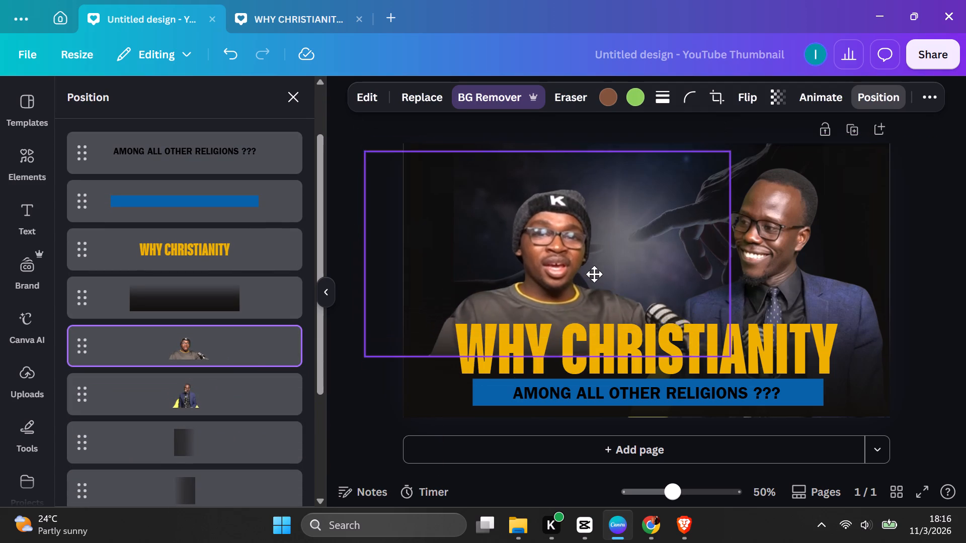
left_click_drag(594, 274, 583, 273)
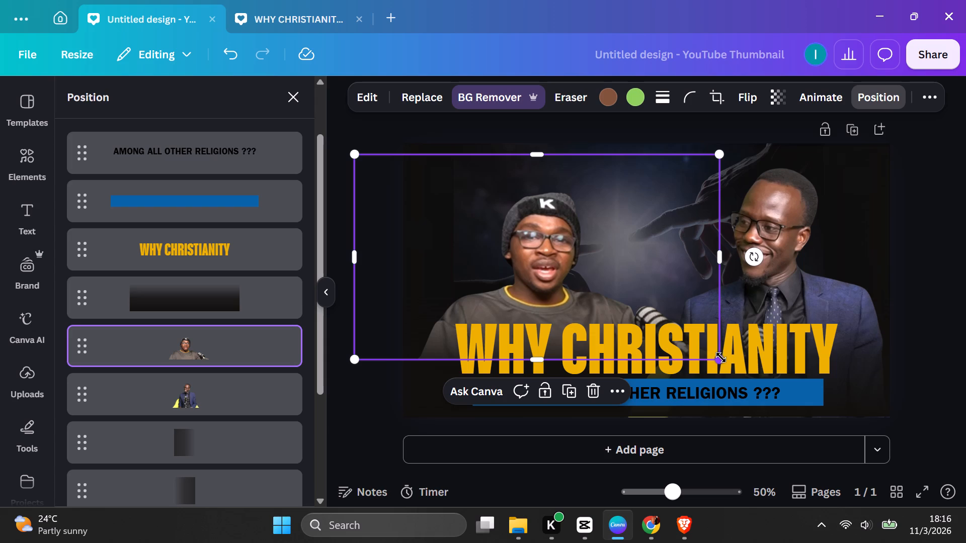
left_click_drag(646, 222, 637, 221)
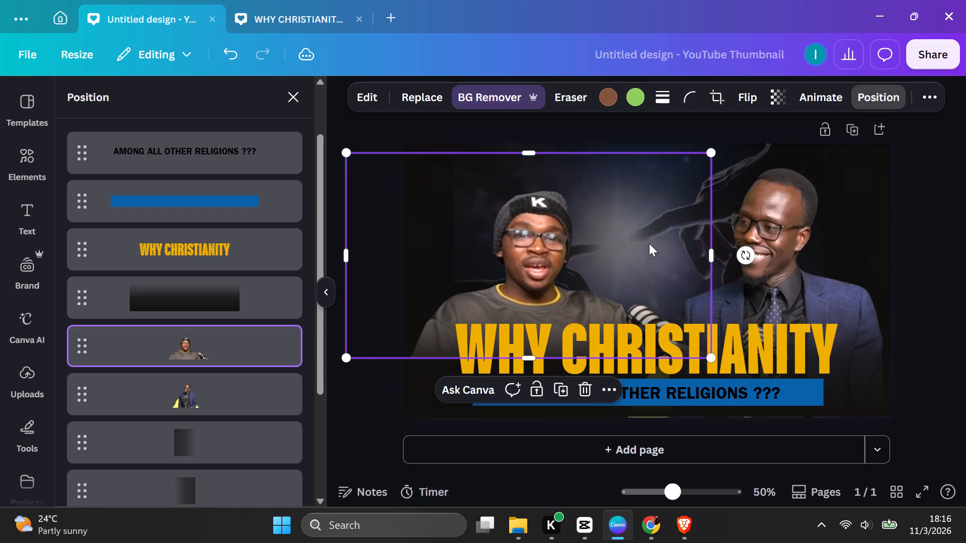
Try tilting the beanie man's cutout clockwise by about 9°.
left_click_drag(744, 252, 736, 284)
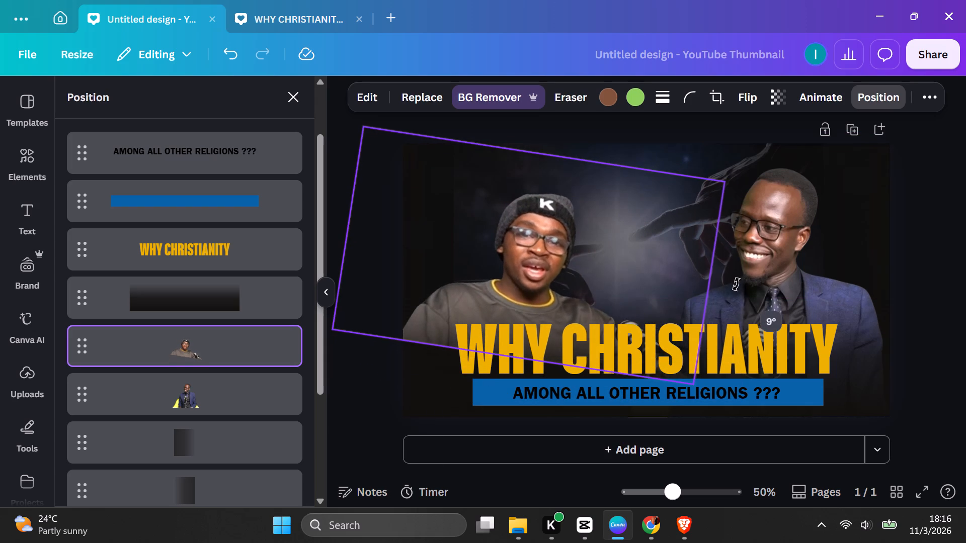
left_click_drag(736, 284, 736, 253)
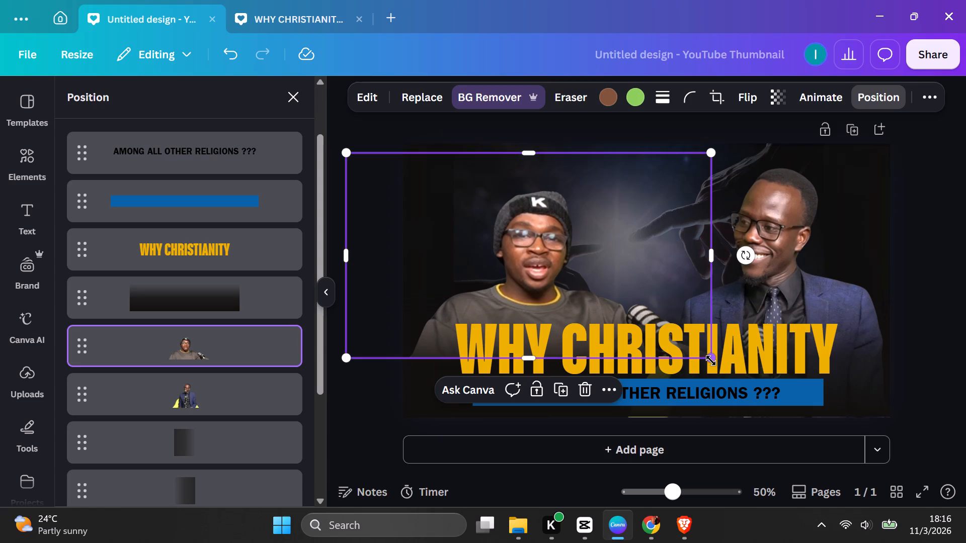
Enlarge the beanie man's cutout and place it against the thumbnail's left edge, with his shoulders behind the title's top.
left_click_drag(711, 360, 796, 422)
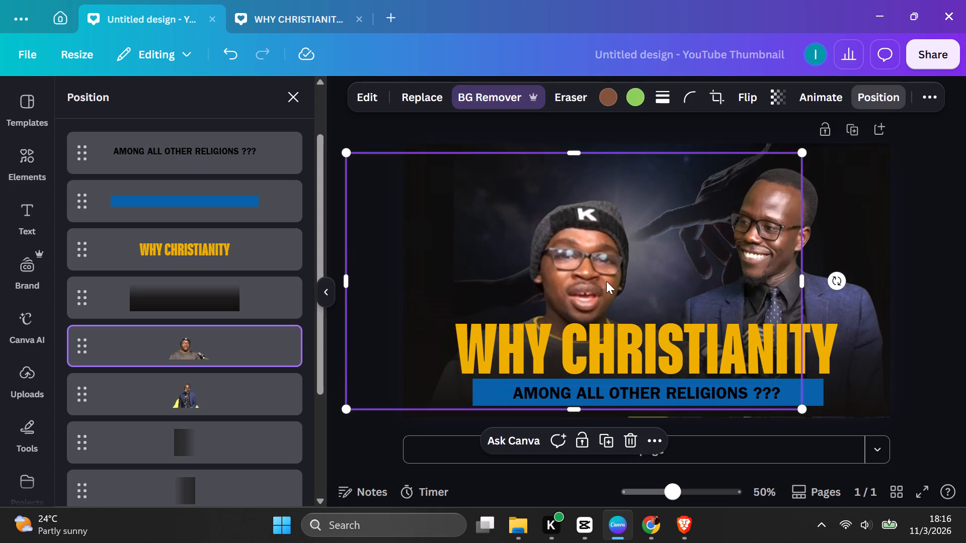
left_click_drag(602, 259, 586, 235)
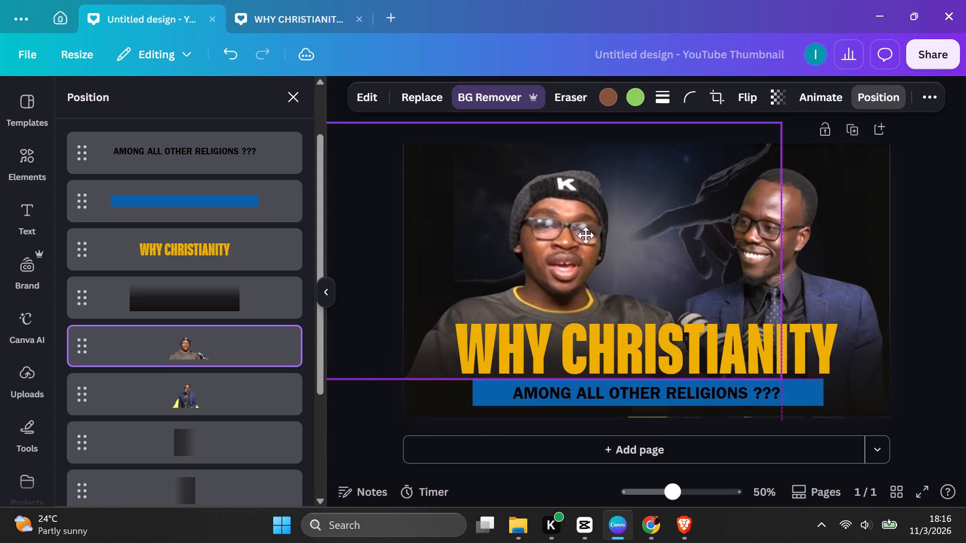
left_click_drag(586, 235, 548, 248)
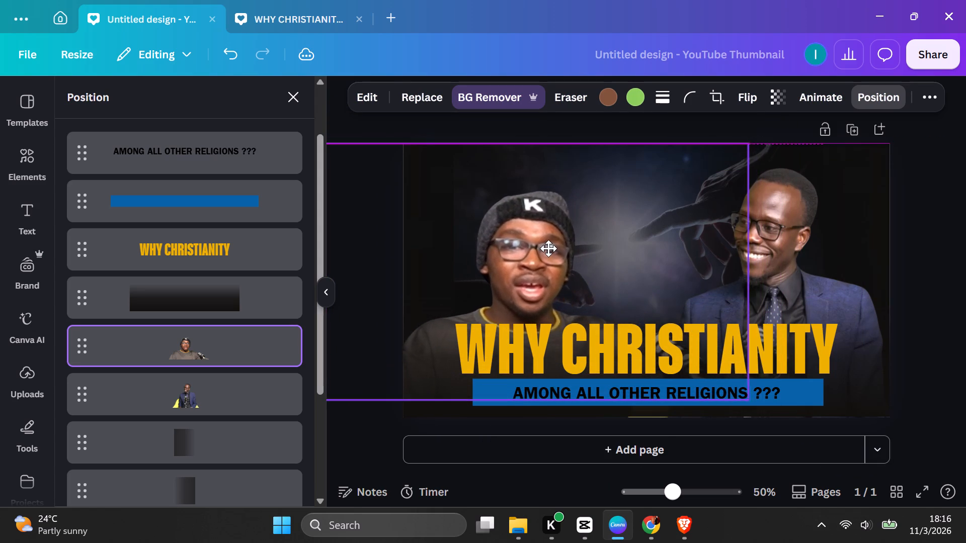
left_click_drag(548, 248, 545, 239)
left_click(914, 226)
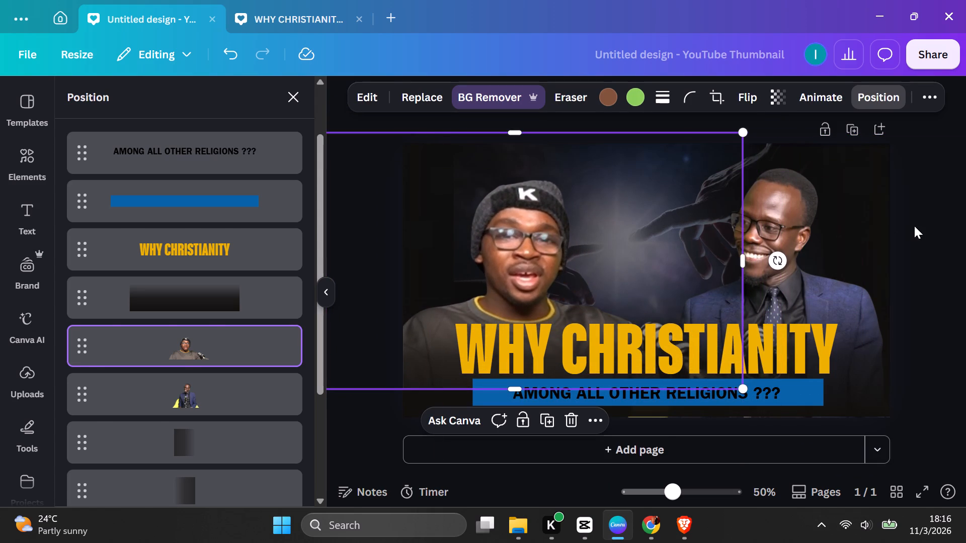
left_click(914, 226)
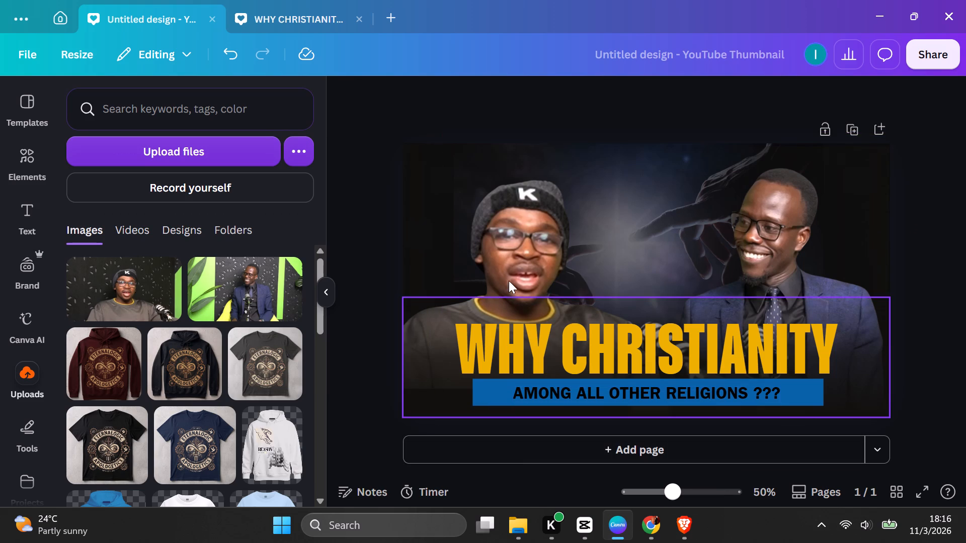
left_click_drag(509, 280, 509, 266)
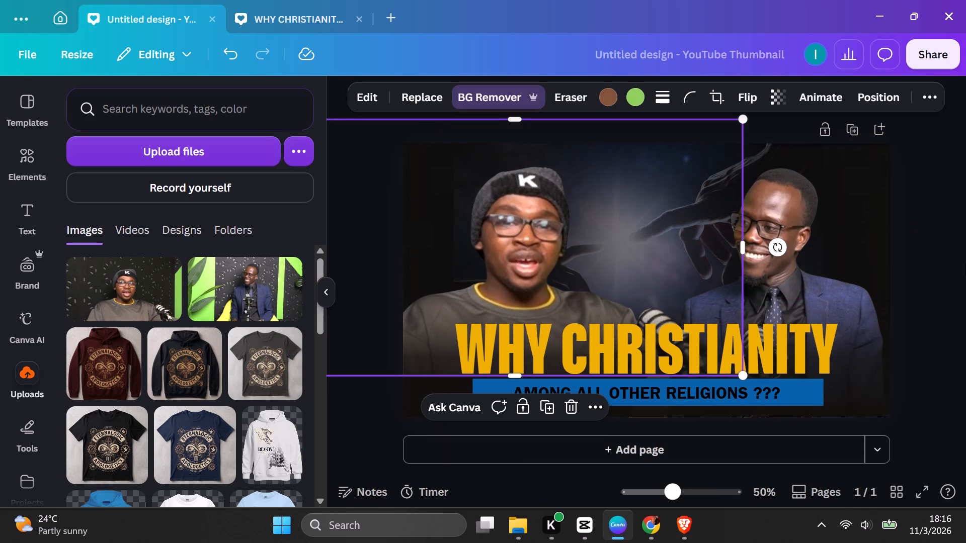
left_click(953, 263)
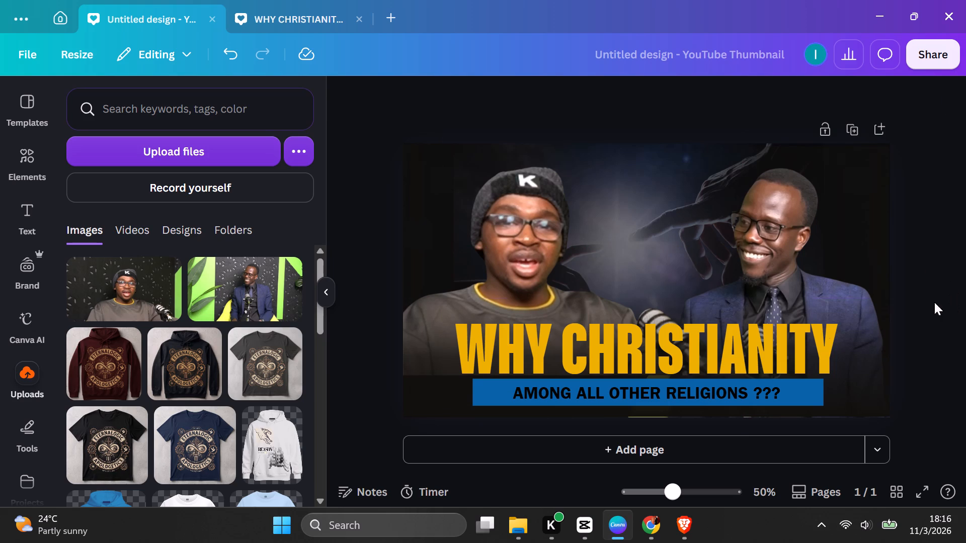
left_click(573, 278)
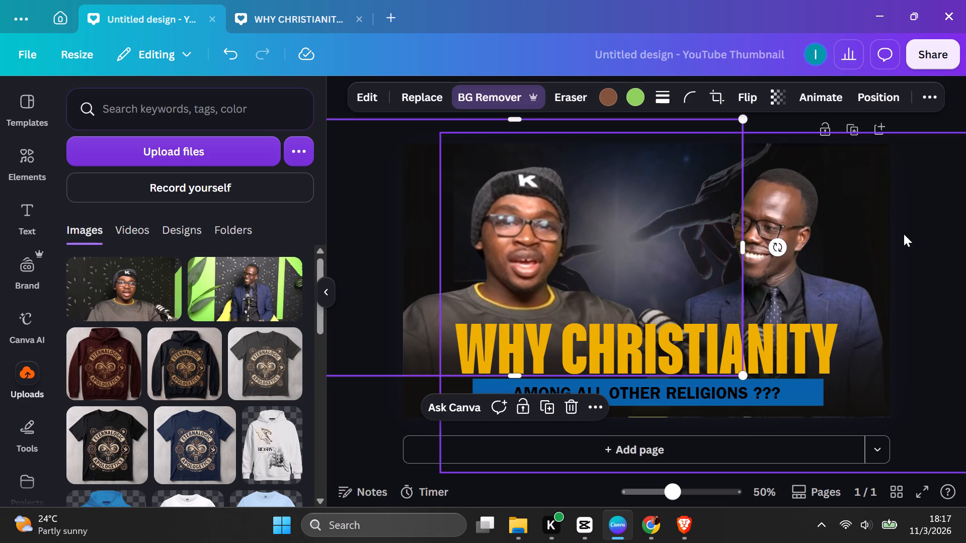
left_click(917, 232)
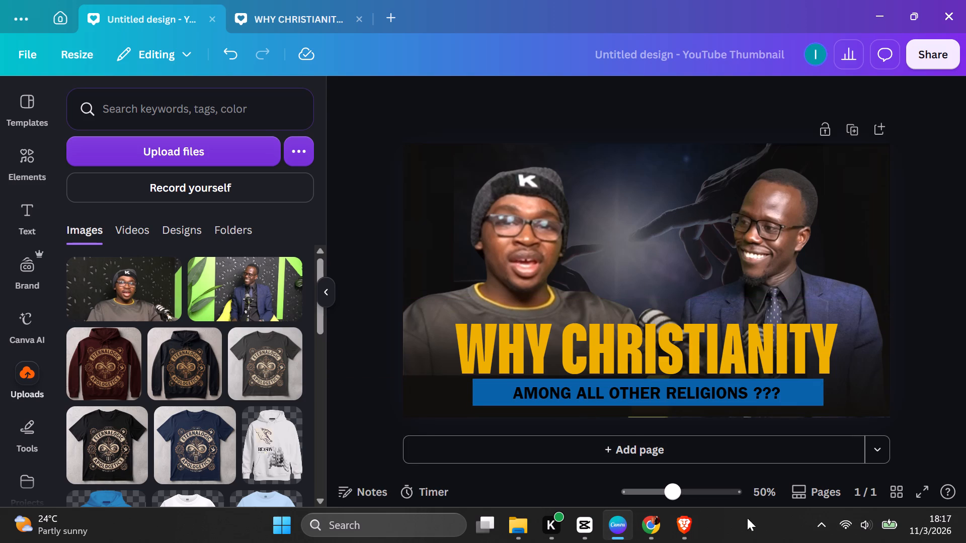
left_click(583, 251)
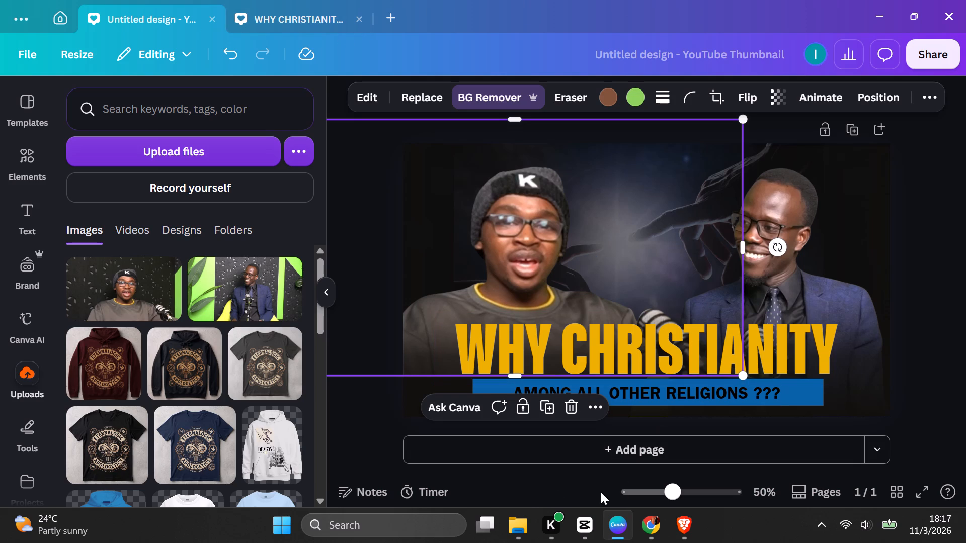
In File Explorer, open the EternaLogic Stills folder and look through its photos for a suitable portrait for the thumbnail.
left_click(518, 532)
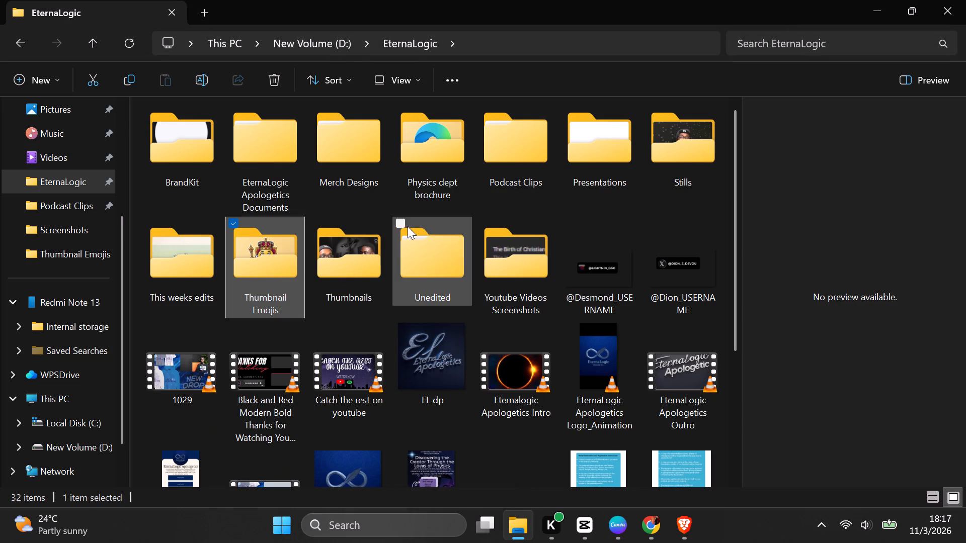
double_click(667, 139)
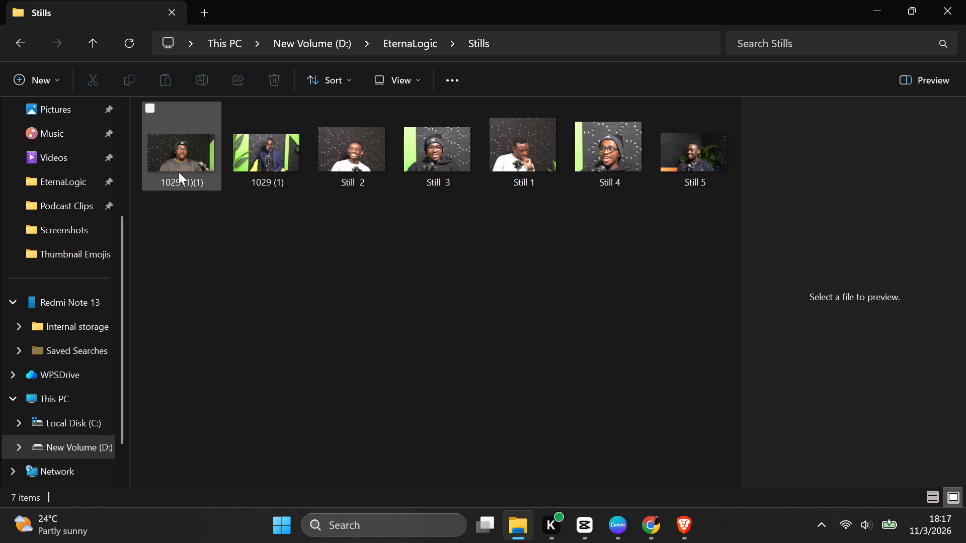
double_click(179, 172)
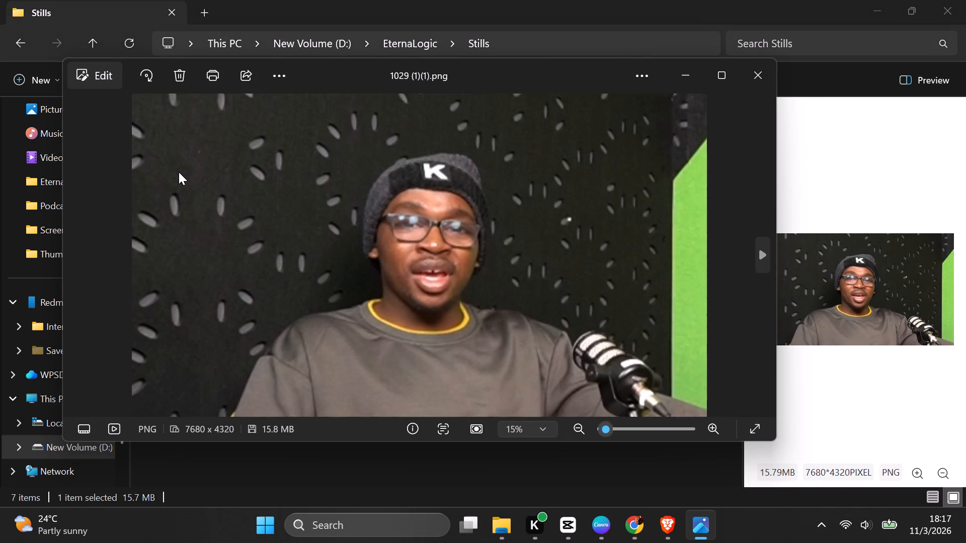
key("Right")
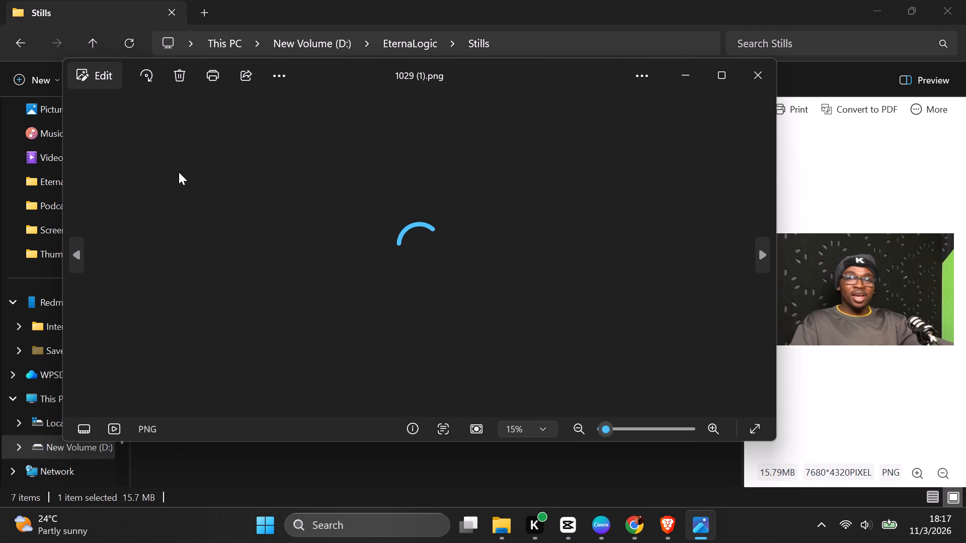
key("Right")
key("Right")
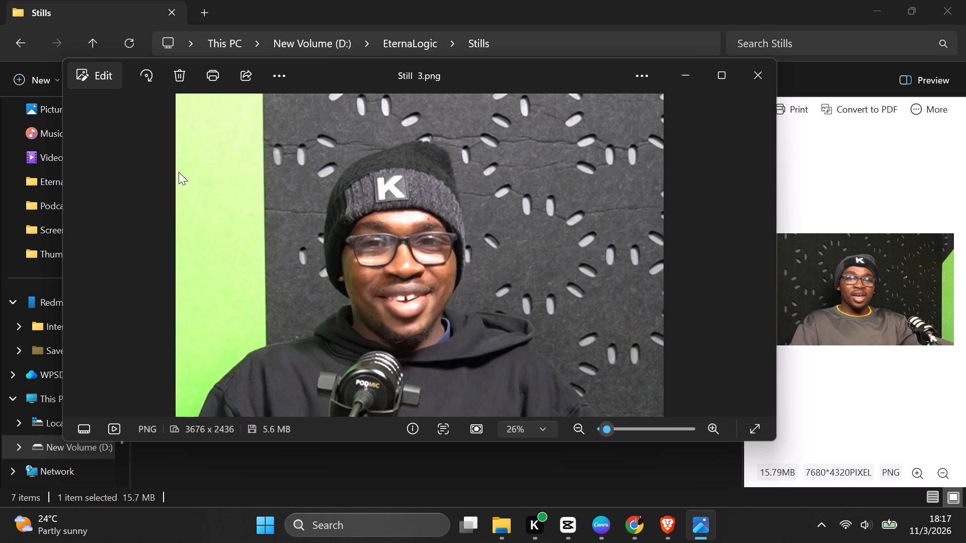
key("Right")
key("Left")
key("Right")
key("Right")
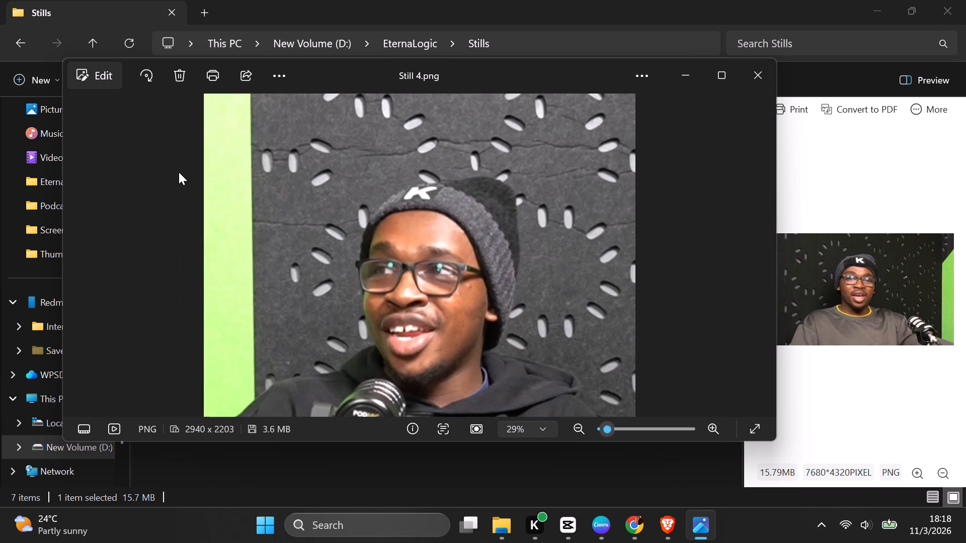
key("Right")
key("Right")
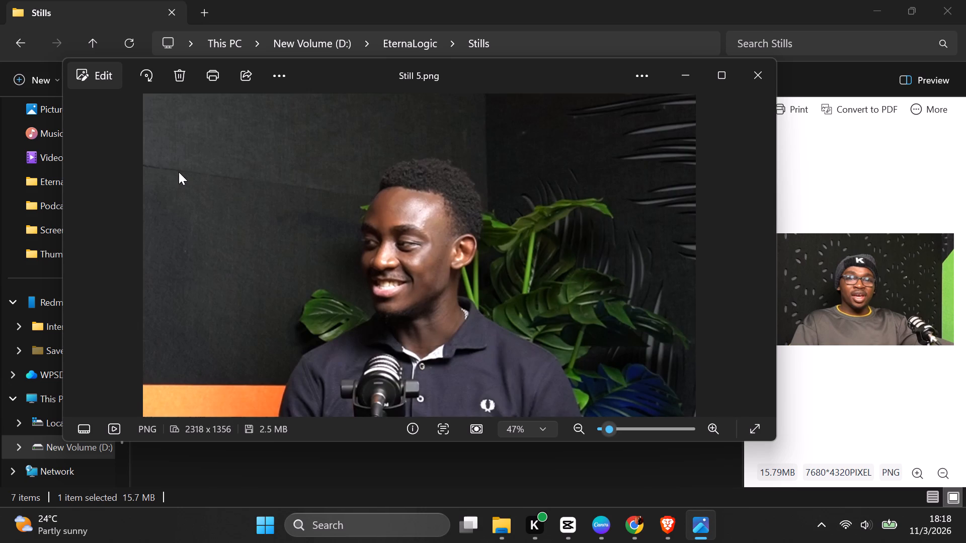
left_click(759, 78)
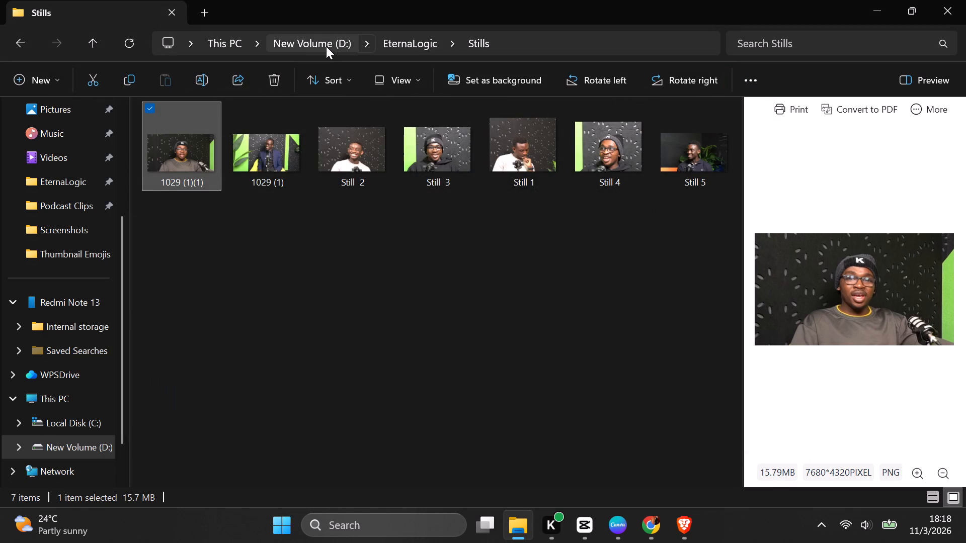
Open the Why Christianity image from the EternaLogic Thumbnails folder and examine its layout as a reference.
left_click(390, 50)
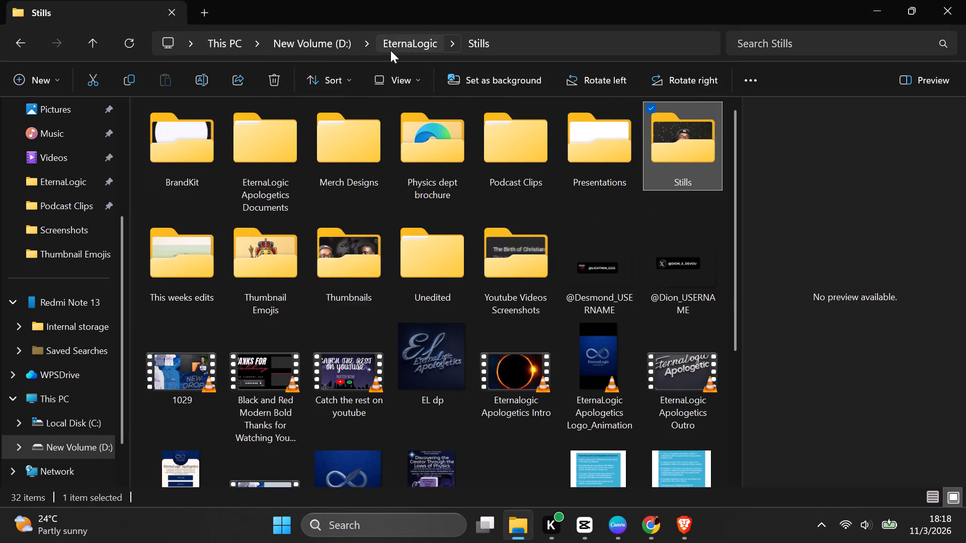
double_click(366, 280)
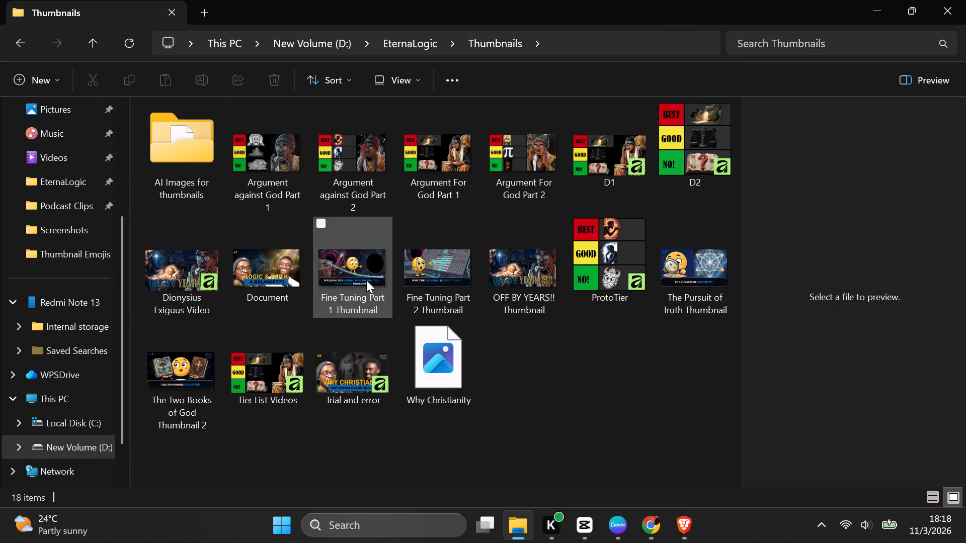
double_click(429, 370)
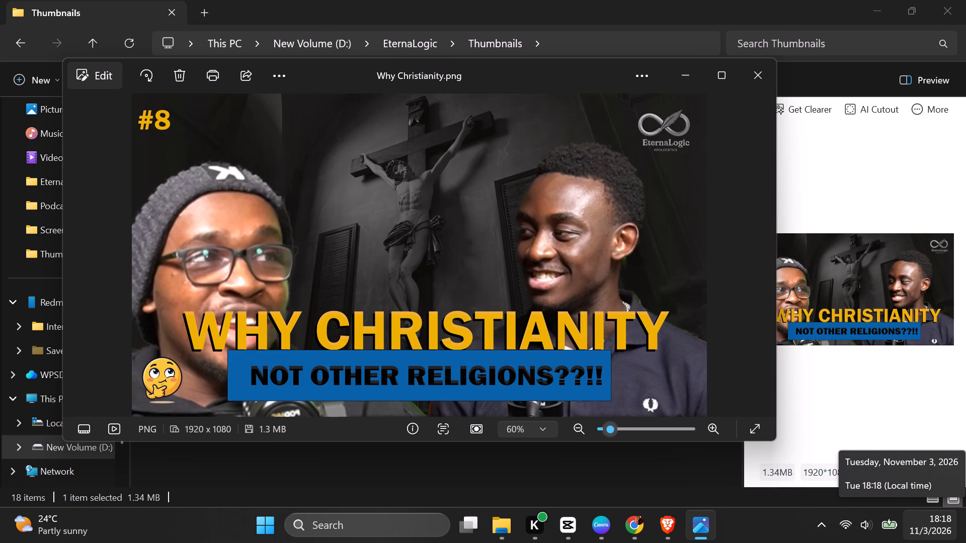
left_click(766, 86)
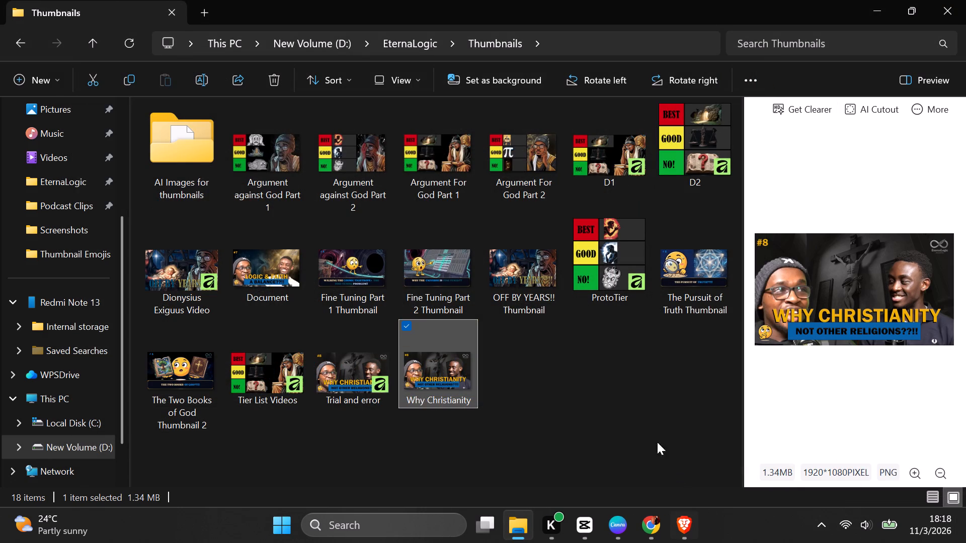
Switch back to Canva and delete the beanie man's cutout from the thumbnail.
left_click(626, 529)
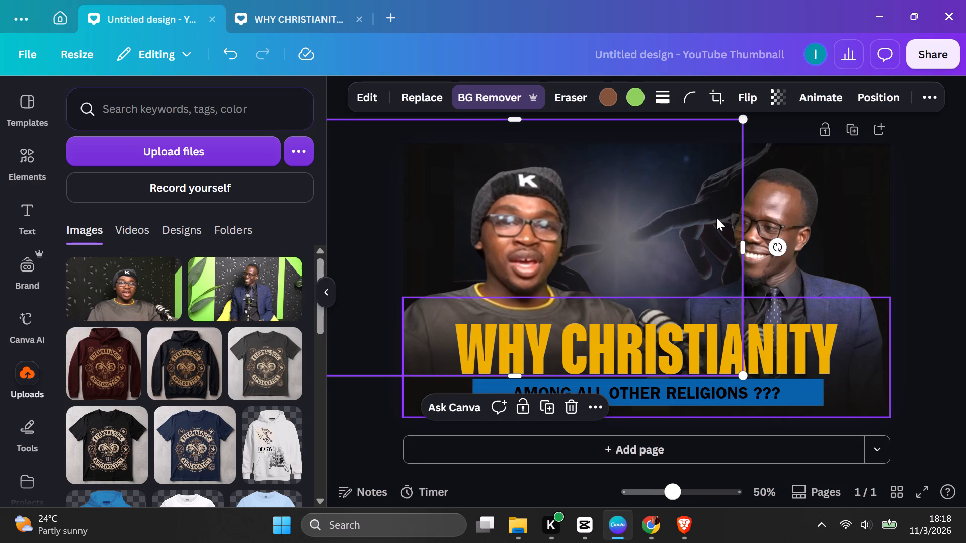
key("BackSpace")
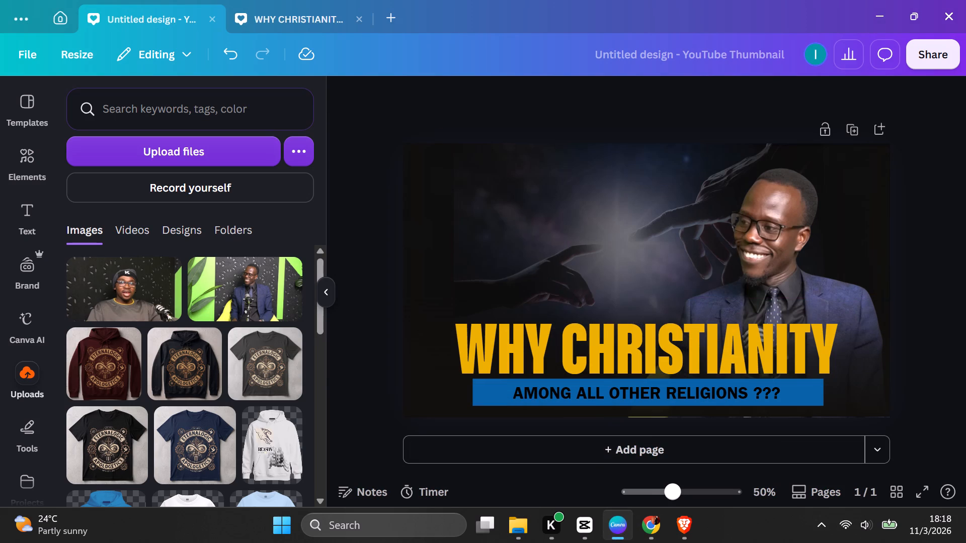
Shift the suited man's cutout slightly up and right so his shoulder reaches the thumbnail's right edge.
left_click(779, 247)
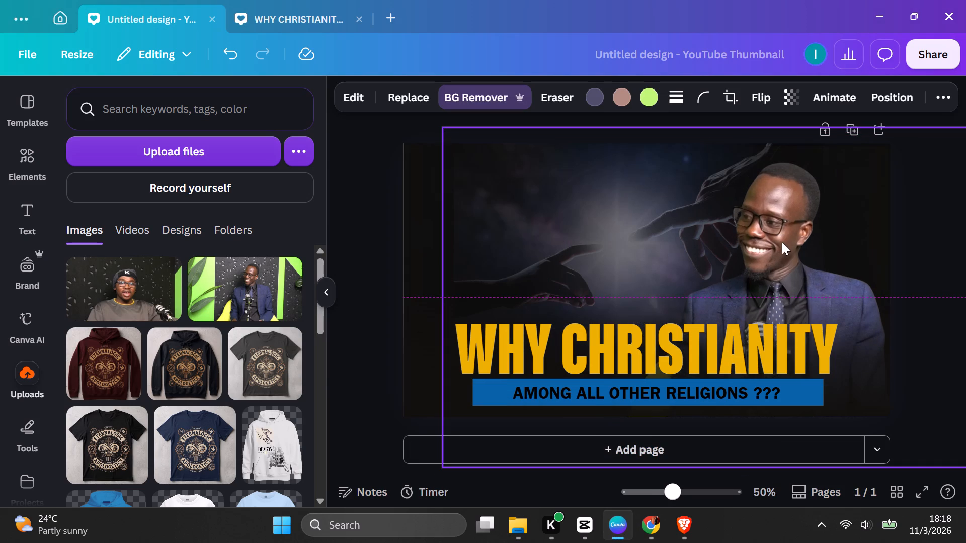
key("Right")
key("Right")
key("Right")
key("Right")
key("Right")
key("Right")
key("Right")
key("Right")
key("Right")
key("Right")
key("Right")
key("Right")
key("Right")
key("Right")
key("Right")
key("Right")
key("Right")
key("Right")
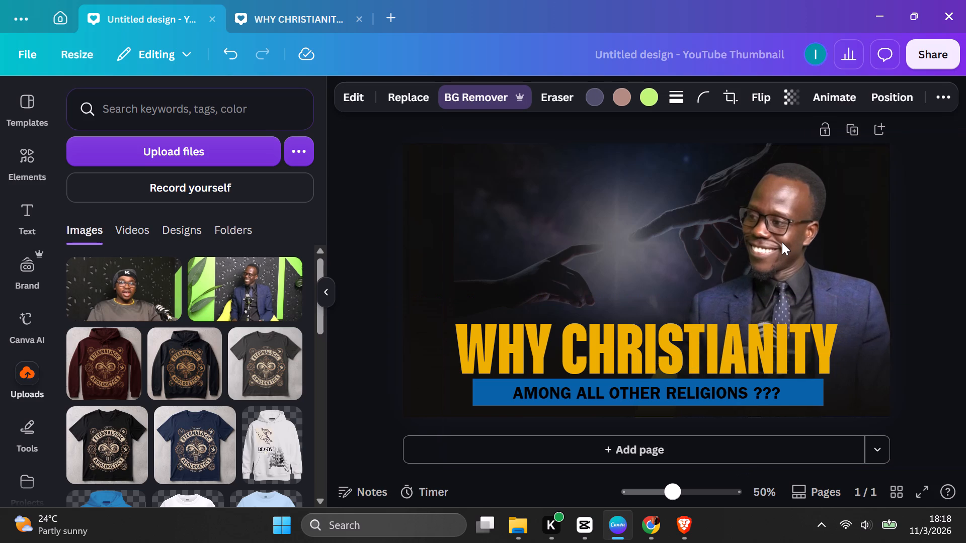
key("Left")
key("Left")
key("Left")
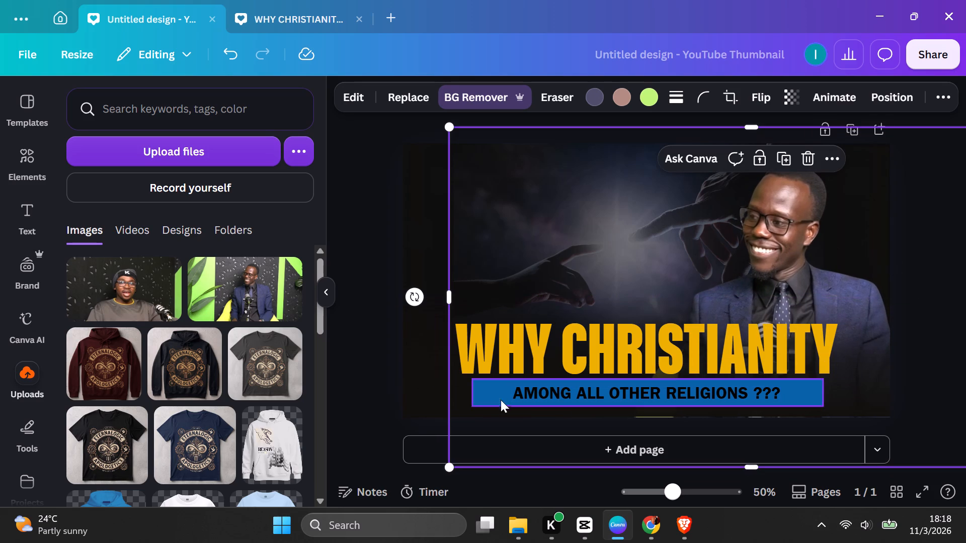
Deselect the suited man's cutout in the thumbnail.
left_click(349, 386)
left_click(350, 386)
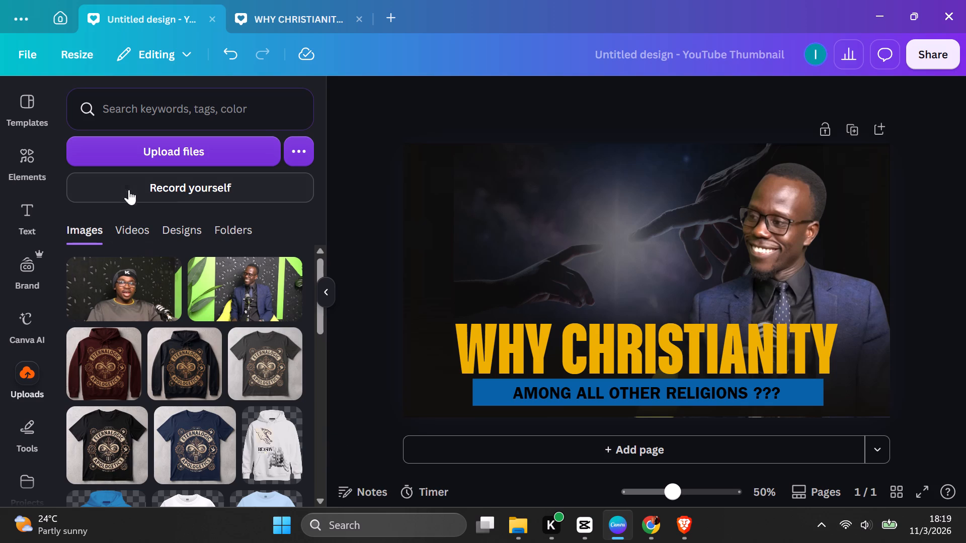
Switch to CapCut and scrub back through the 1029 (1) timeline to examine frames of the suited man, and return to Canva.
left_click(589, 530)
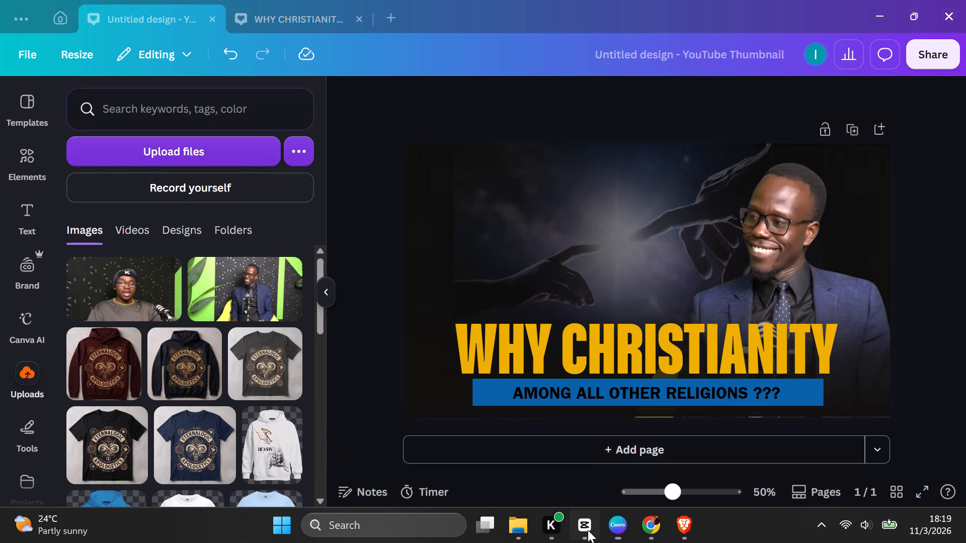
scroll(593, 376, "up", 5)
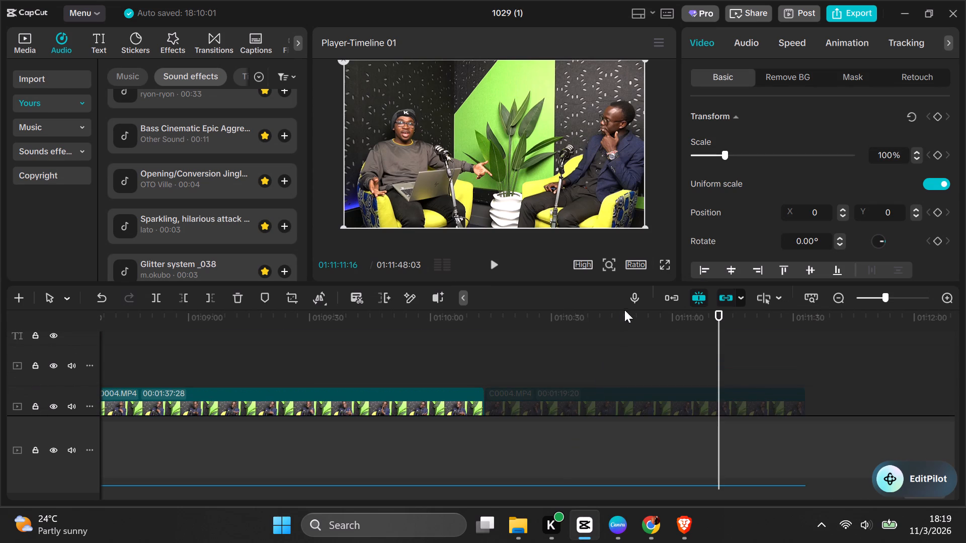
left_click(421, 345)
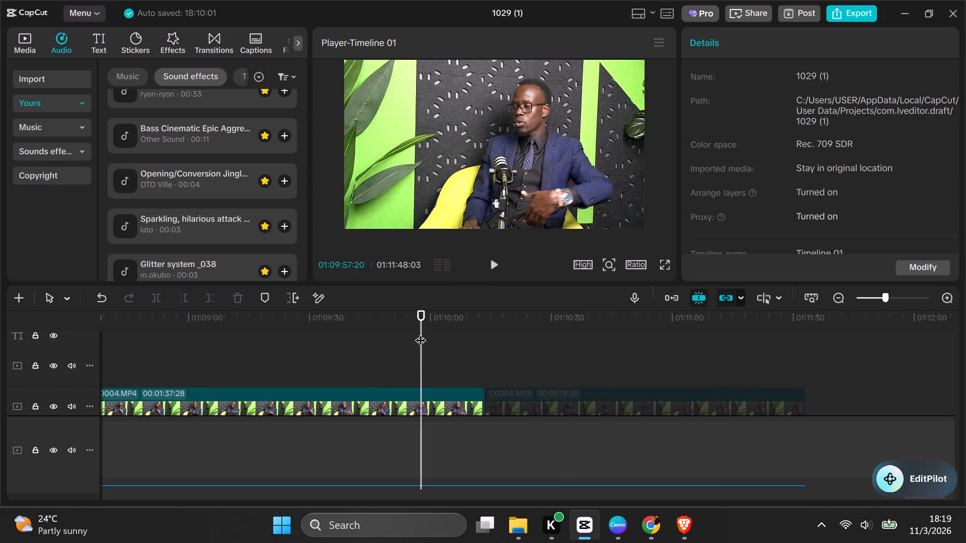
left_click(304, 337)
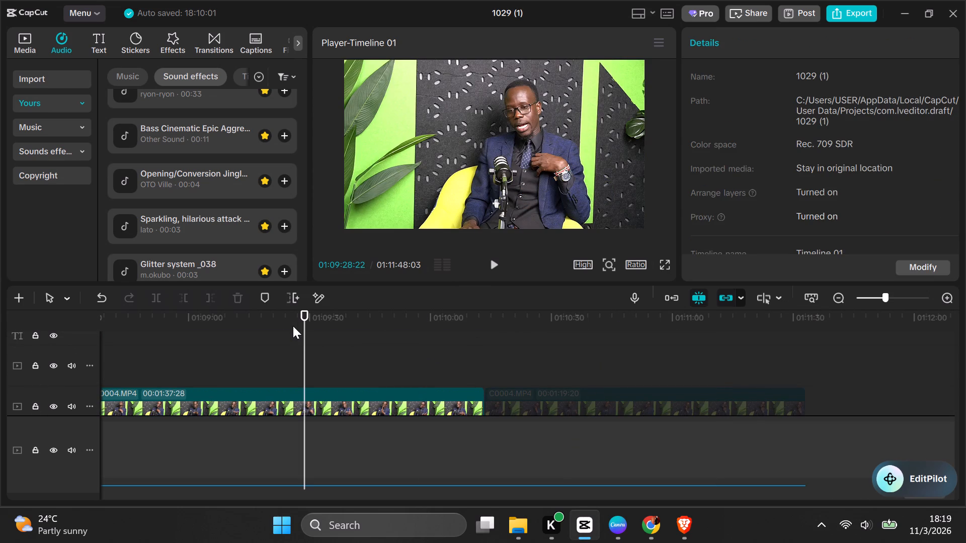
left_click_drag(303, 317, 220, 330)
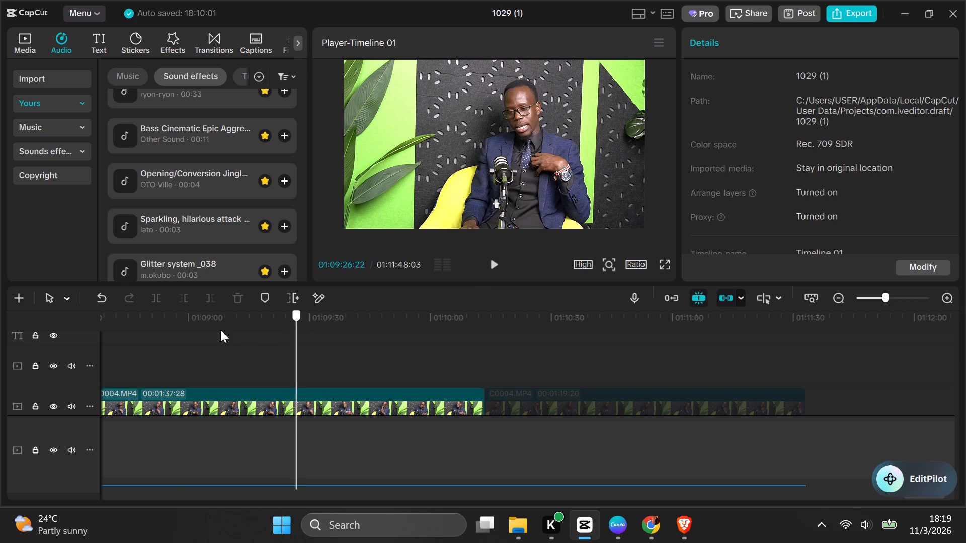
left_click_drag(220, 330, 176, 341)
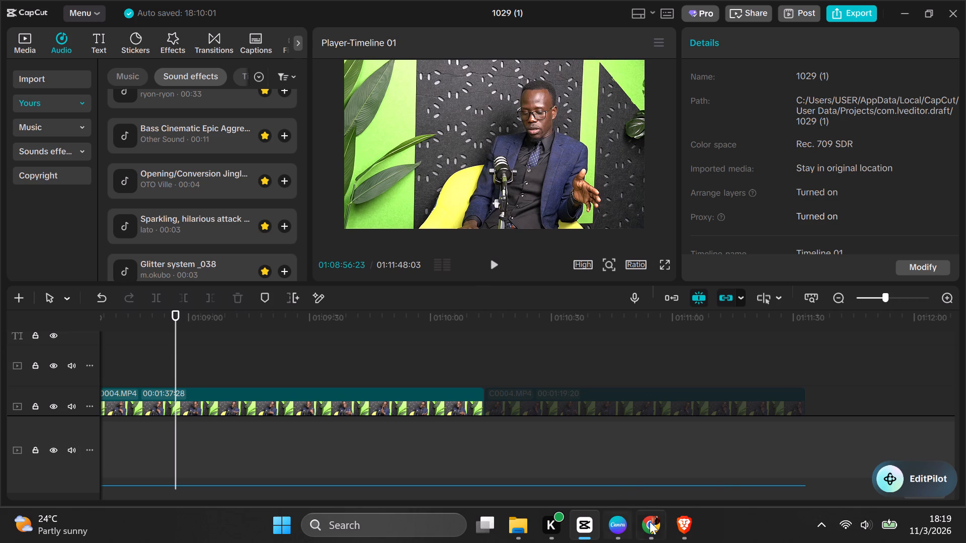
left_click(620, 523)
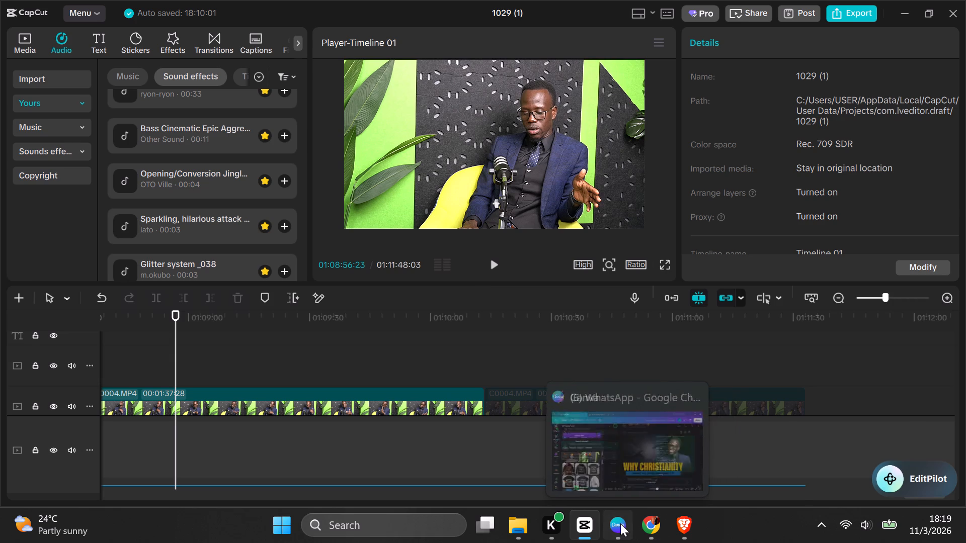
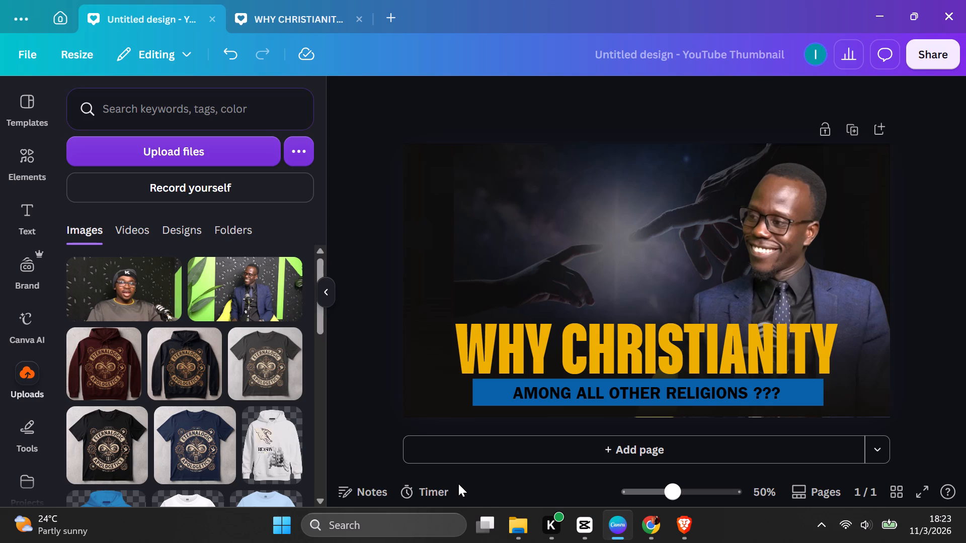
Hide the uploaded images library to examine the WHY CHRISTIANITY thumbnail on a wider workspace with nothing selected.
left_click(929, 289)
left_click_drag(913, 255, 912, 249)
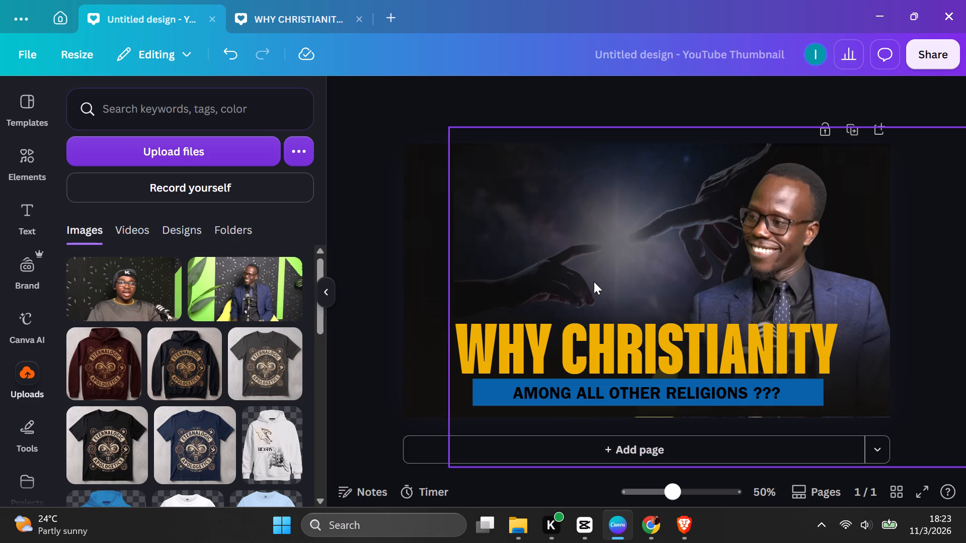
left_click(328, 292)
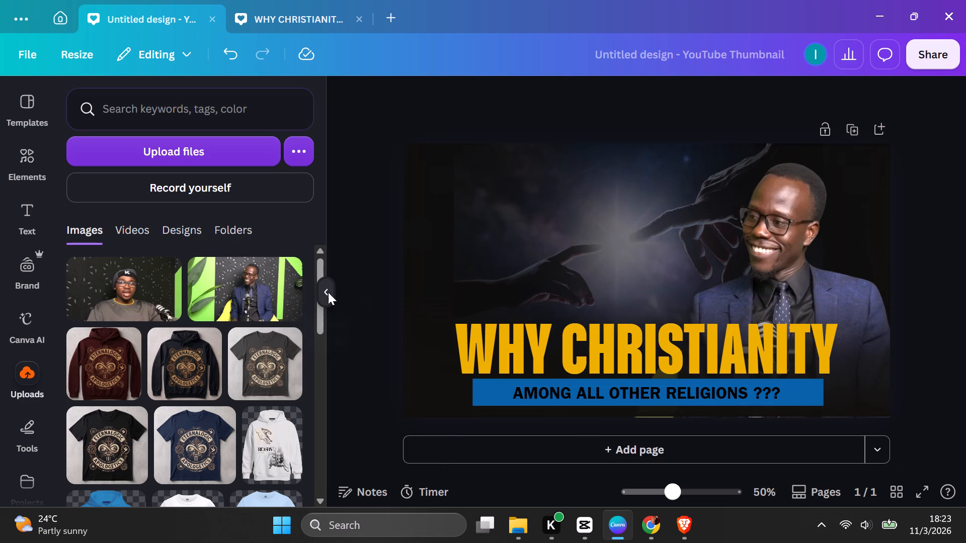
left_click(231, 267)
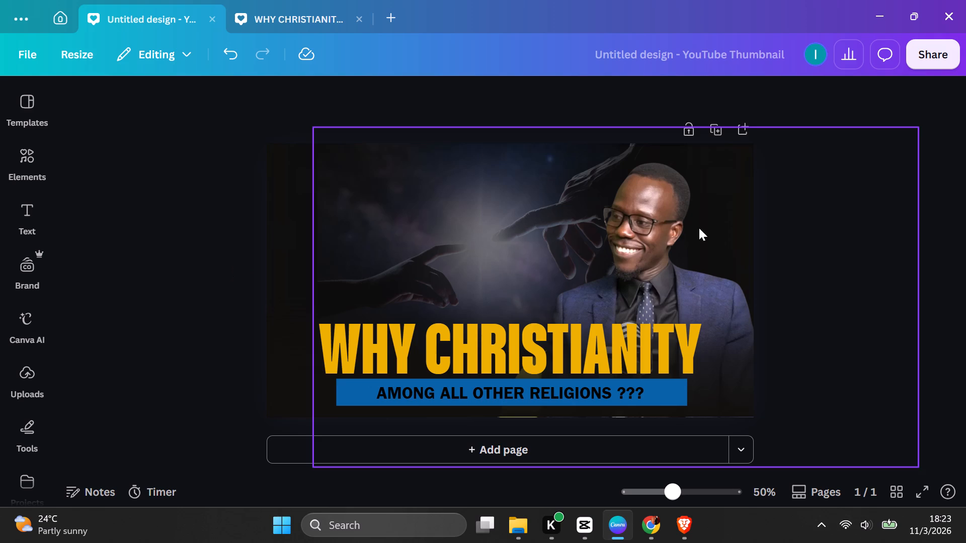
left_click(861, 125)
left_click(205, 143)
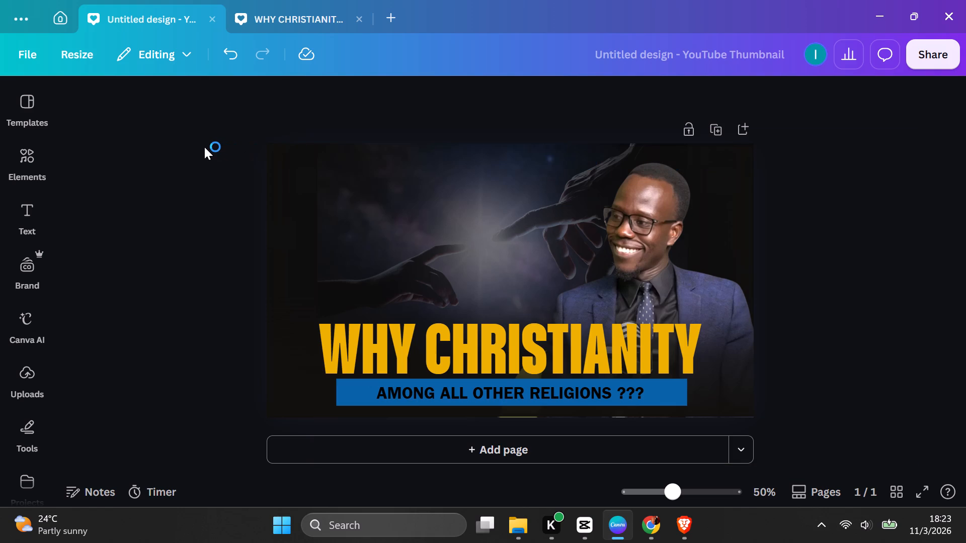
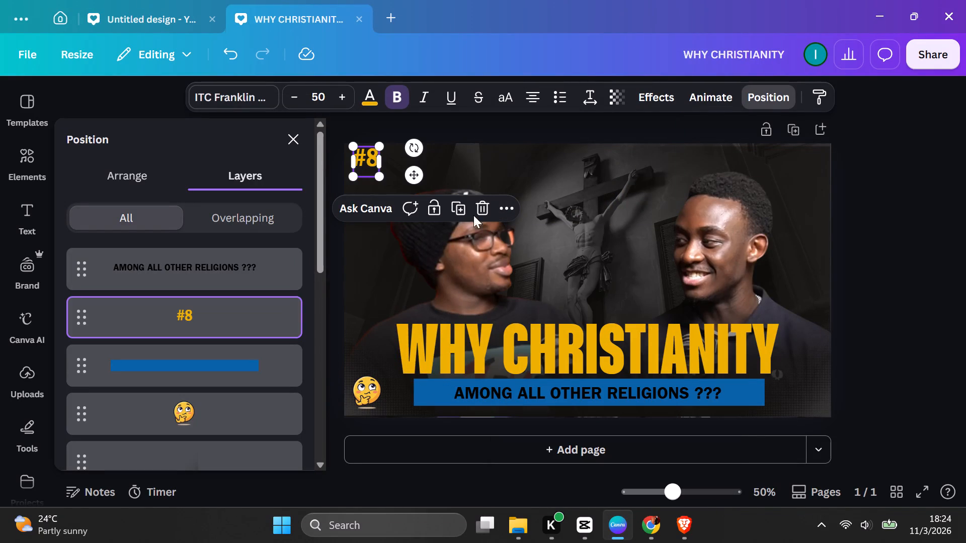
Return to the untitled YouTube thumbnail design, select the suited man's cutout and show the design's layer list.
left_click(199, 20)
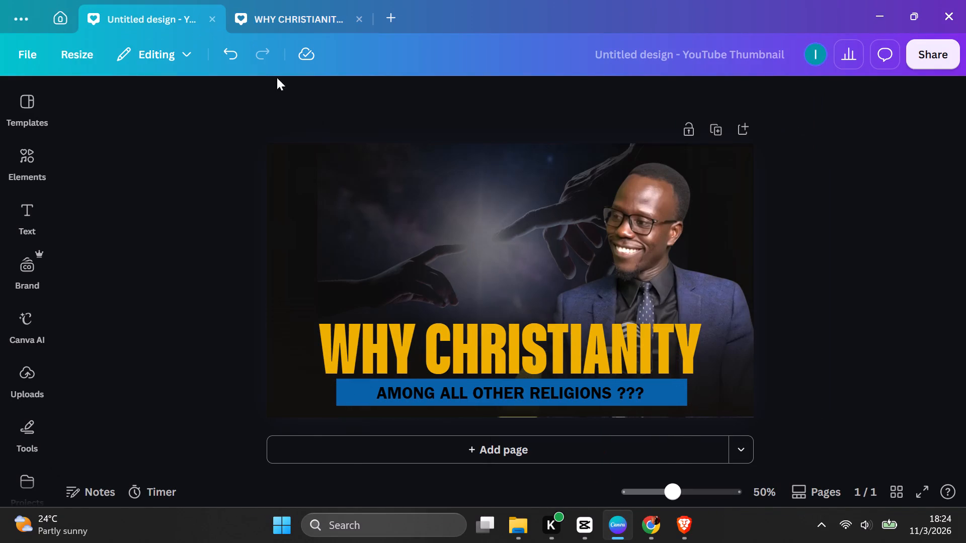
left_click(421, 197)
left_click(748, 103)
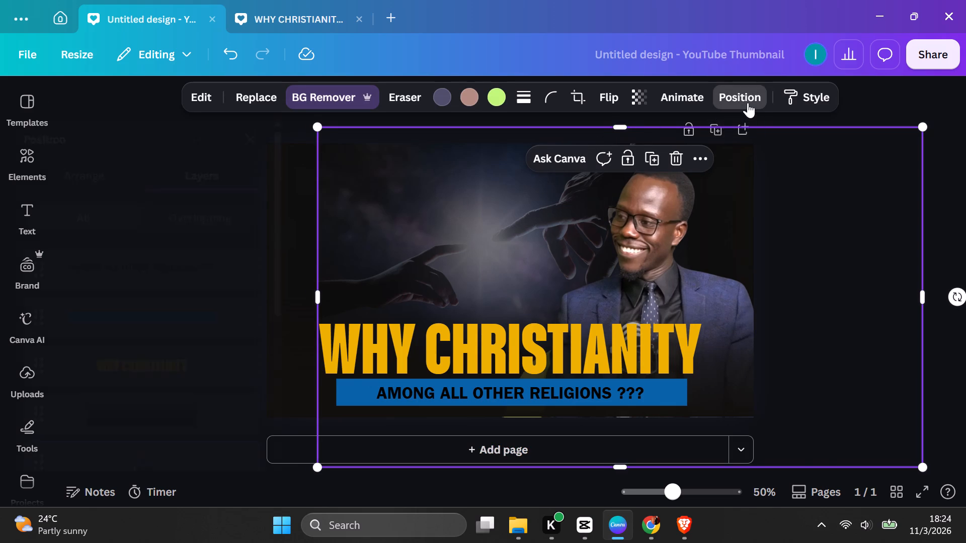
Paste the #8 episode label into the thumbnail's upper-left corner and change its text to #9.
scroll(284, 354, "down", 3)
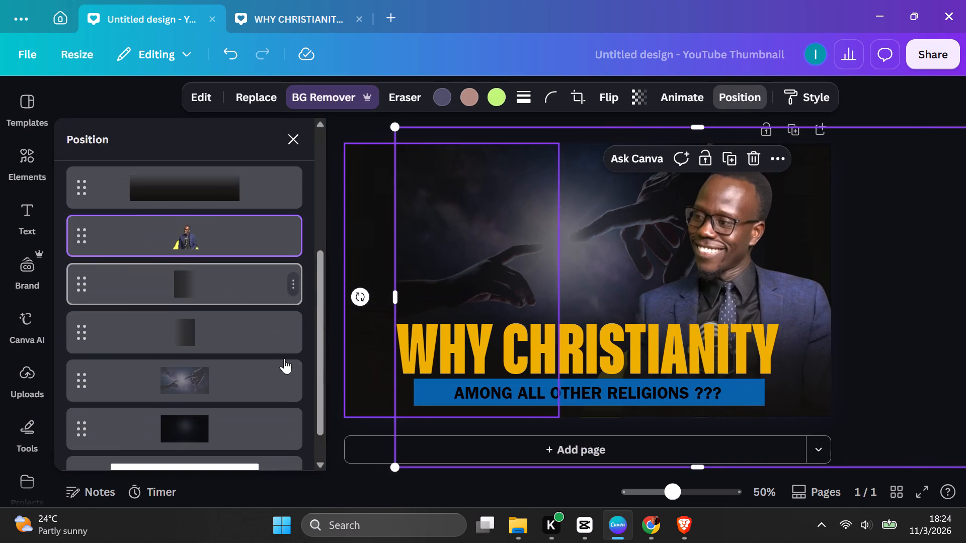
left_click(252, 388)
left_click(252, 424)
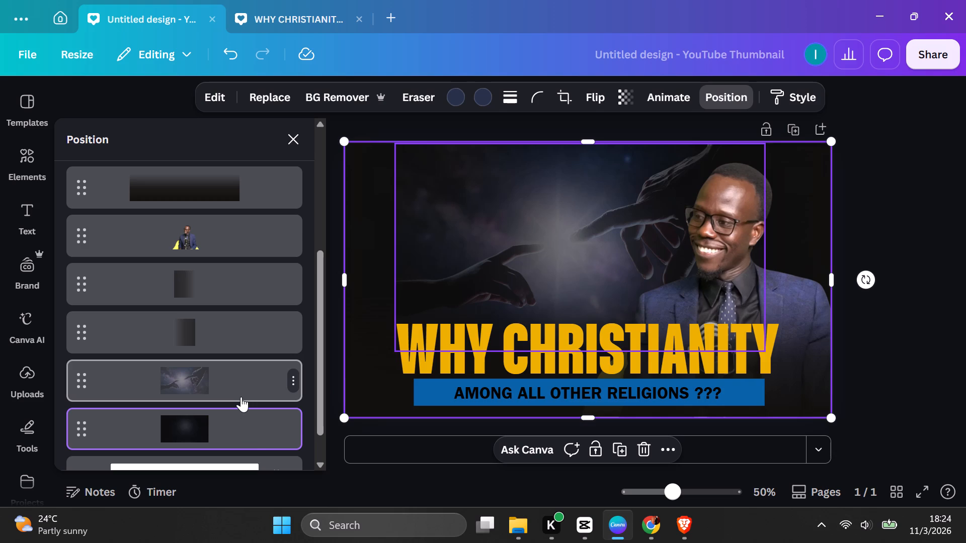
key("ctrl+v")
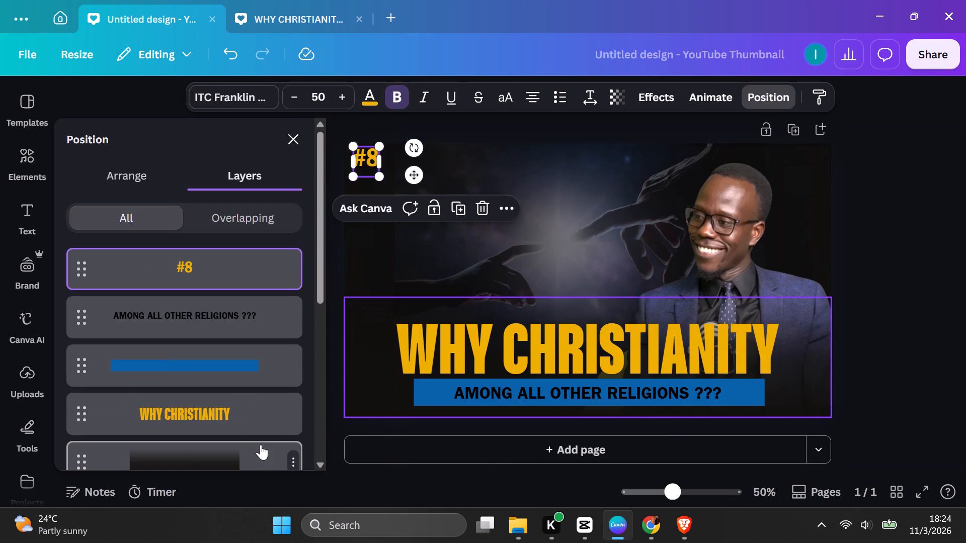
left_click(376, 157)
left_click(376, 157)
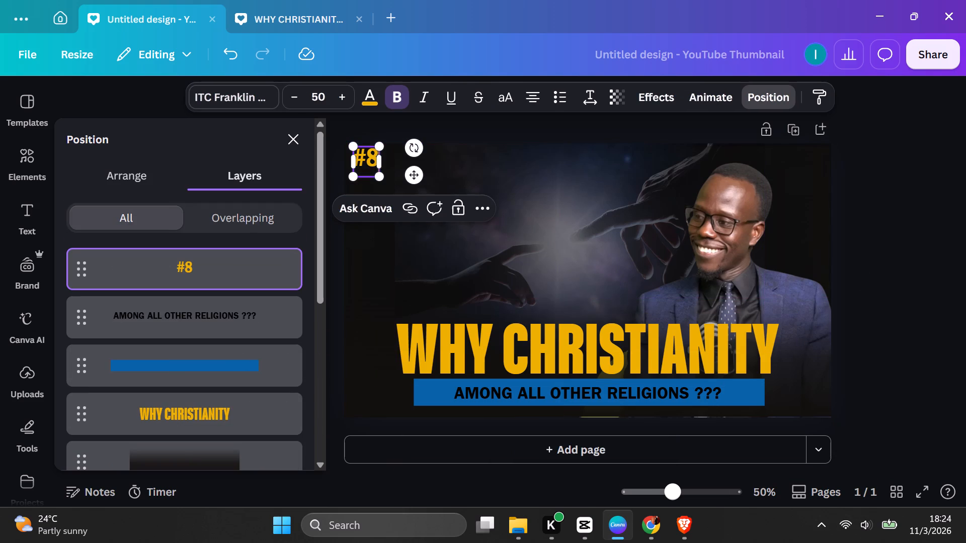
key("BackSpace")
key("9")
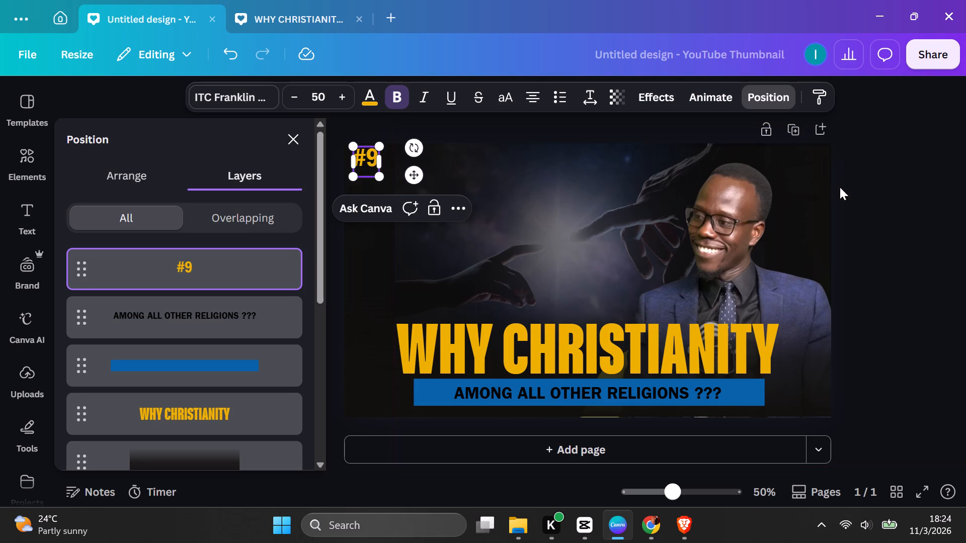
left_click(864, 181)
left_click(838, 170)
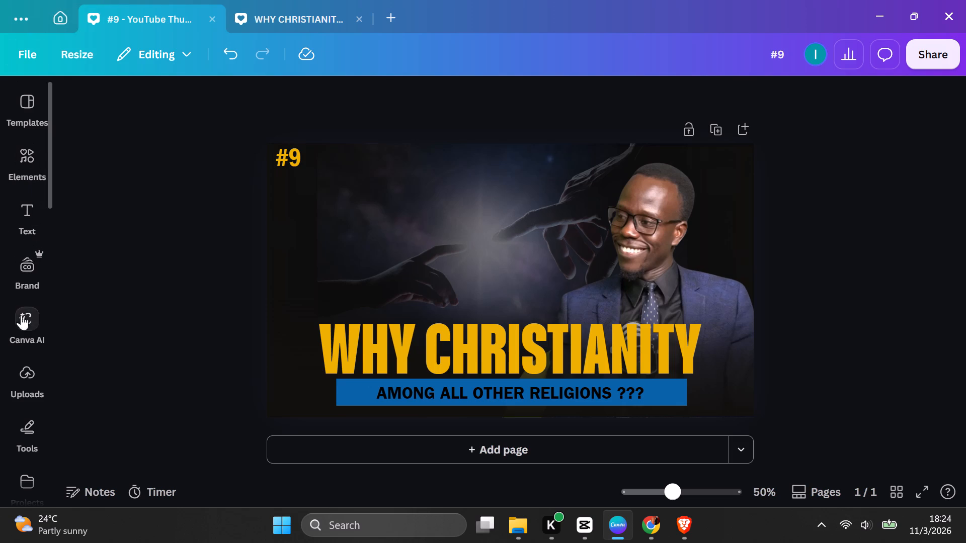
Upload the Still 4 image from the Stills folder to the image library.
left_click(19, 382)
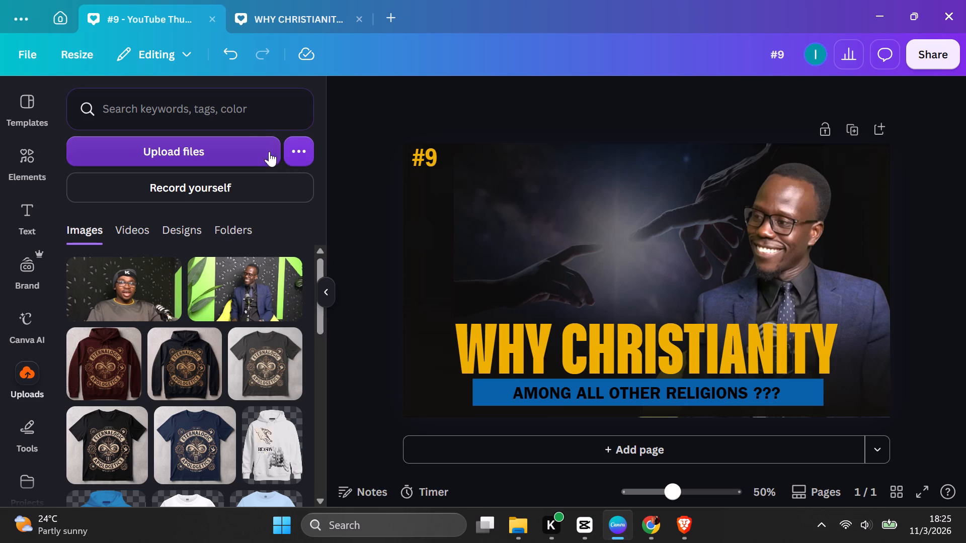
left_click(228, 160)
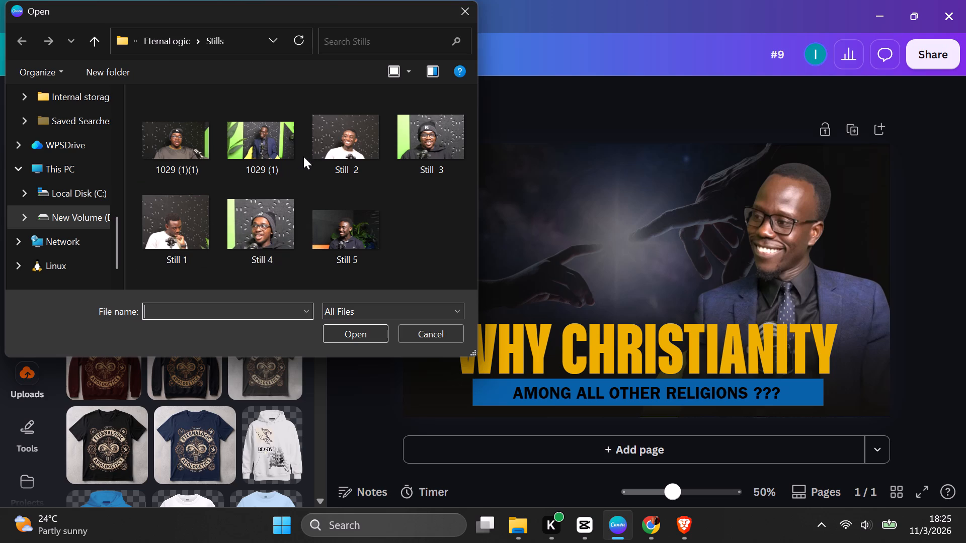
left_click(263, 200)
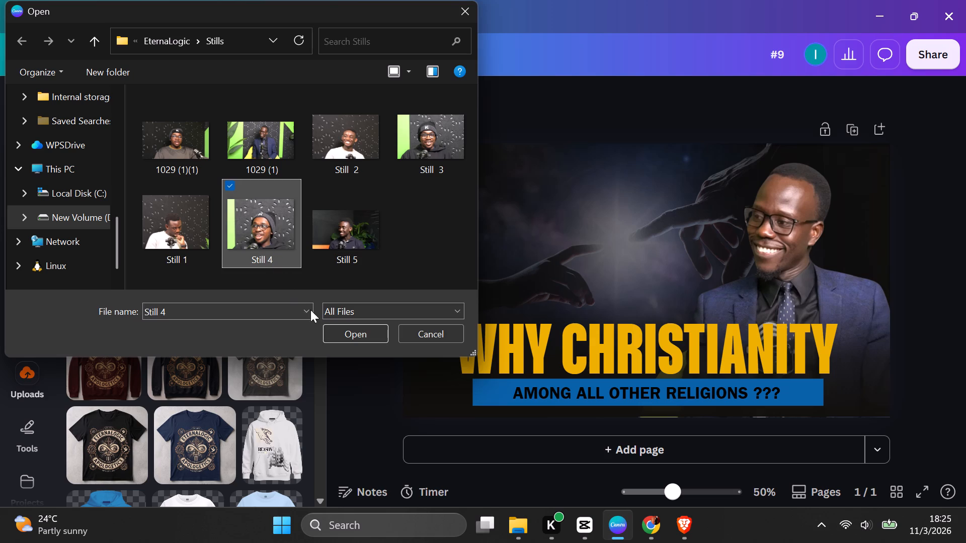
left_click(349, 338)
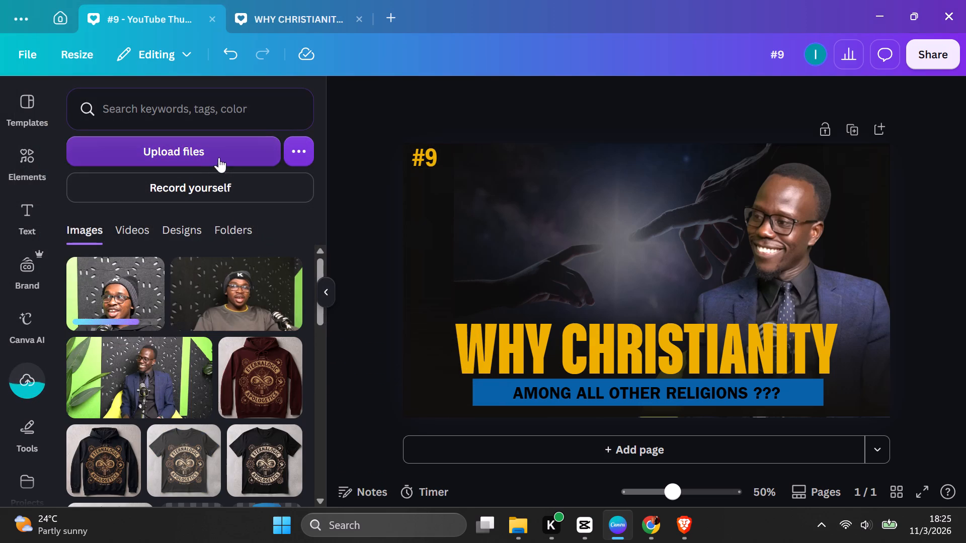
Upload the Smiling King Emoji image from the EternaLogic folder's Thumbnail Emojis subfolder.
left_click(222, 158)
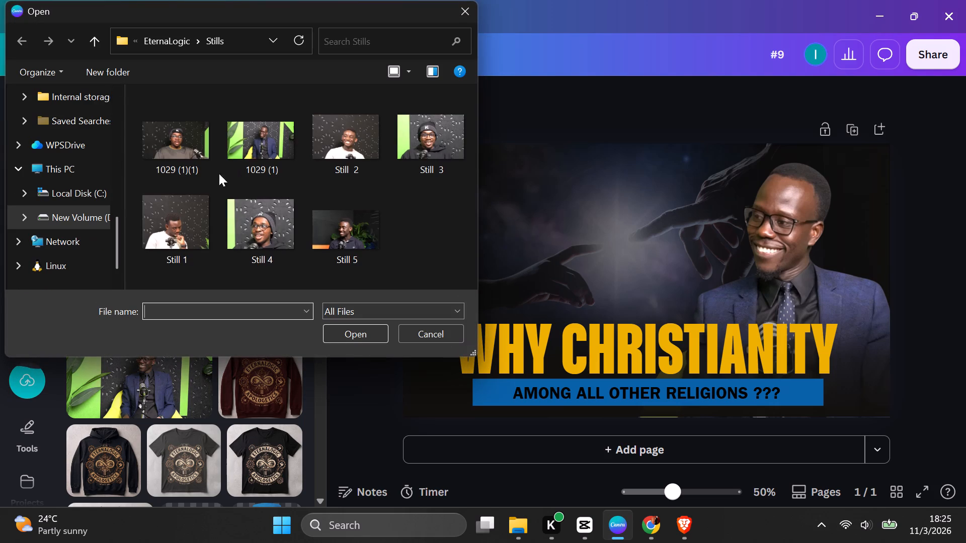
left_click(106, 217)
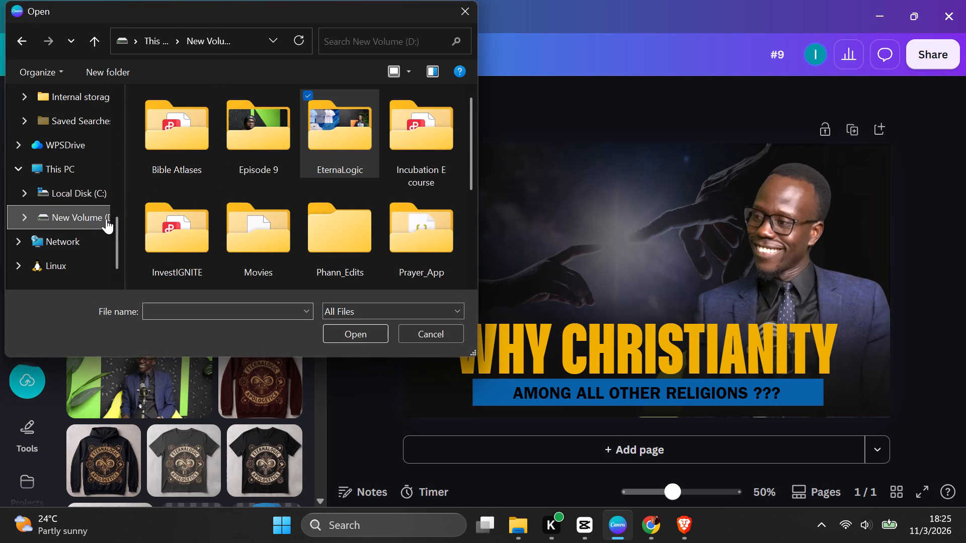
scroll(237, 206, "down", 2)
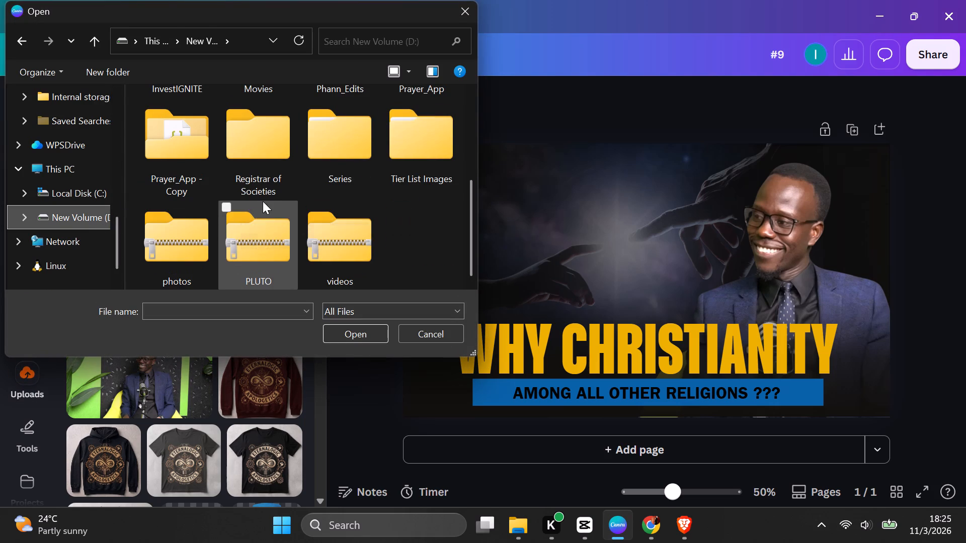
scroll(267, 200, "up", 3)
double_click(349, 123)
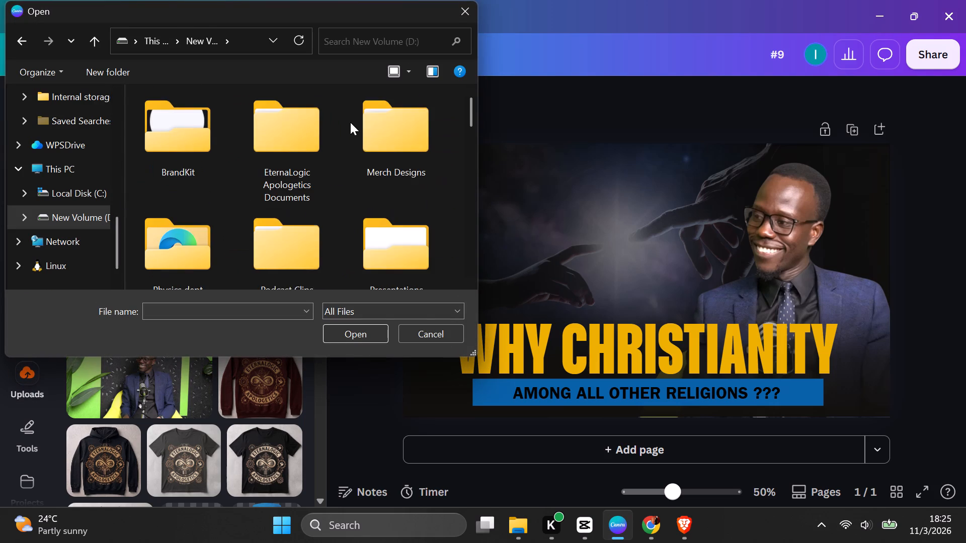
scroll(270, 267, "down", 3)
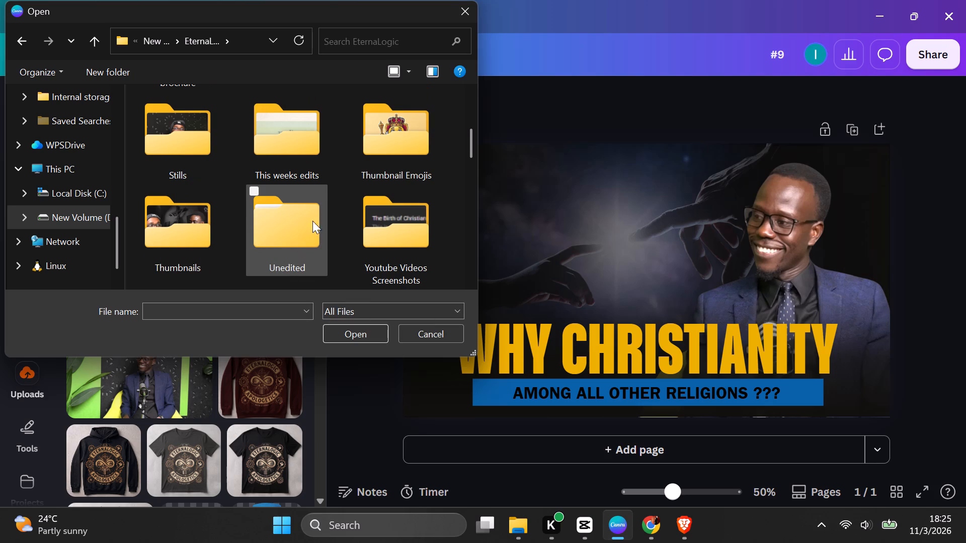
double_click(400, 142)
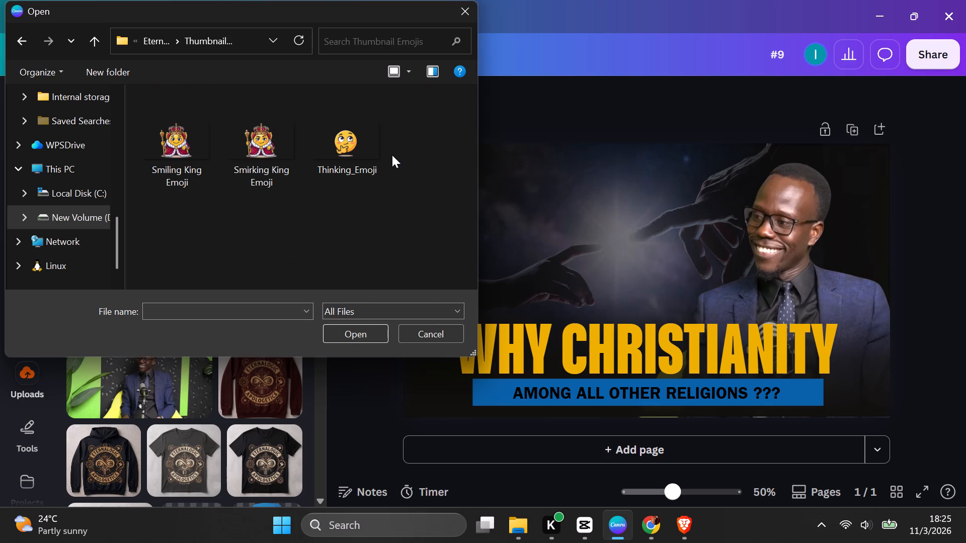
left_click(196, 178)
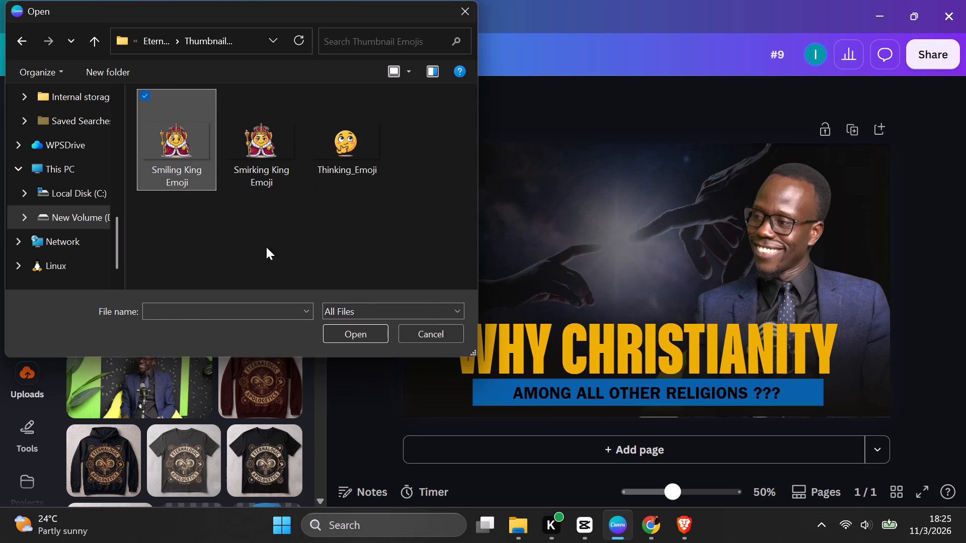
left_click(352, 336)
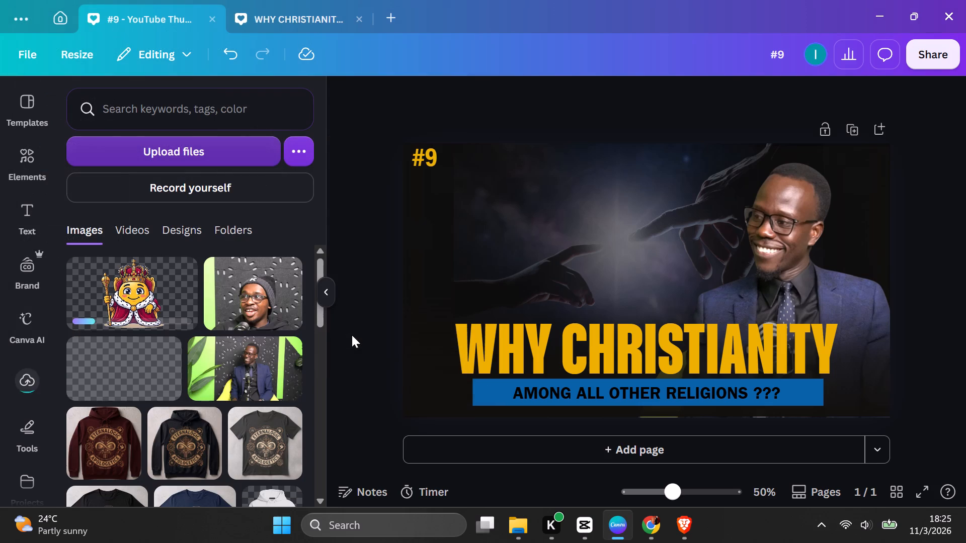
Add the king emoji to the #9 thumbnail, shrink it and place it in the lower-left corner beside the blue subtitle bar.
left_click(160, 295)
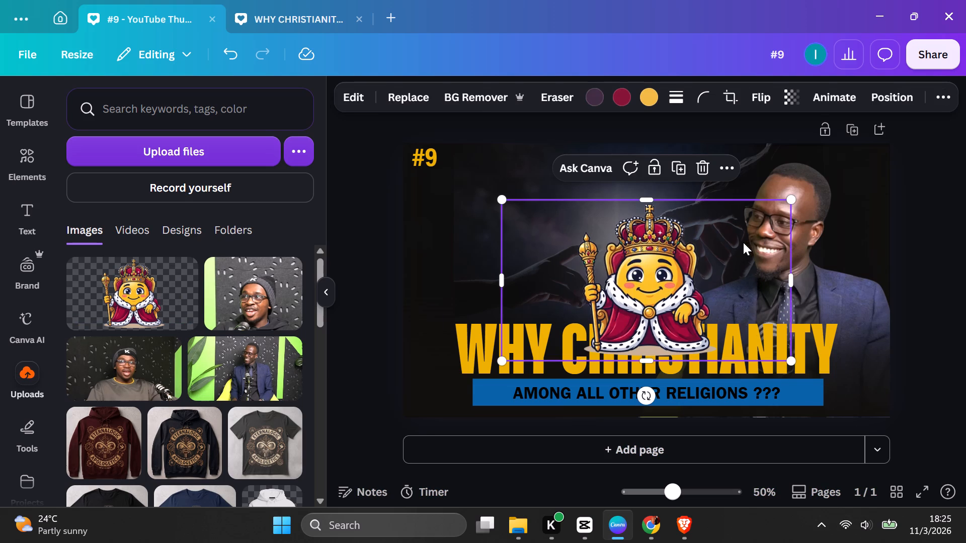
left_click_drag(743, 243, 575, 308)
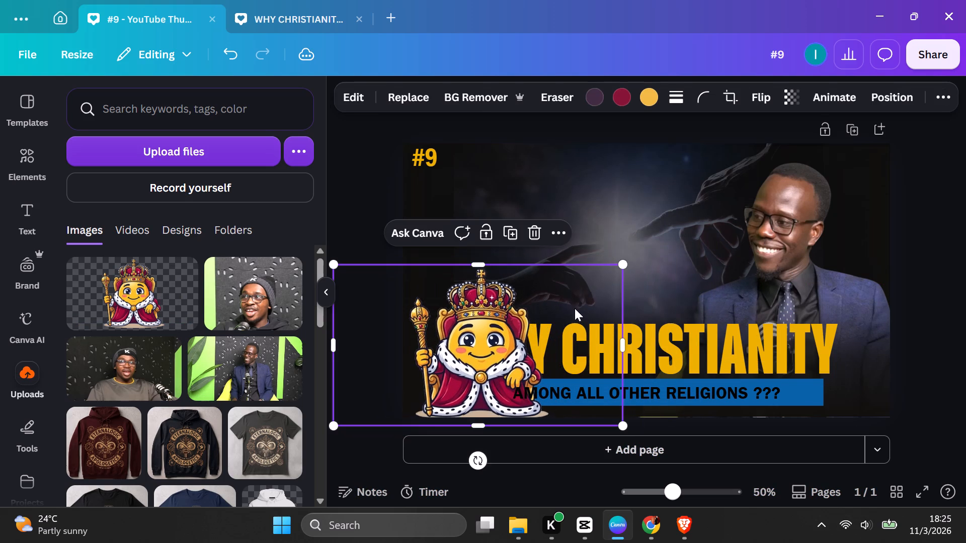
left_click_drag(335, 422, 413, 374)
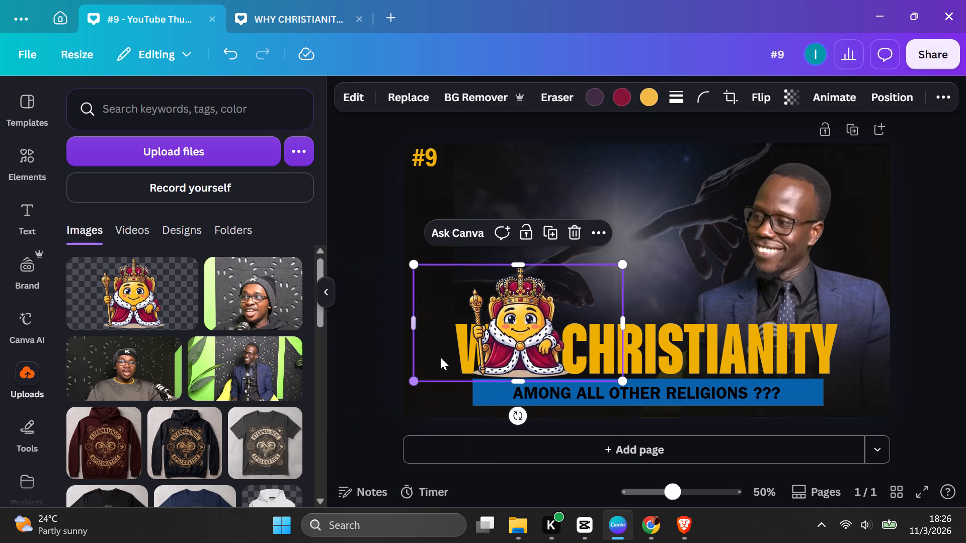
left_click_drag(619, 264, 527, 333)
left_click_drag(473, 354, 451, 380)
left_click_drag(503, 405, 463, 382)
left_click_drag(431, 354, 438, 370)
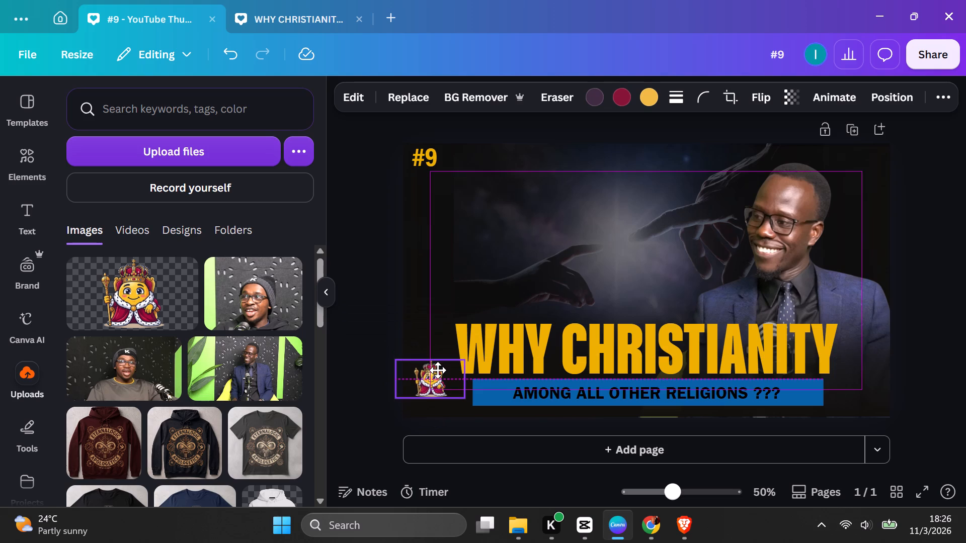
left_click_drag(438, 370, 436, 382)
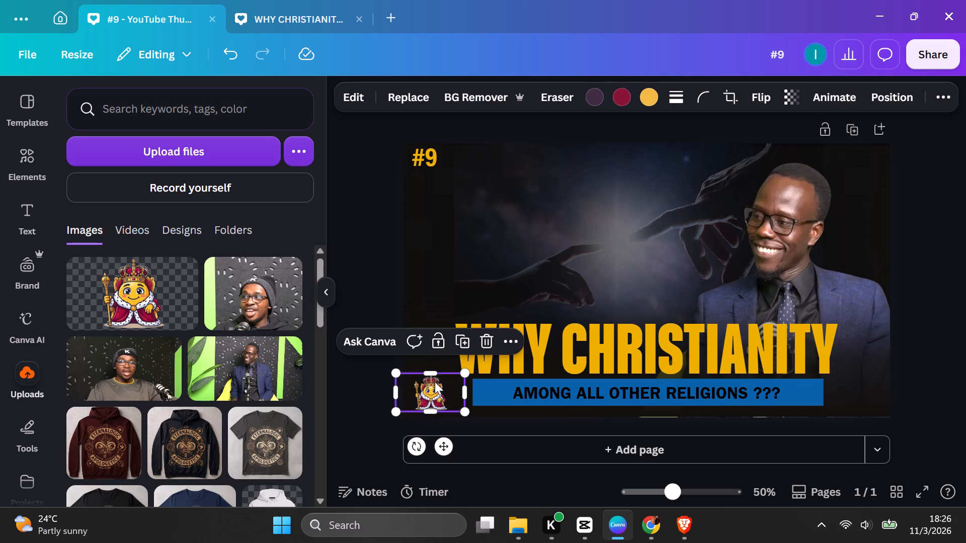
Fine-tune the king emoji's size and position beside the blue bar, using the #8 thumbnail's thinking emoji as reference.
left_click(325, 20)
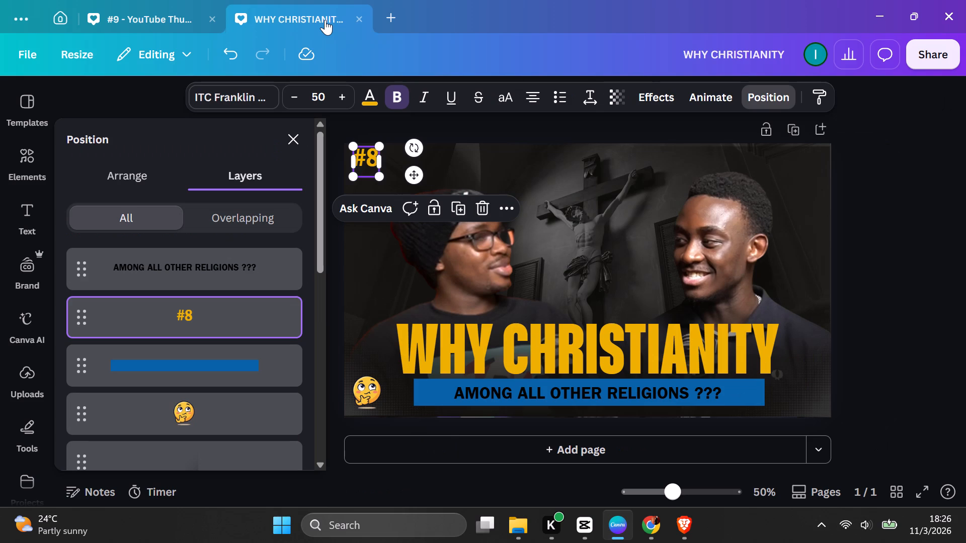
left_click(184, 5)
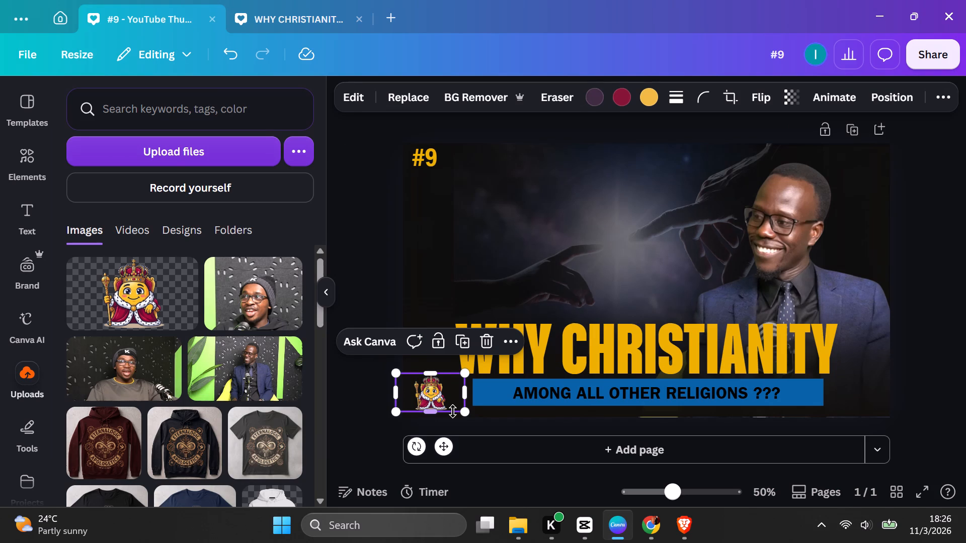
left_click_drag(464, 411, 455, 409)
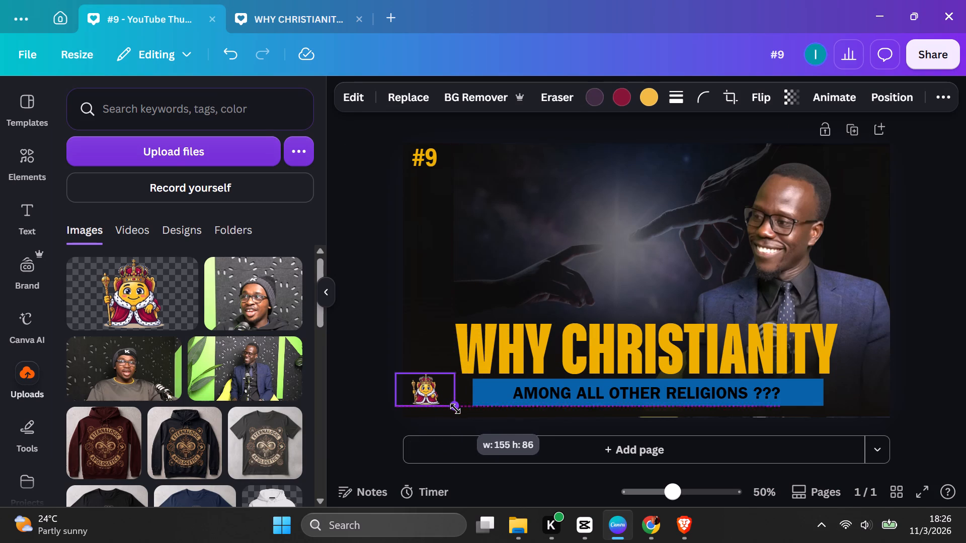
left_click_drag(455, 409, 458, 411)
left_click(526, 232)
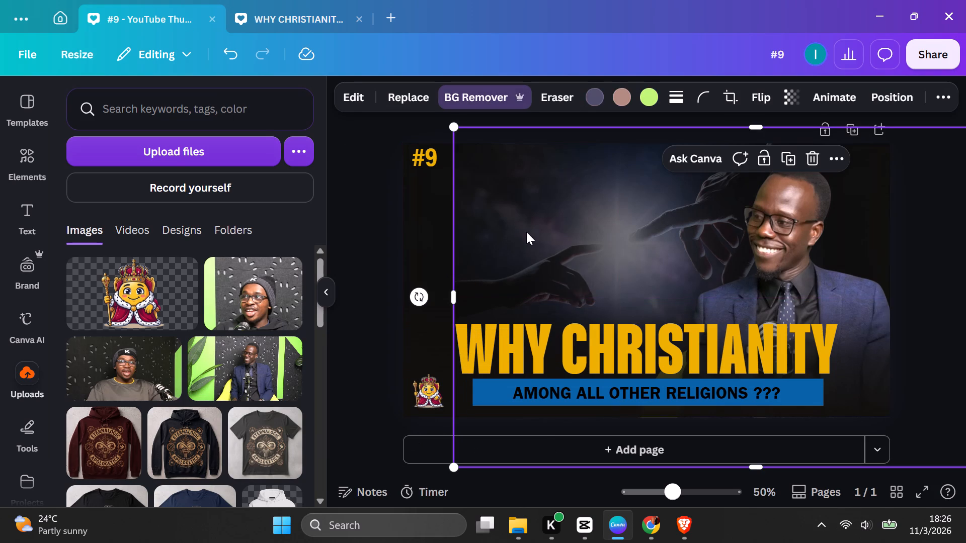
left_click(440, 401)
left_click_drag(439, 399, 438, 399)
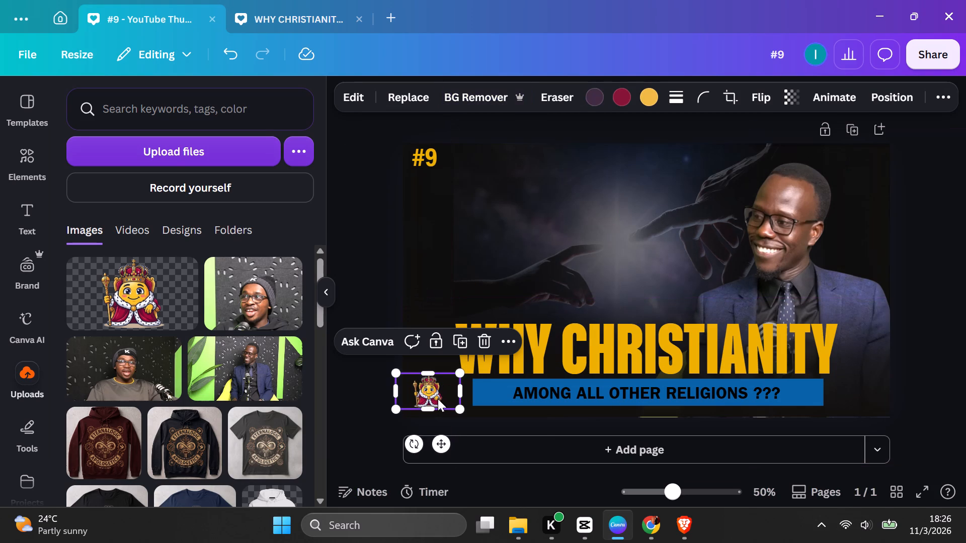
left_click_drag(438, 399, 450, 395)
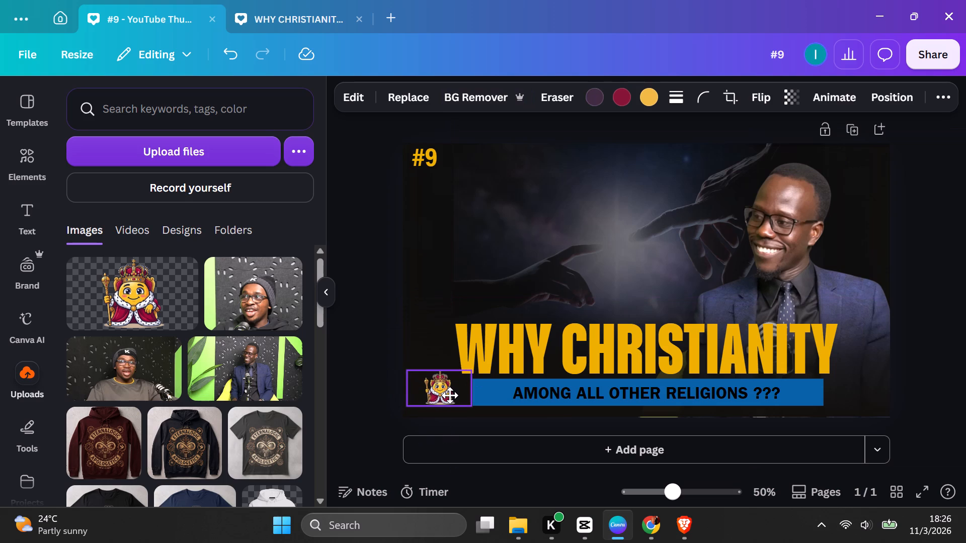
left_click_drag(450, 395, 448, 394)
left_click_drag(468, 408, 473, 412)
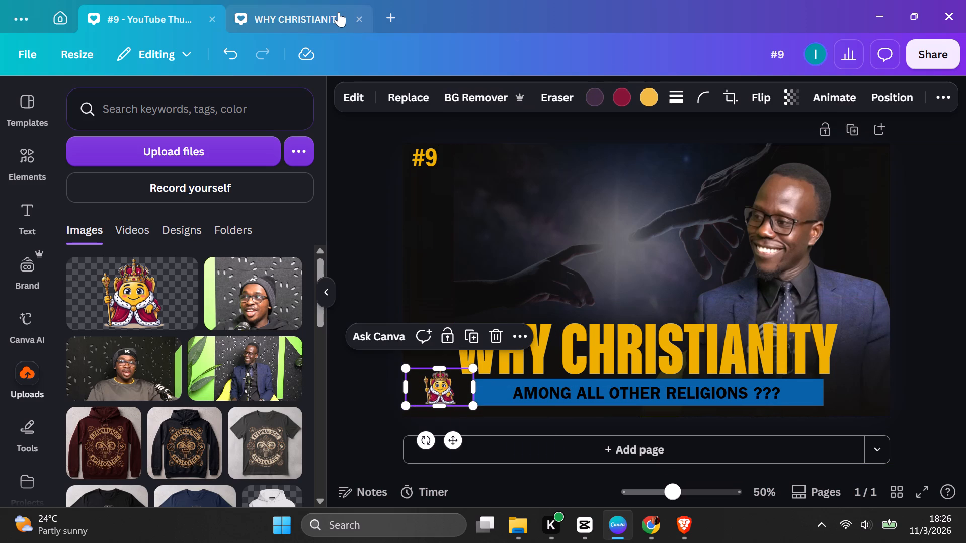
Copy the dark overlay graphic from the #8 thumbnail's lower-right corner and paste it into the #9 thumbnail.
left_click(337, 13)
left_click(780, 381)
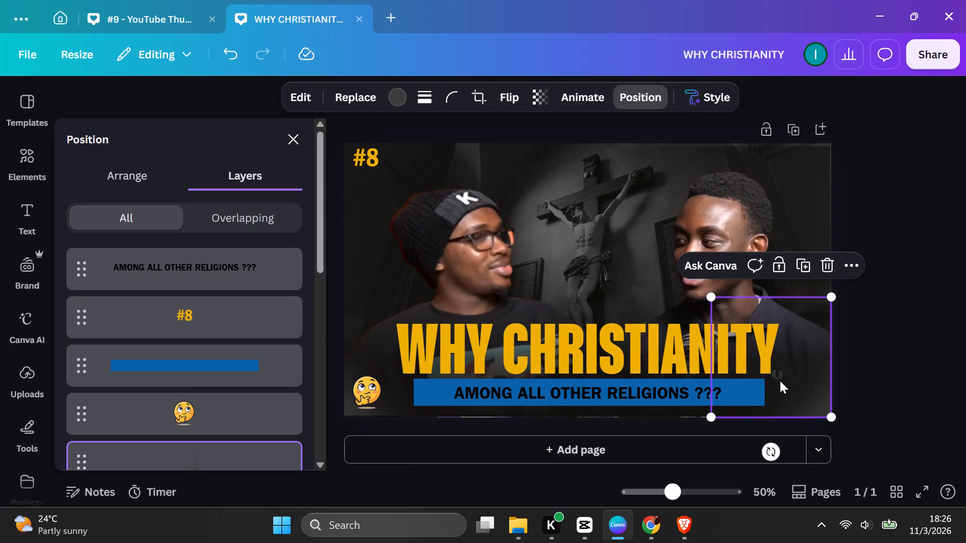
left_click(848, 265)
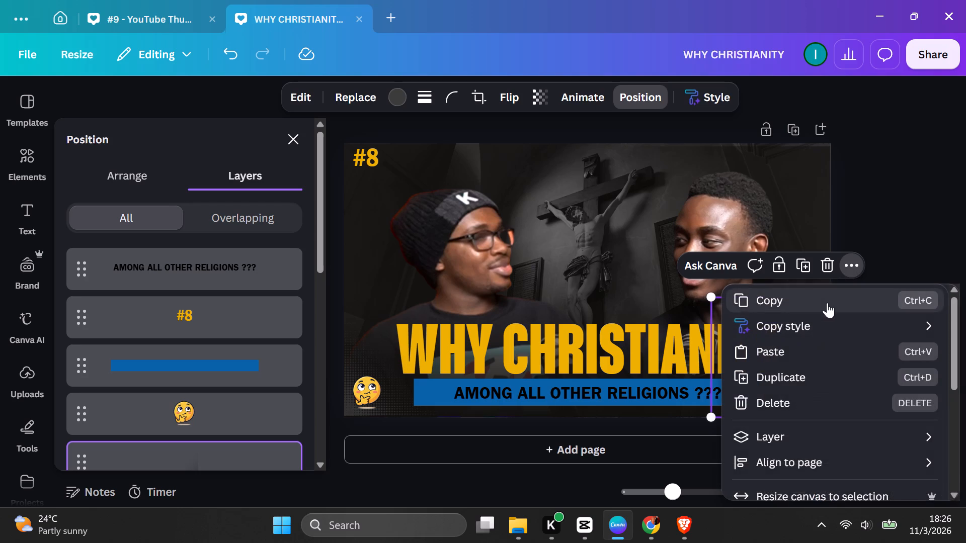
left_click(827, 303)
left_click(199, 13)
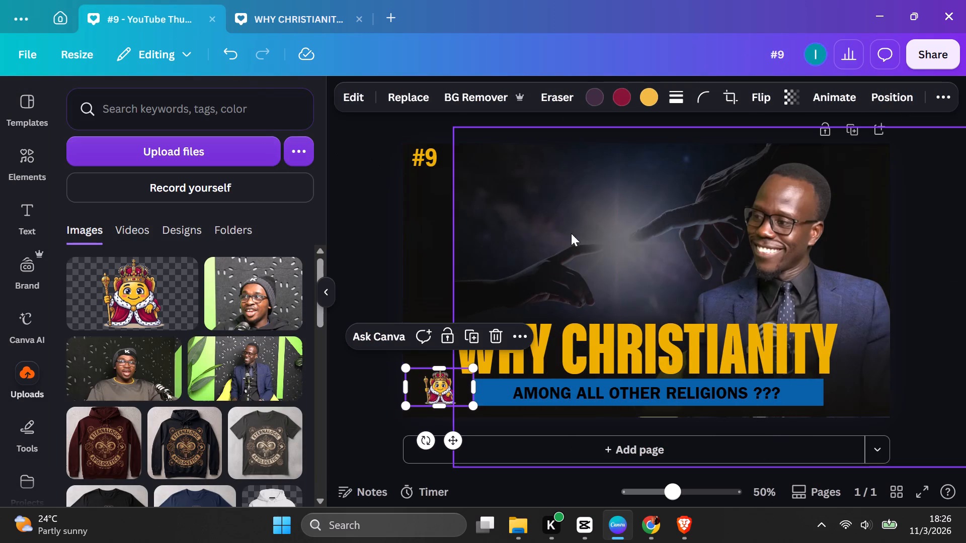
left_click(638, 226)
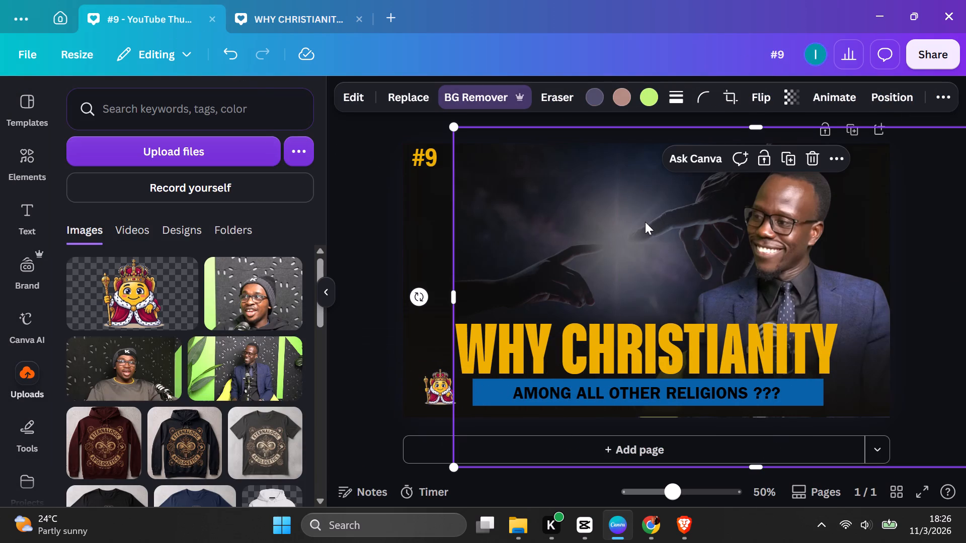
key("ctrl+v")
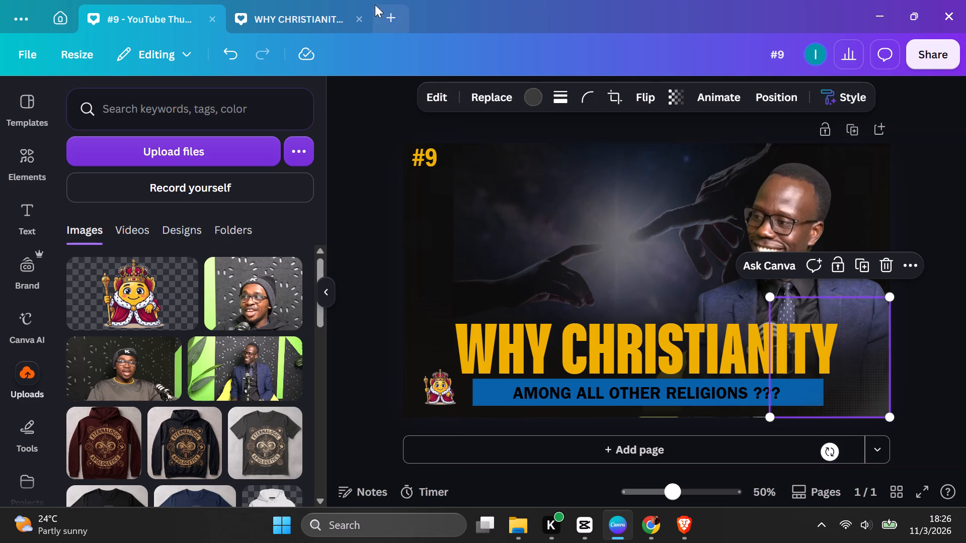
Select the matching overlay graphic in the #8 thumbnail's lower-left corner.
left_click(343, 25)
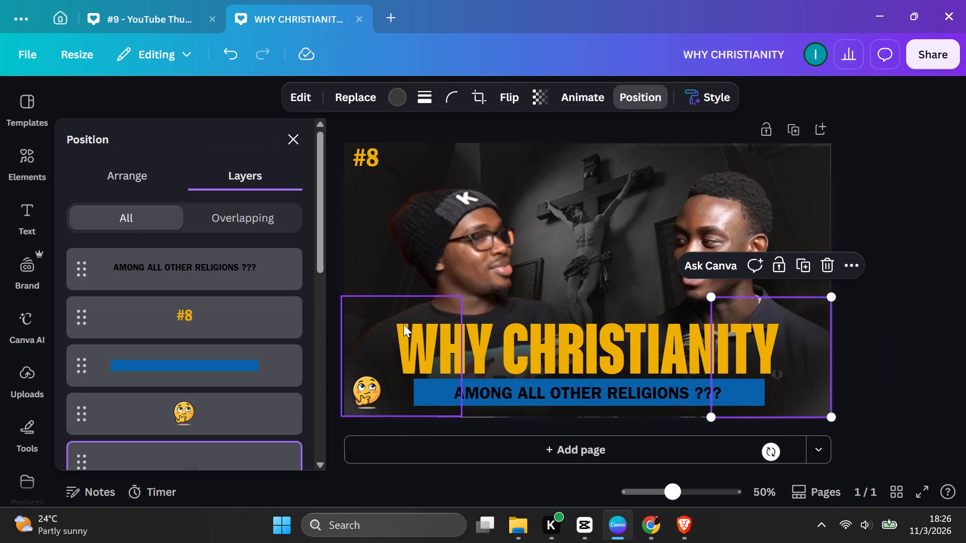
left_click(380, 367)
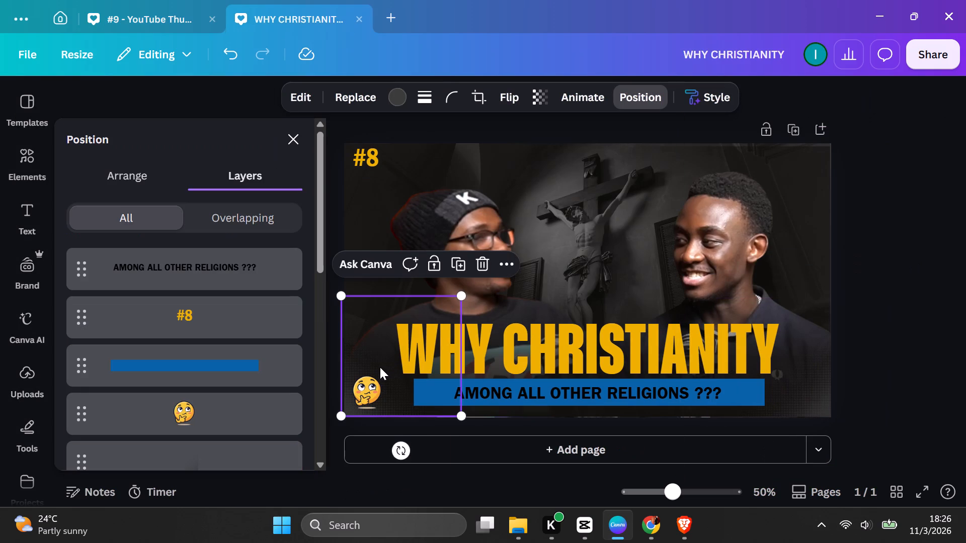
Copy the dark overlay graphic from the #8 thumbnail's lower-left corner and paste it into the #9 thumbnail.
scroll(232, 366, "down", 5)
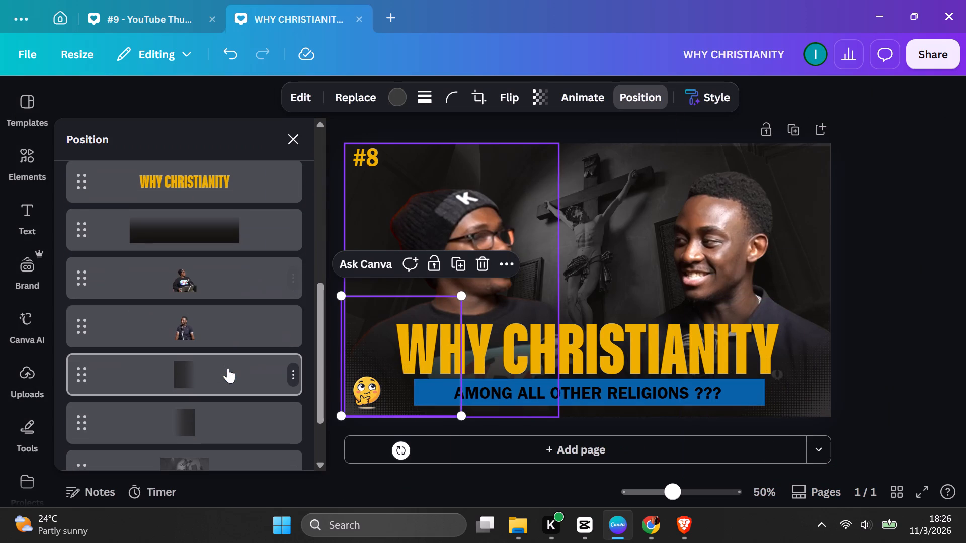
scroll(228, 368, "down", 2)
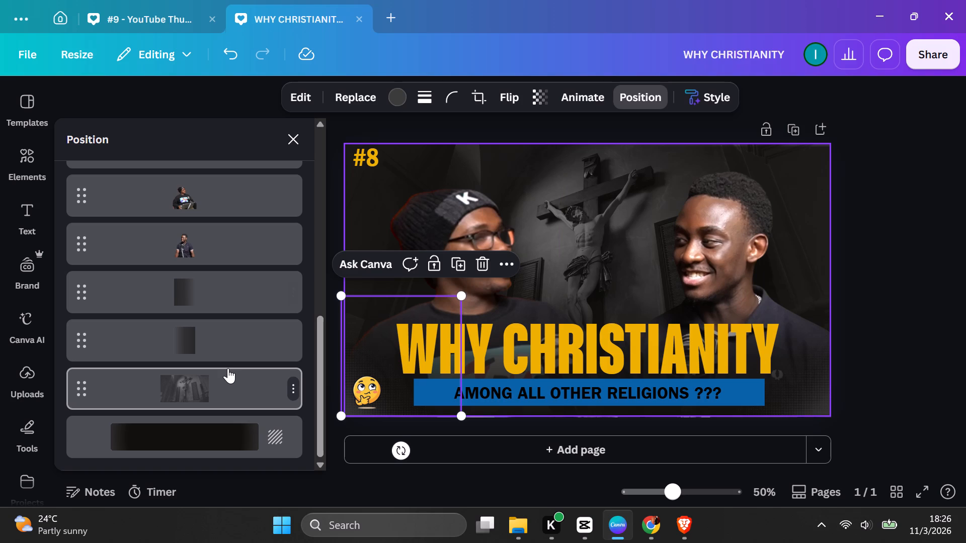
scroll(228, 368, "down", 3)
scroll(225, 368, "up", 3)
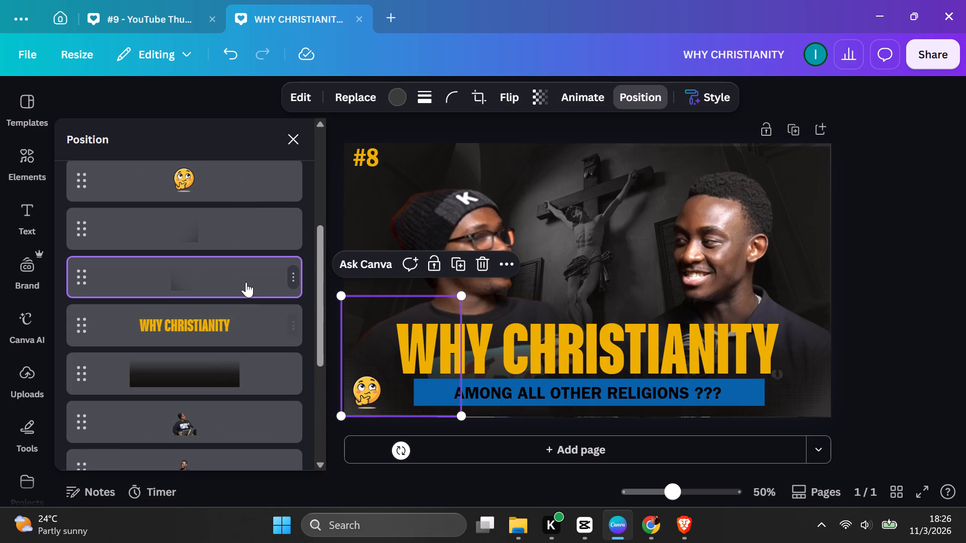
left_click(247, 279)
left_click(503, 263)
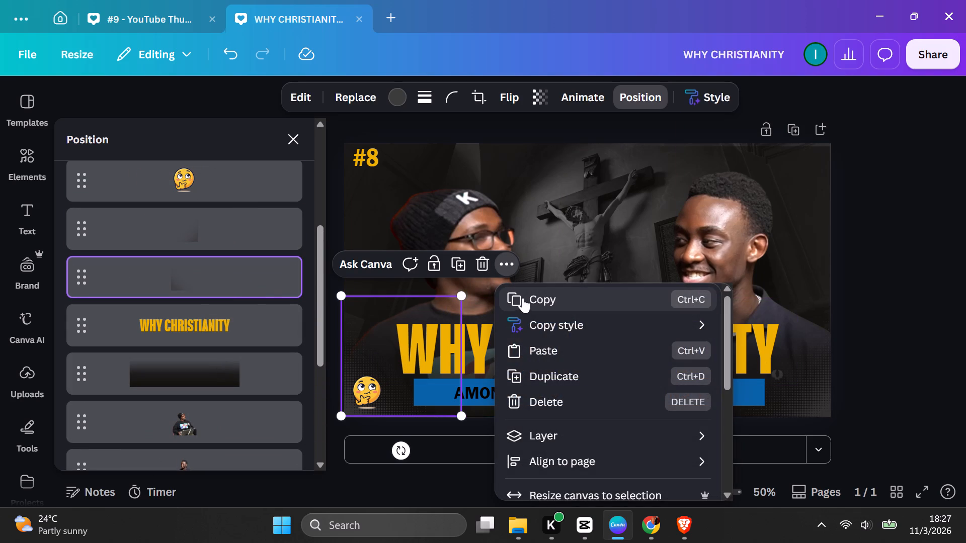
left_click(528, 300)
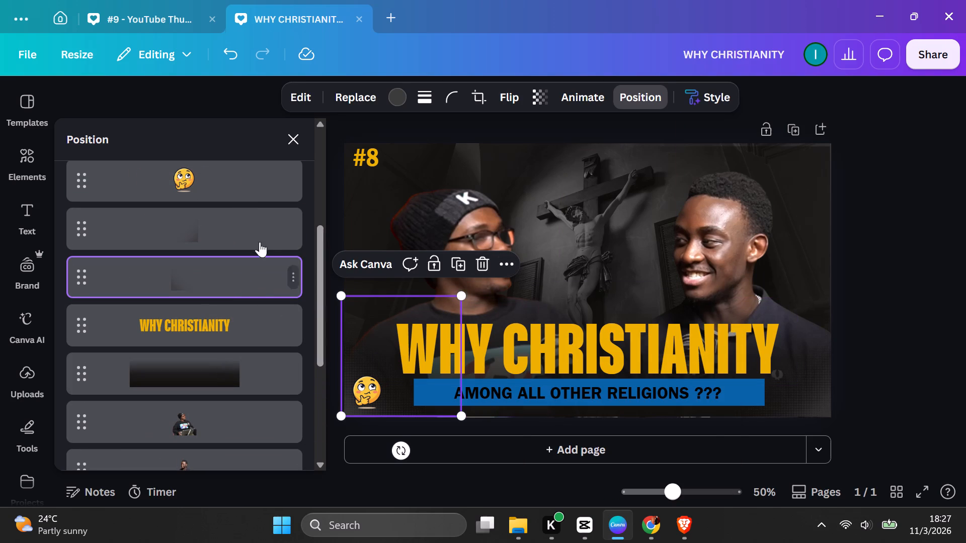
left_click(169, 13)
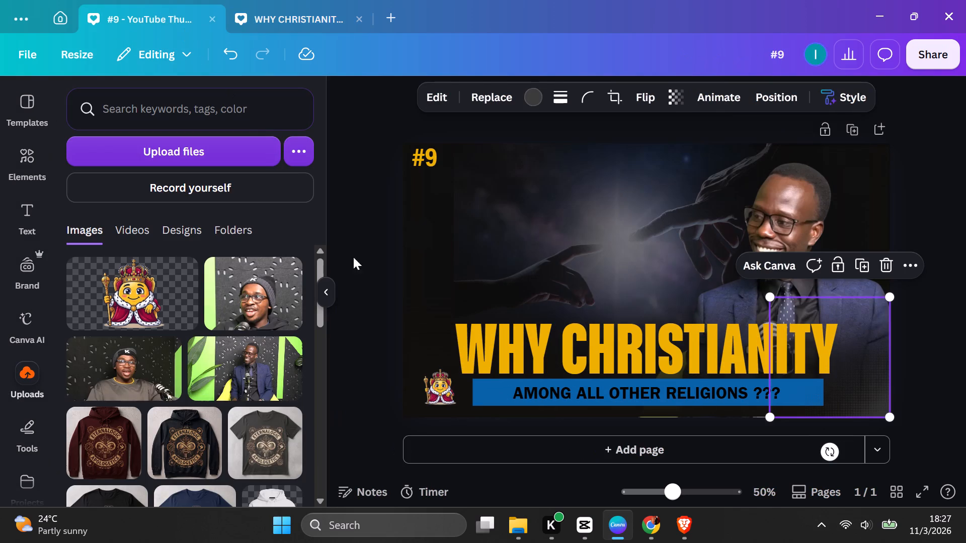
left_click(596, 236)
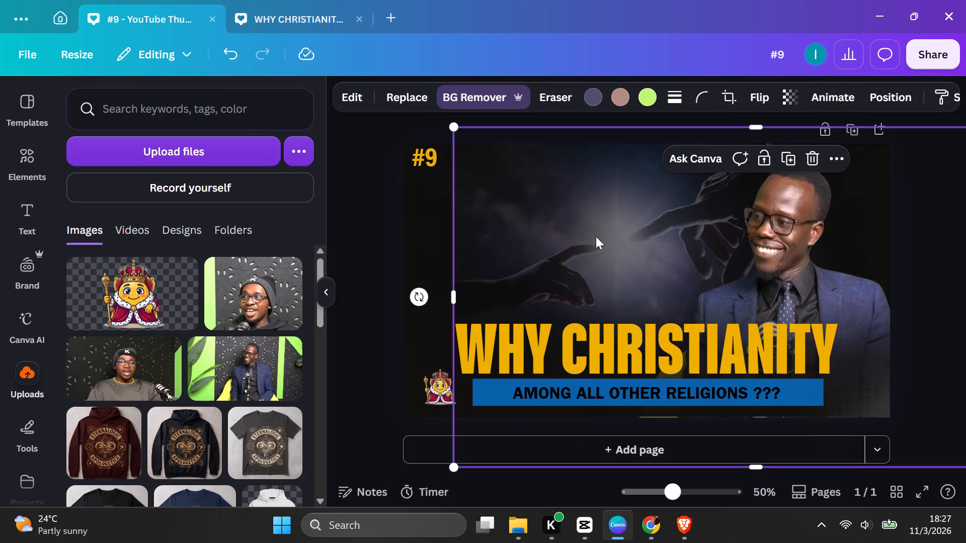
key("ctrl+v")
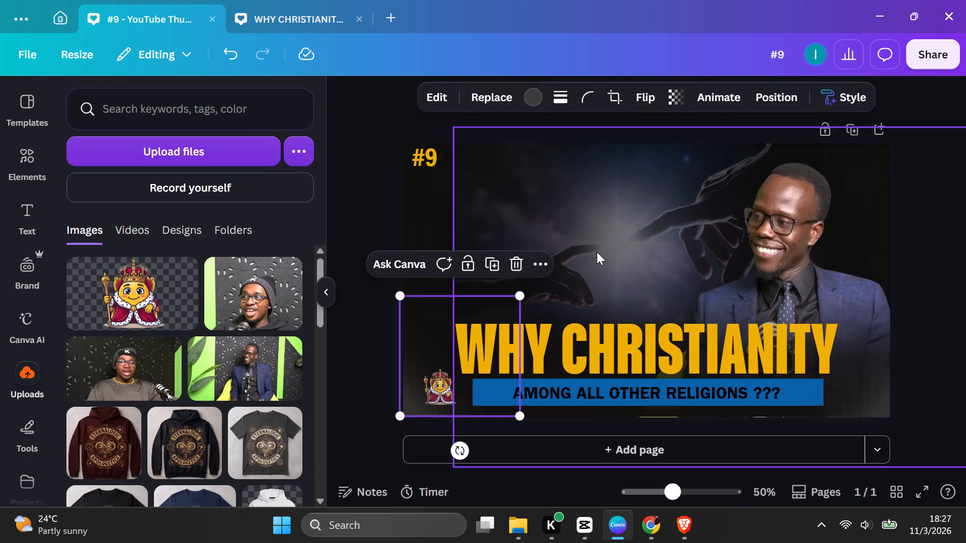
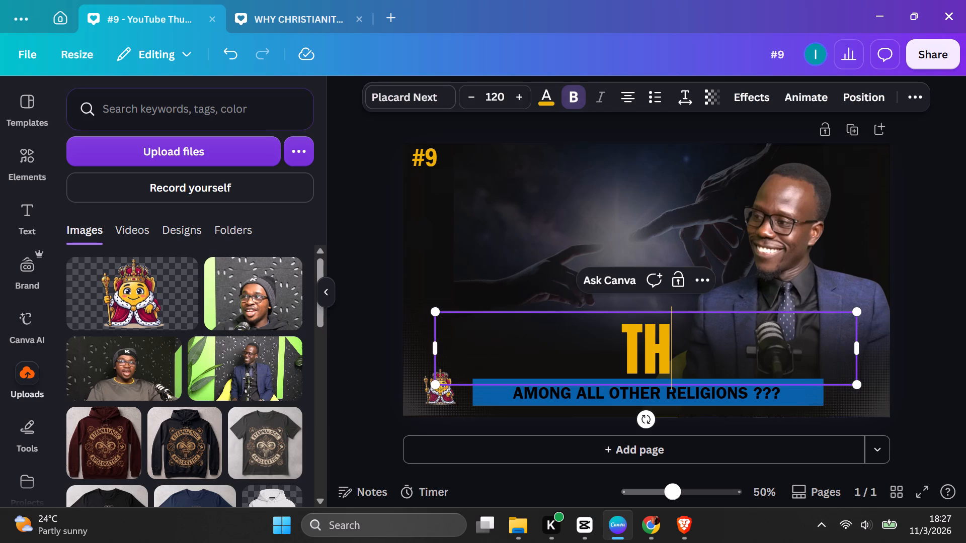
Finish rewriting the large yellow headline on the #9 thumbnail as THE IMAGE OF.
type("E IMA")
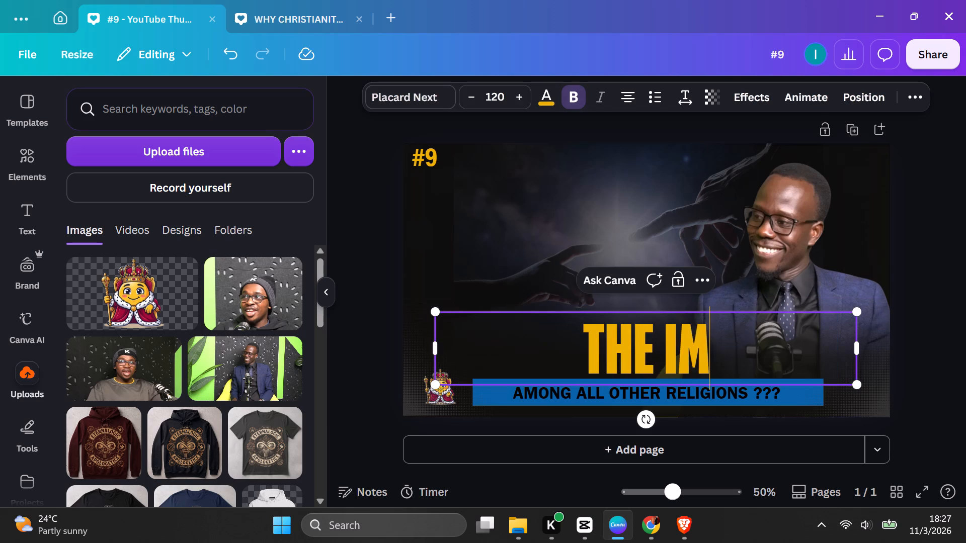
type("GE")
key("space")
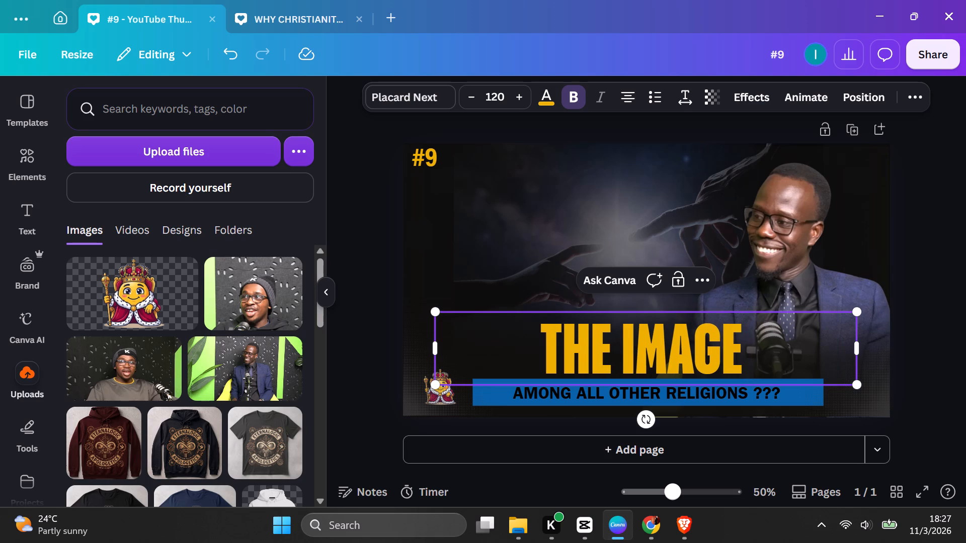
type("OF")
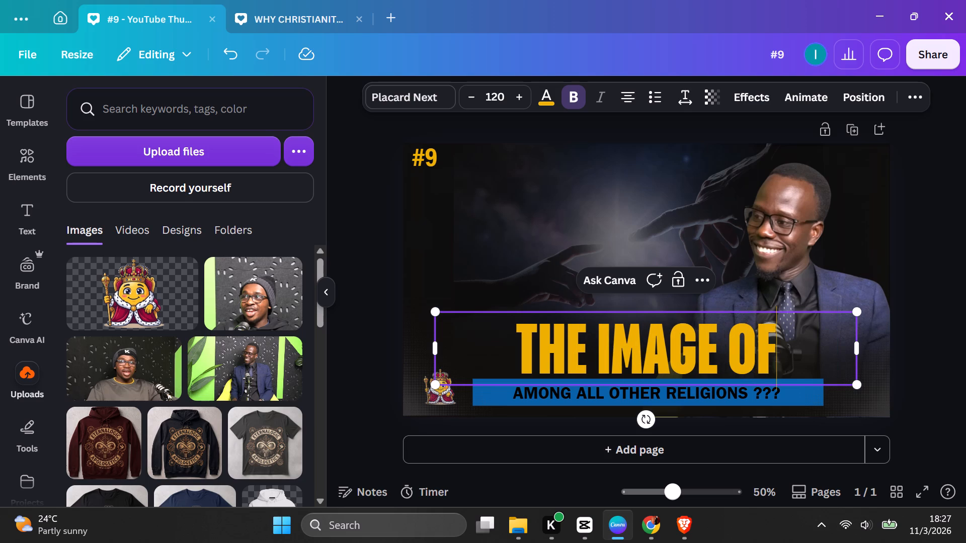
Replace the subtitle text in the blue bar with THE INVISIBLE GOD.
double_click(740, 396)
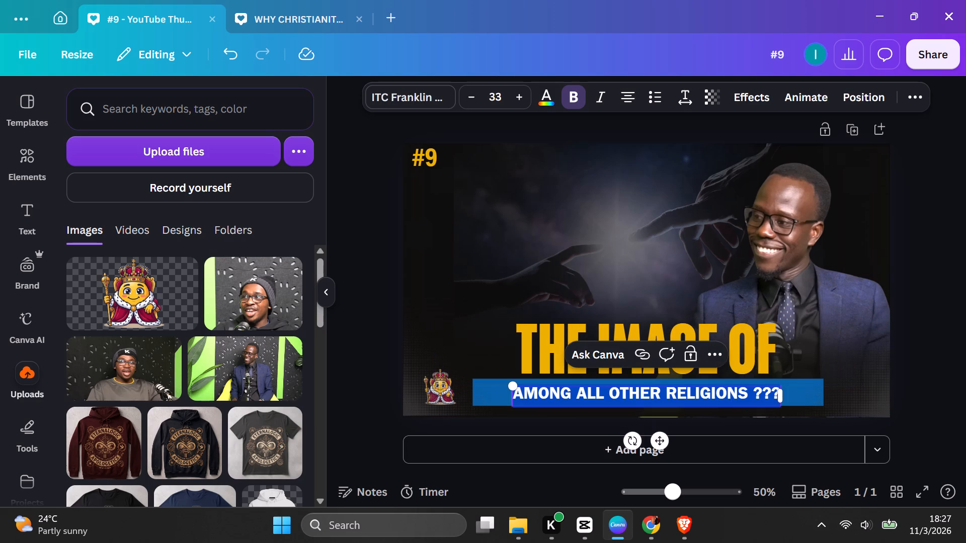
type("THE")
key("space")
type("INVISI")
type("BLE")
key("space")
key("g")
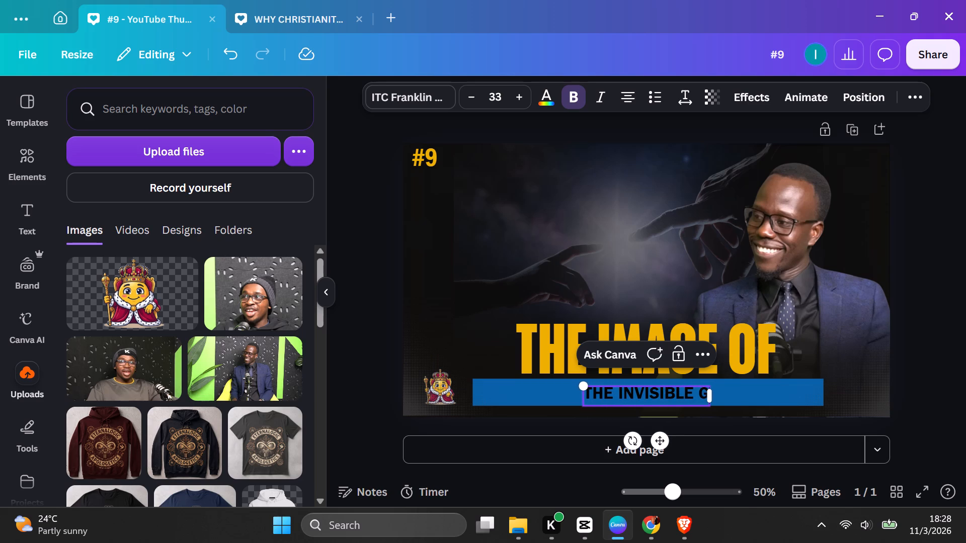
key("o")
key("d")
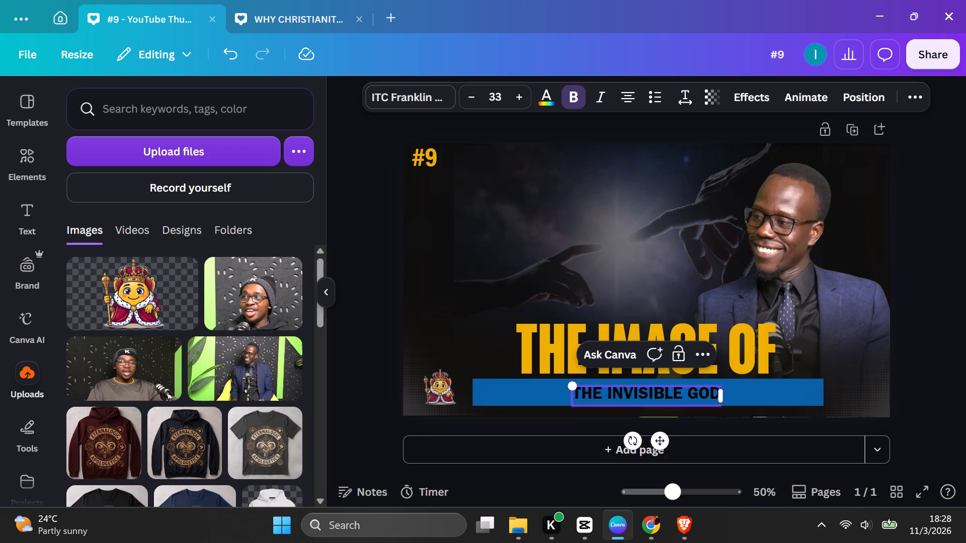
left_click(960, 319)
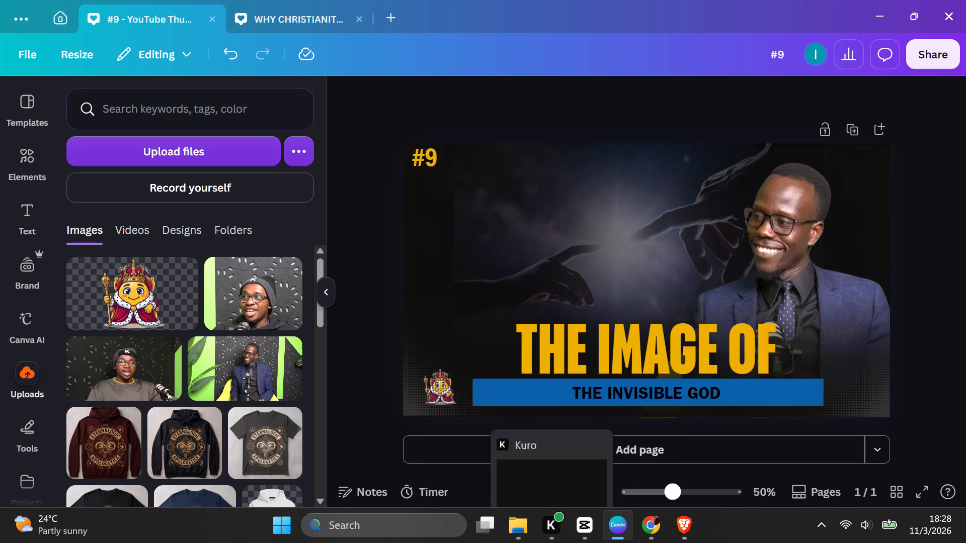
Launch the Affinity app from the installed programs.
left_click(282, 530)
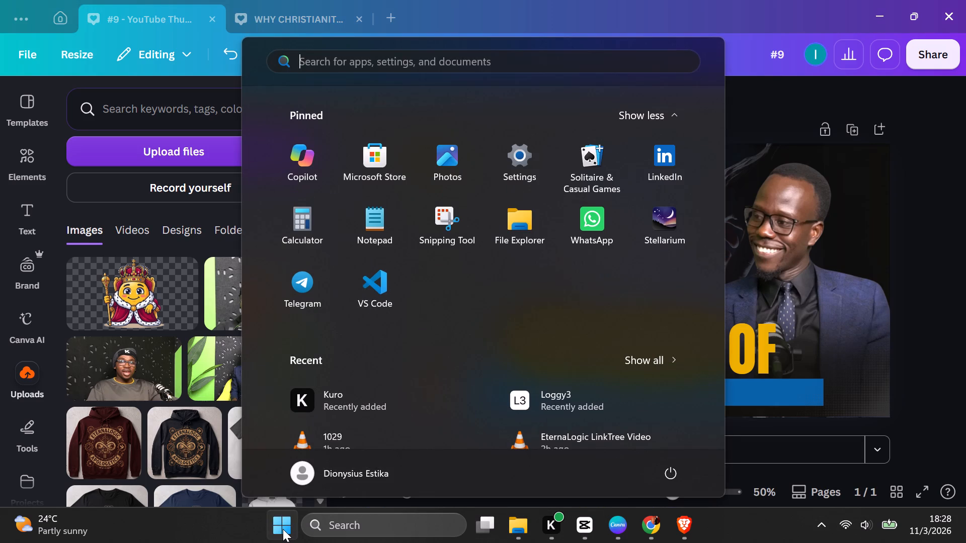
scroll(347, 445, "down", 4)
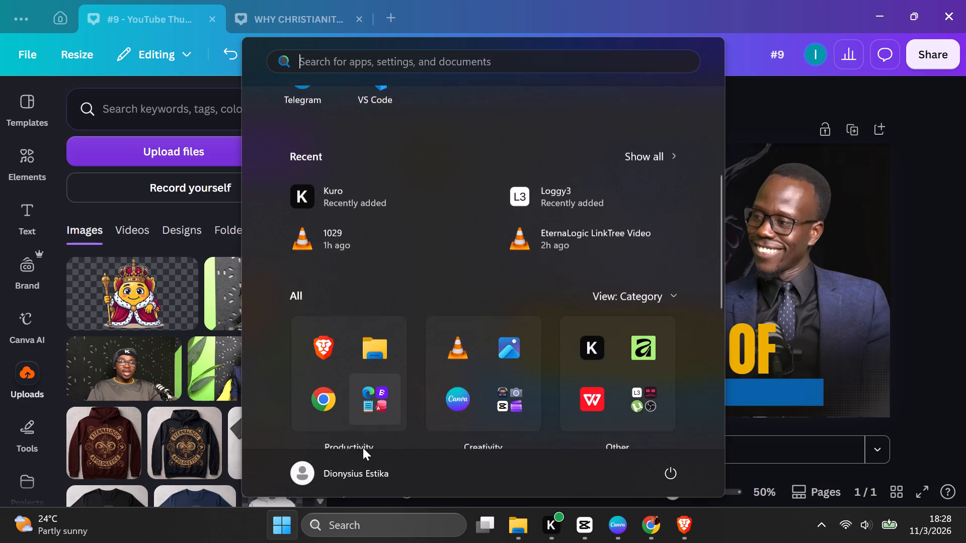
double_click(657, 333)
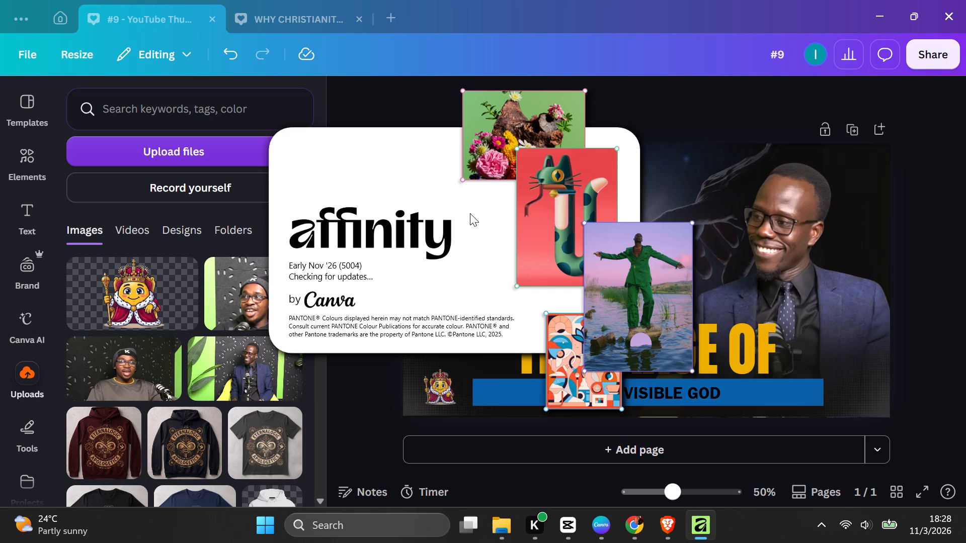
double_click(708, 533)
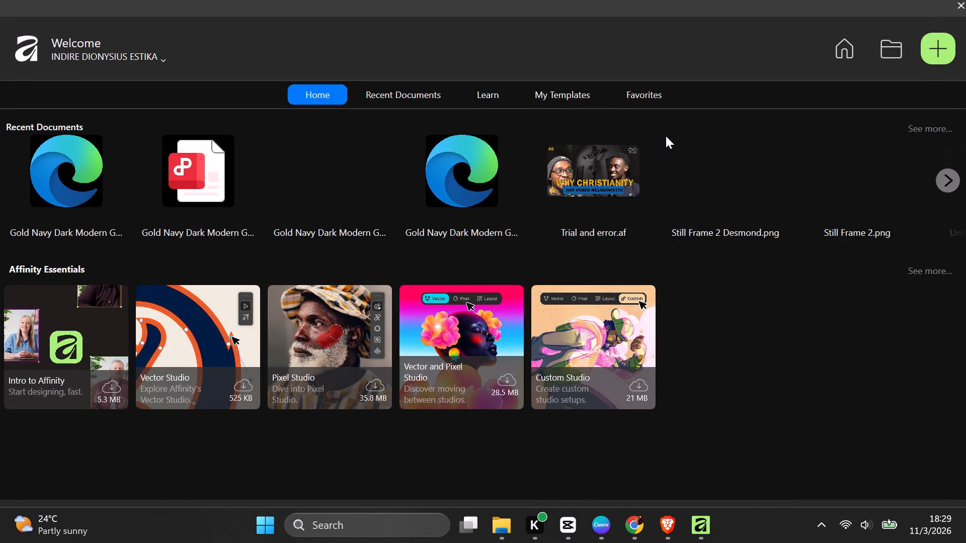
Create a new blank document from the FHD 1080p preset, 1920 × 1080 px.
left_click(938, 54)
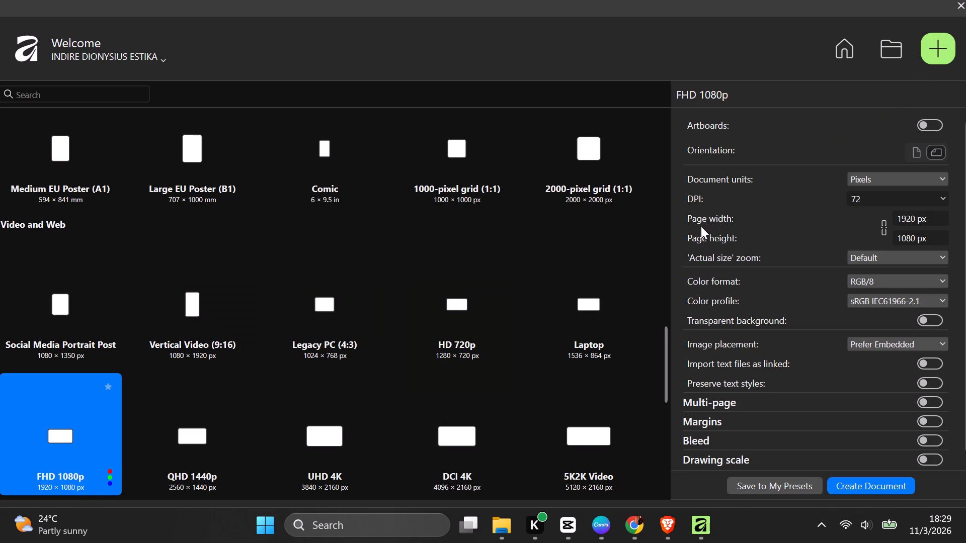
scroll(596, 325, "down", 10)
scroll(595, 325, "up", 6)
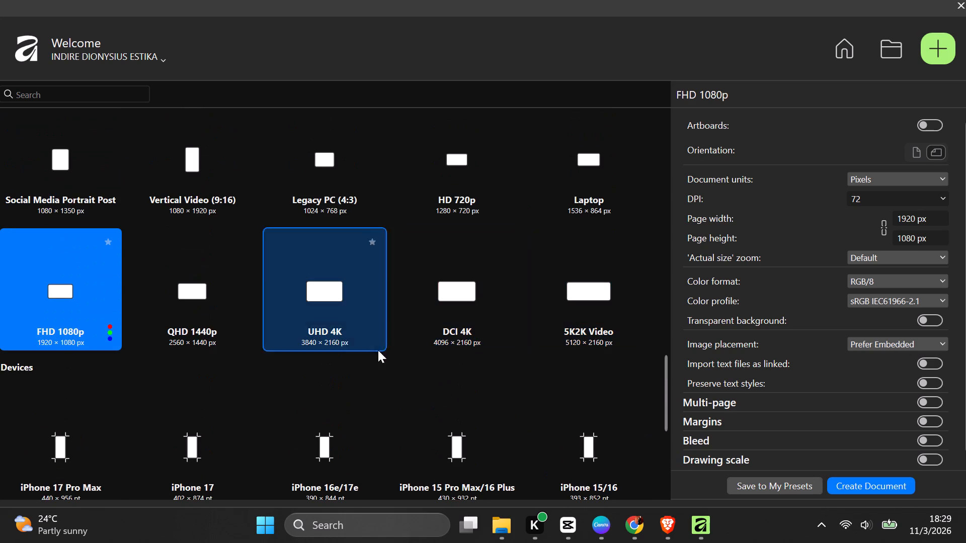
left_click(92, 322)
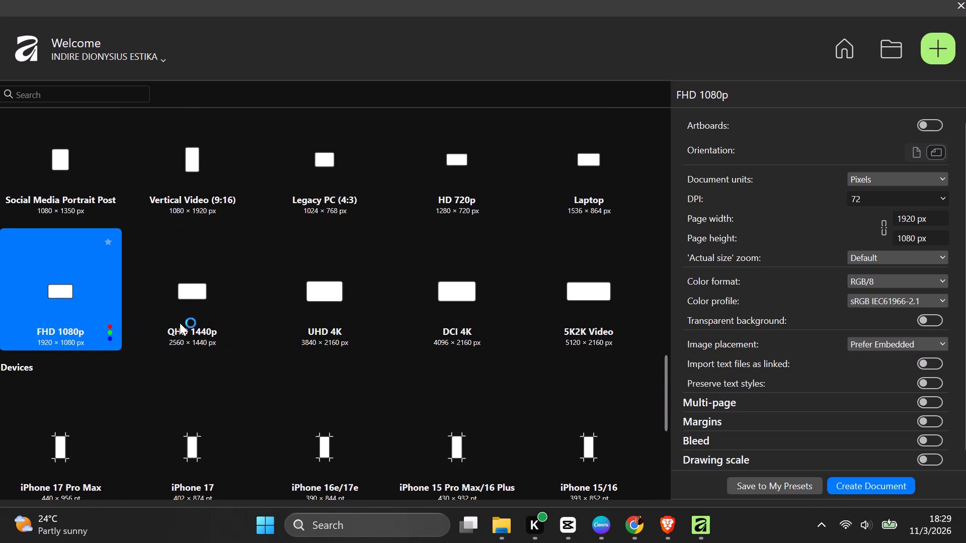
scroll(572, 373, "down", 3)
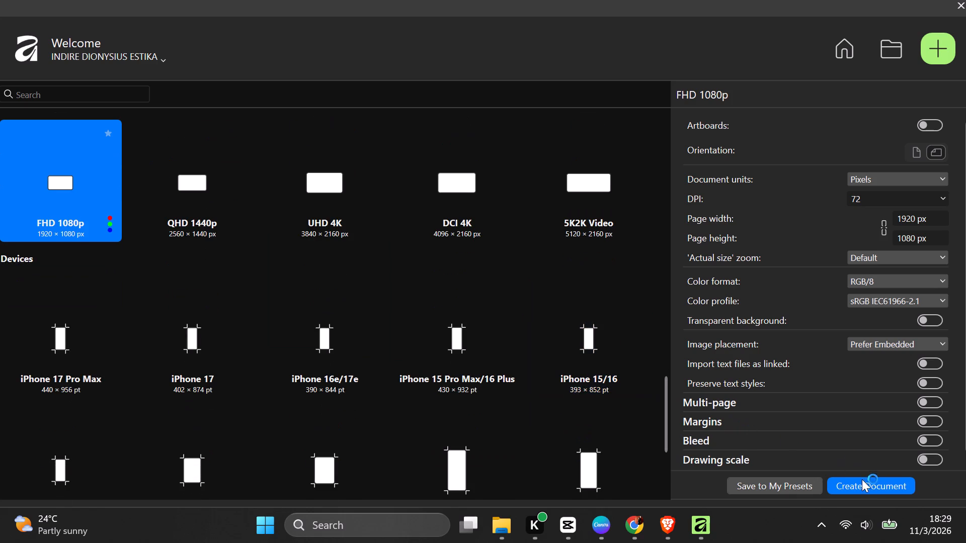
left_click_drag(874, 487, 874, 482)
left_click(874, 482)
scroll(862, 457, "down", 5)
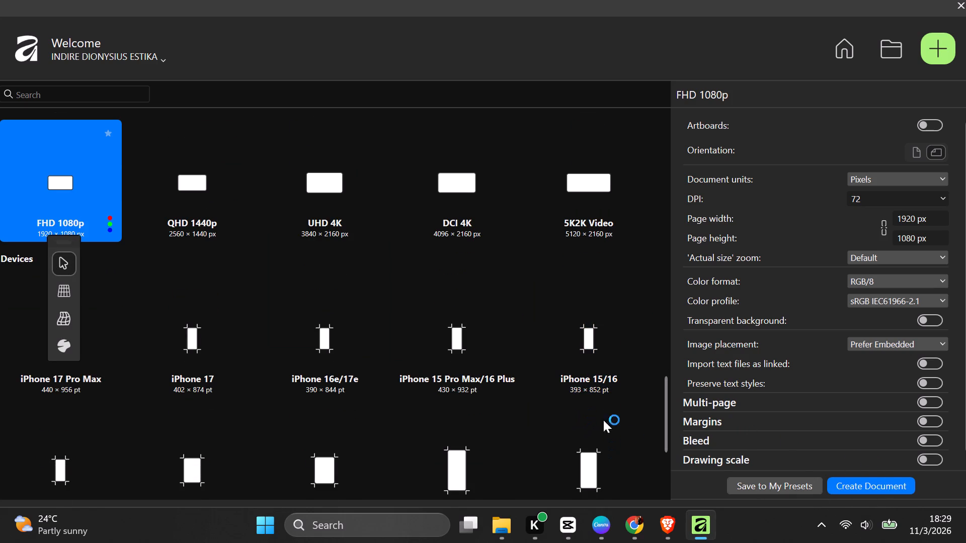
left_click(859, 483)
scroll(852, 403, "up", 5)
scroll(833, 308, "up", 3)
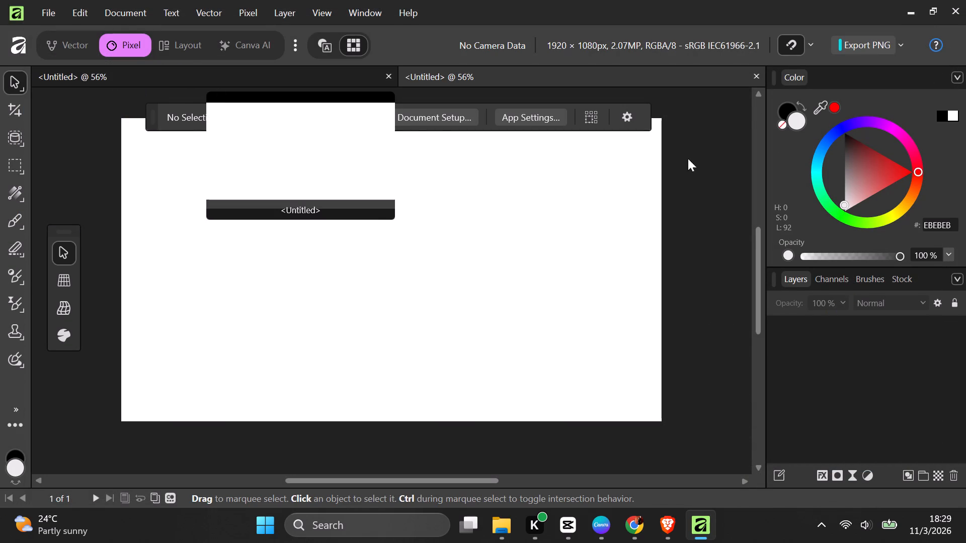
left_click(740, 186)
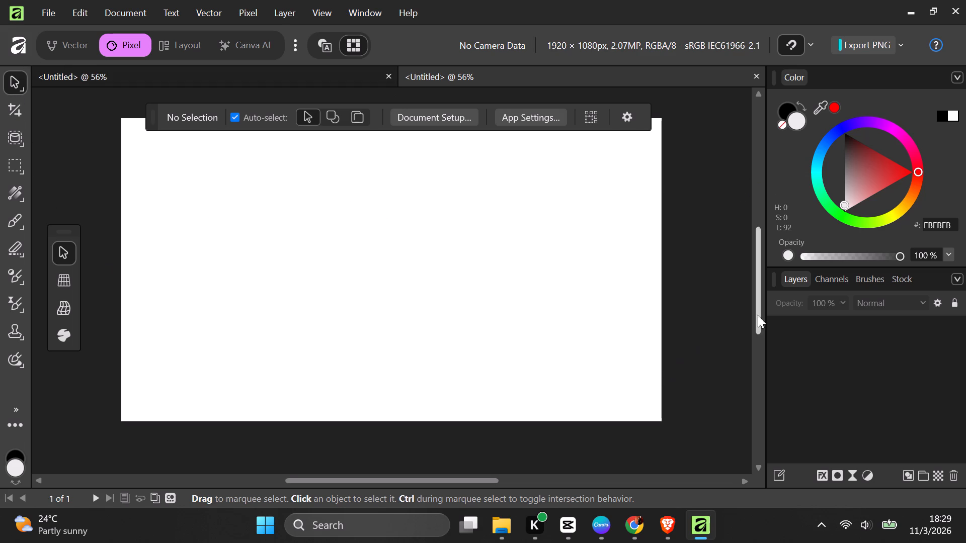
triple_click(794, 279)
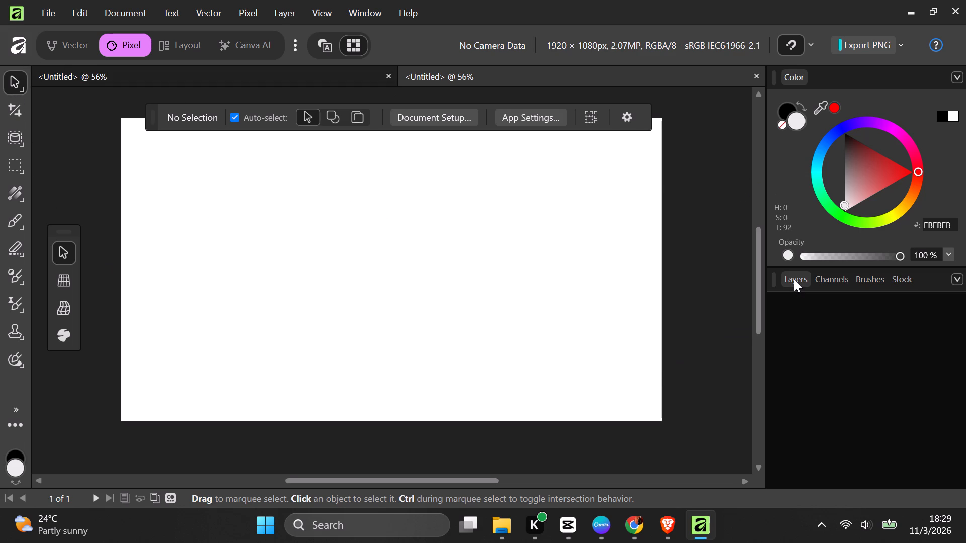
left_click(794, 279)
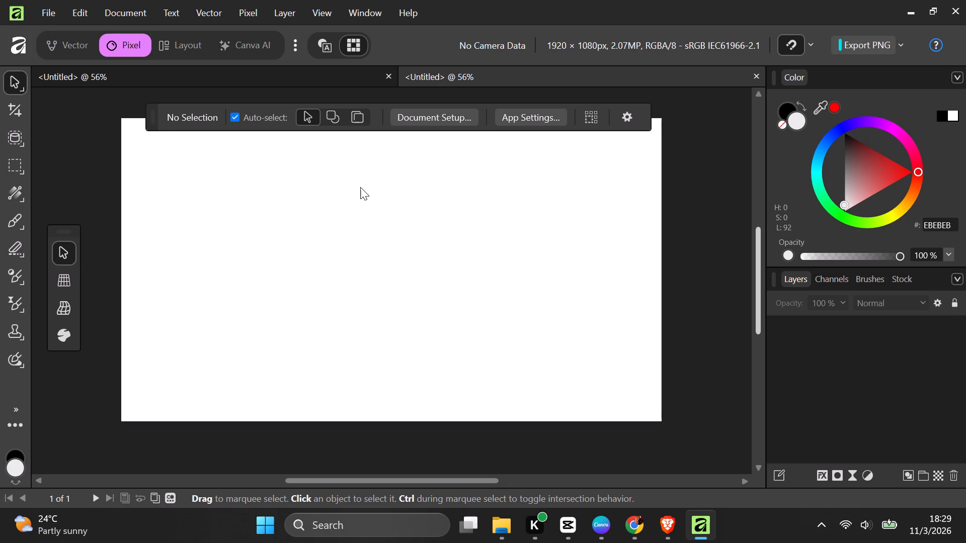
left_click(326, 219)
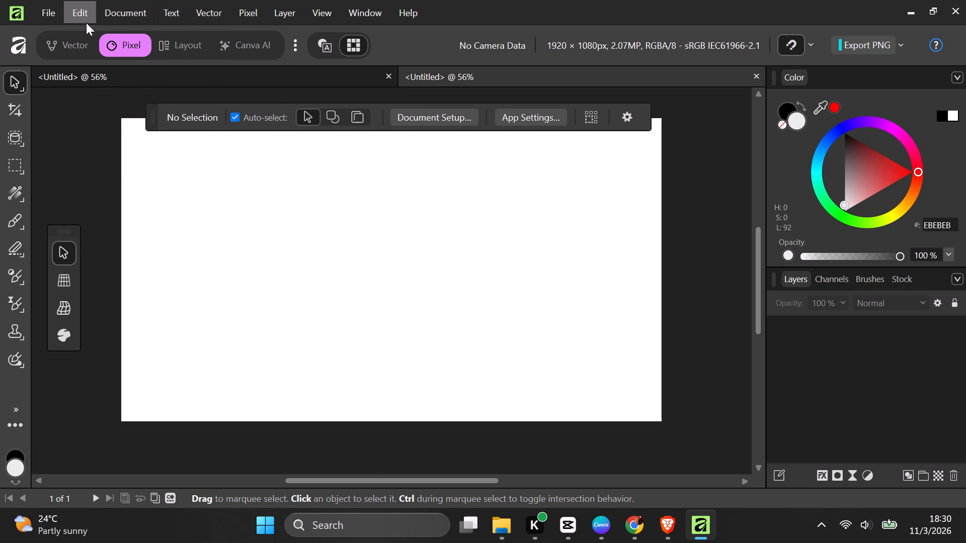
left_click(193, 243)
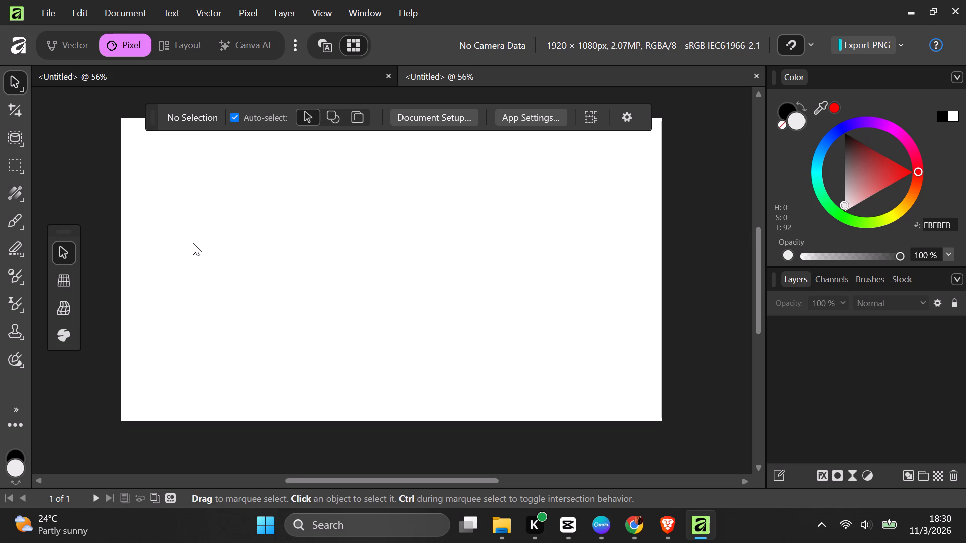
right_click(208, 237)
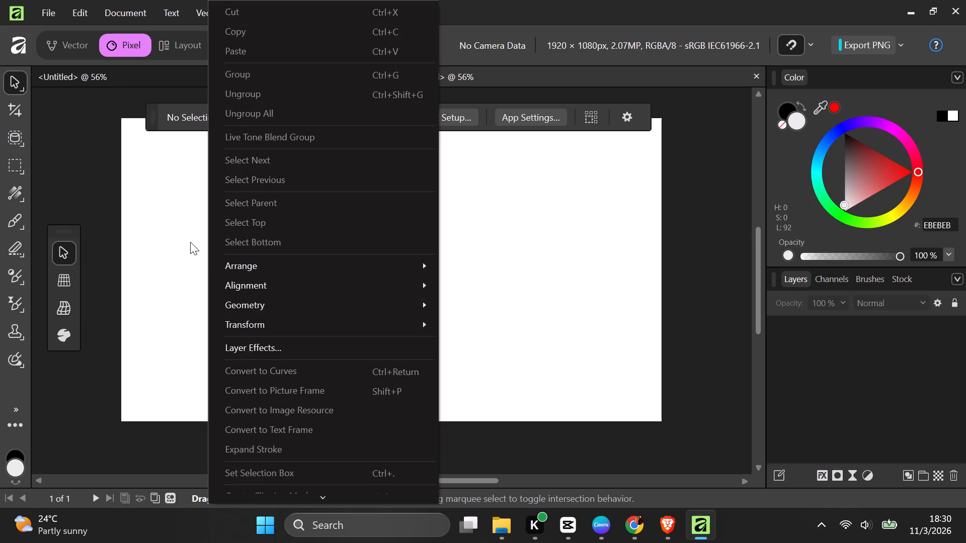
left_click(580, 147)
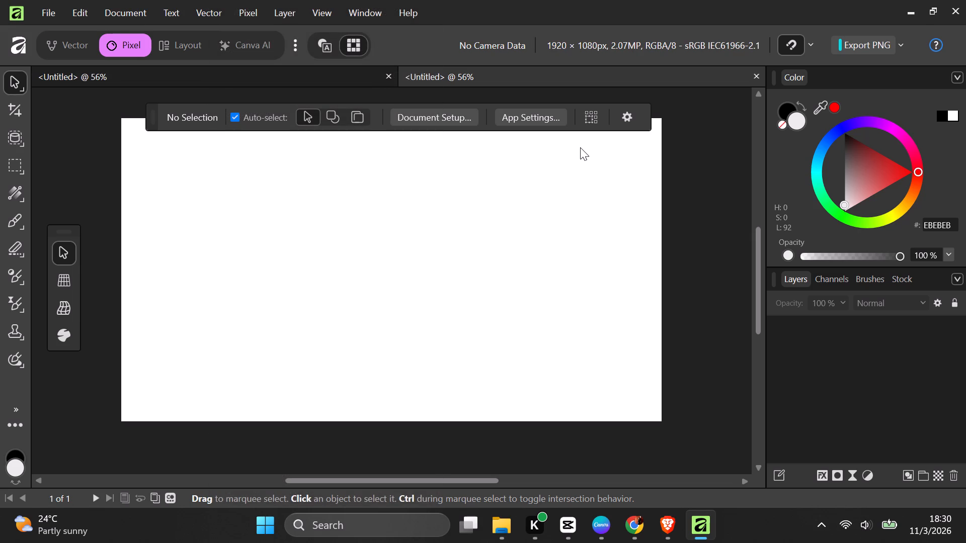
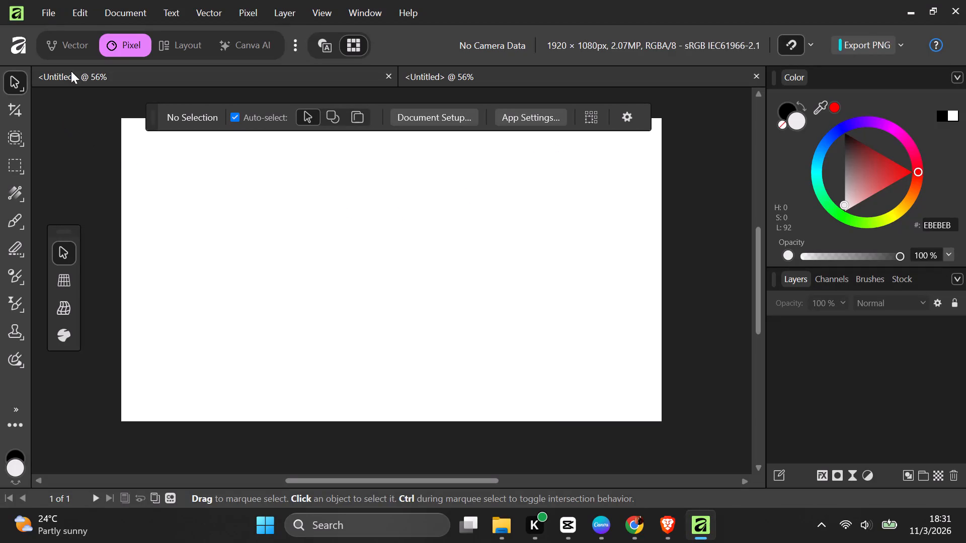
Open the photo Still 3.png from the Stills folder inside the EternaLogic folder.
left_click(44, 10)
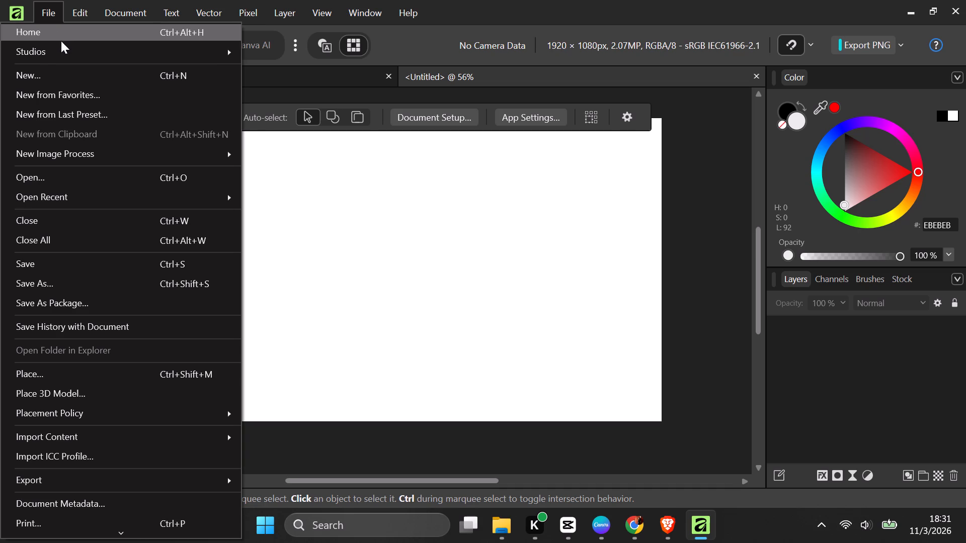
left_click(66, 73)
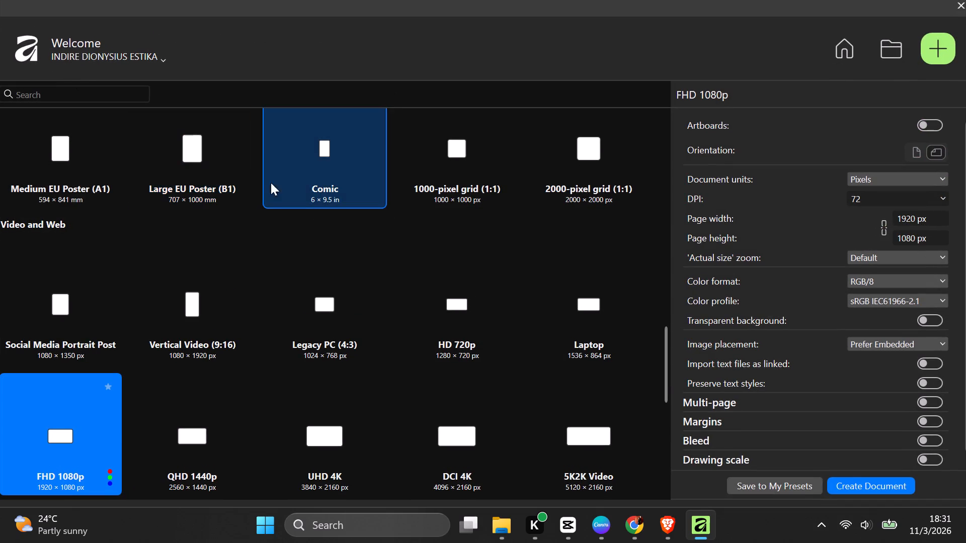
scroll(381, 236, "down", 5)
scroll(437, 260, "down", 7)
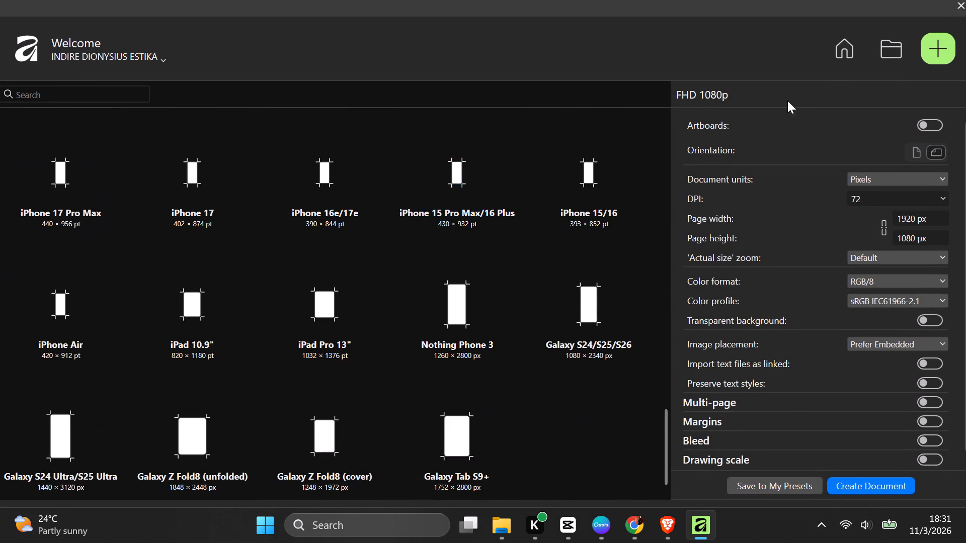
left_click(904, 56)
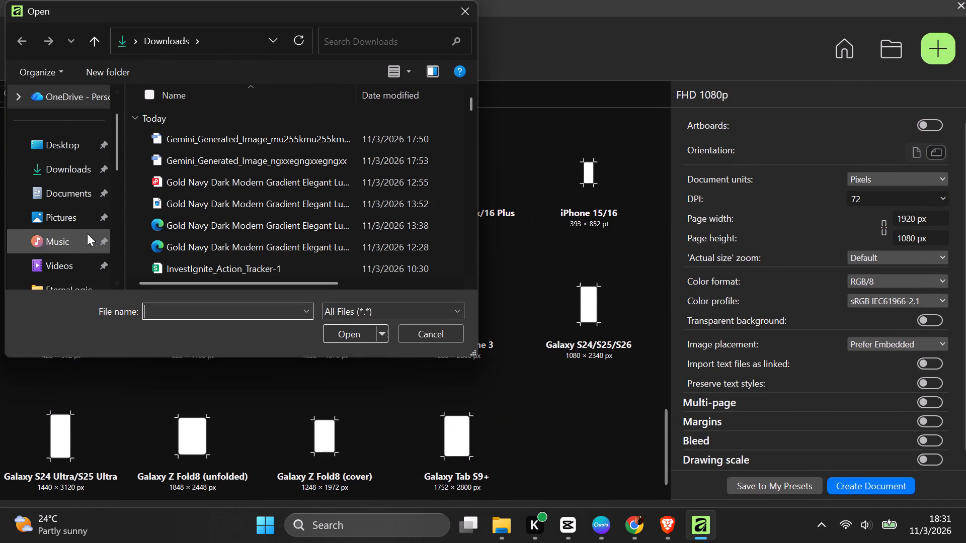
scroll(62, 245, "down", 2)
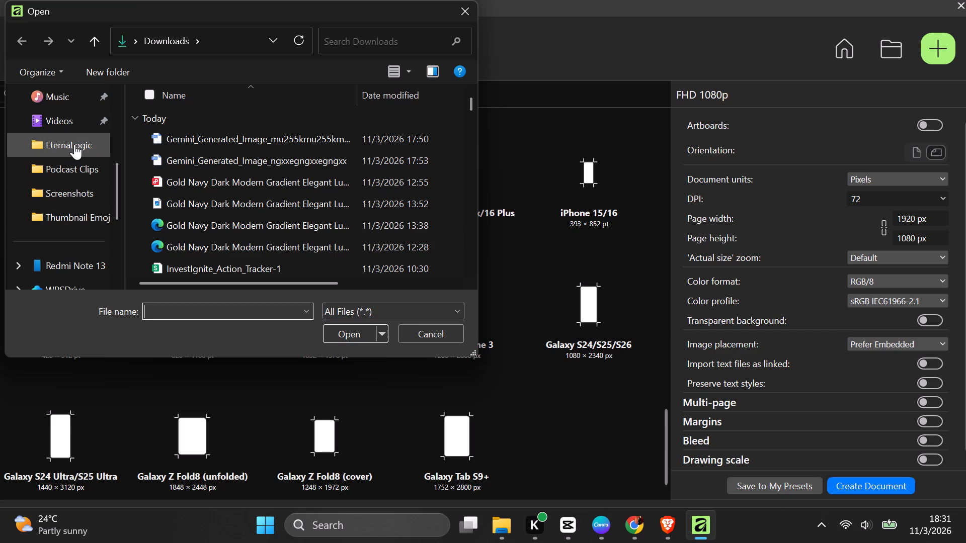
left_click(76, 144)
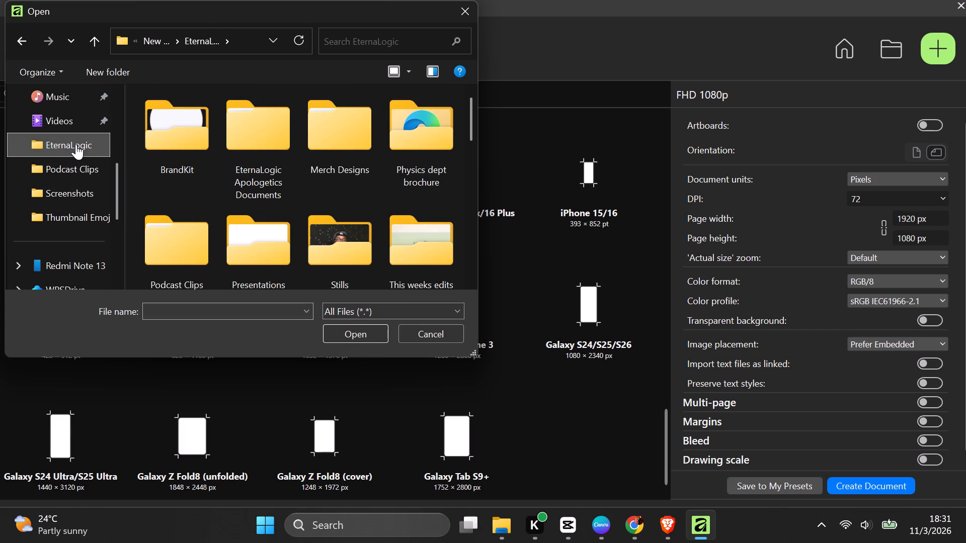
scroll(255, 172, "down", 2)
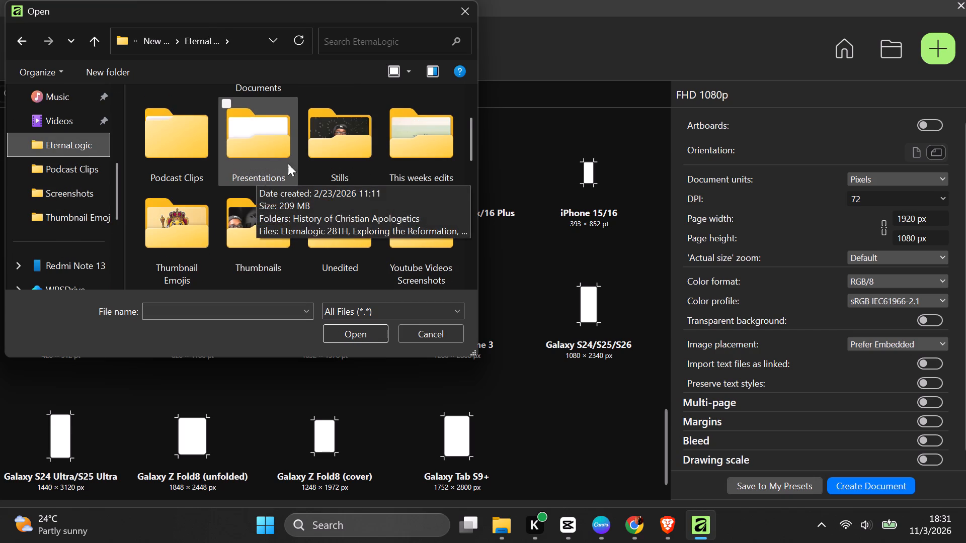
left_click(331, 136)
left_click(331, 136)
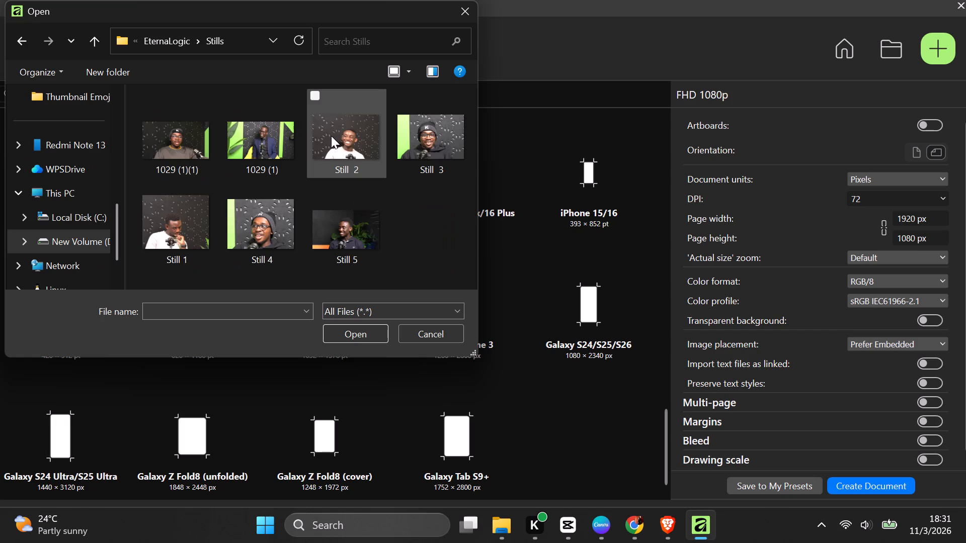
left_click(428, 151)
left_click(371, 327)
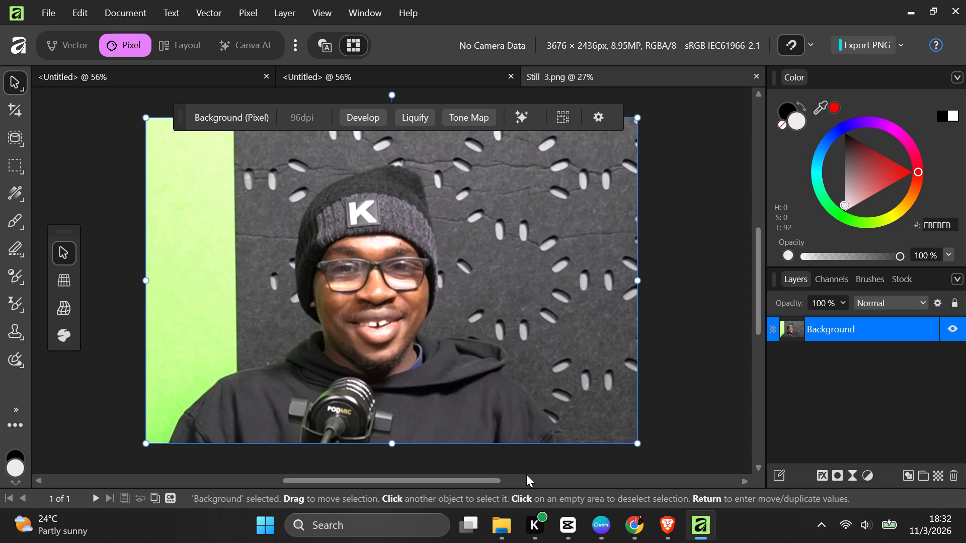
Scale the photo layer down proportionally to about 116 dpi and move it in from the canvas's top-left corner.
left_click(456, 338)
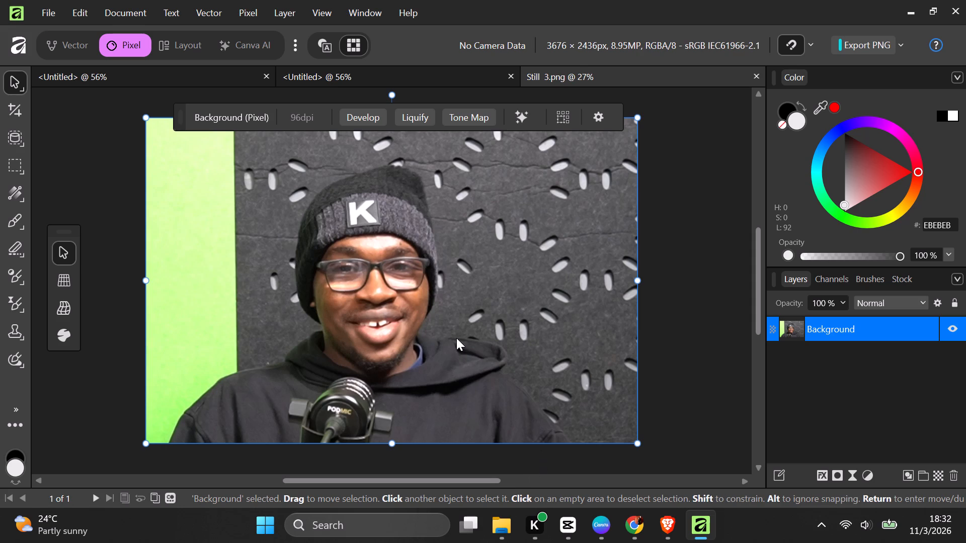
left_click(696, 302)
left_click(696, 302)
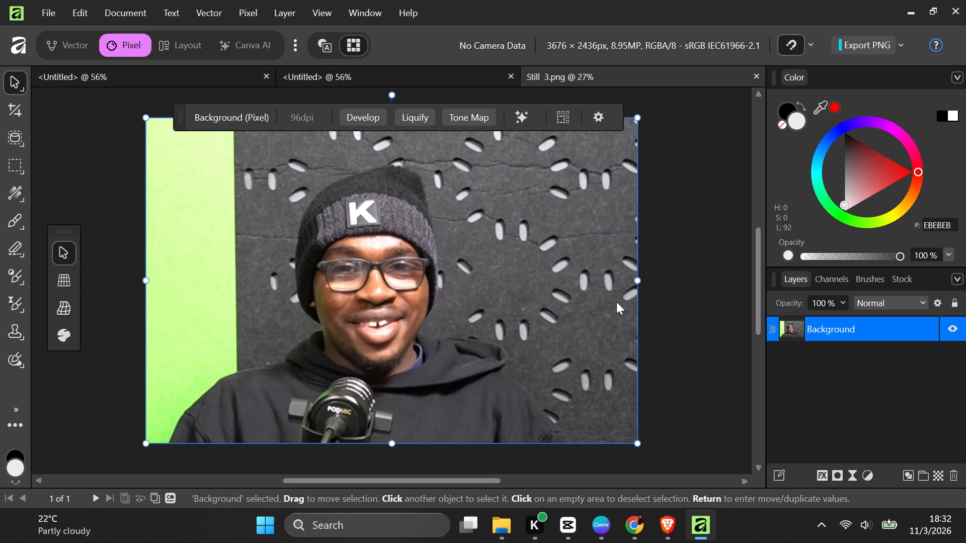
left_click(594, 301)
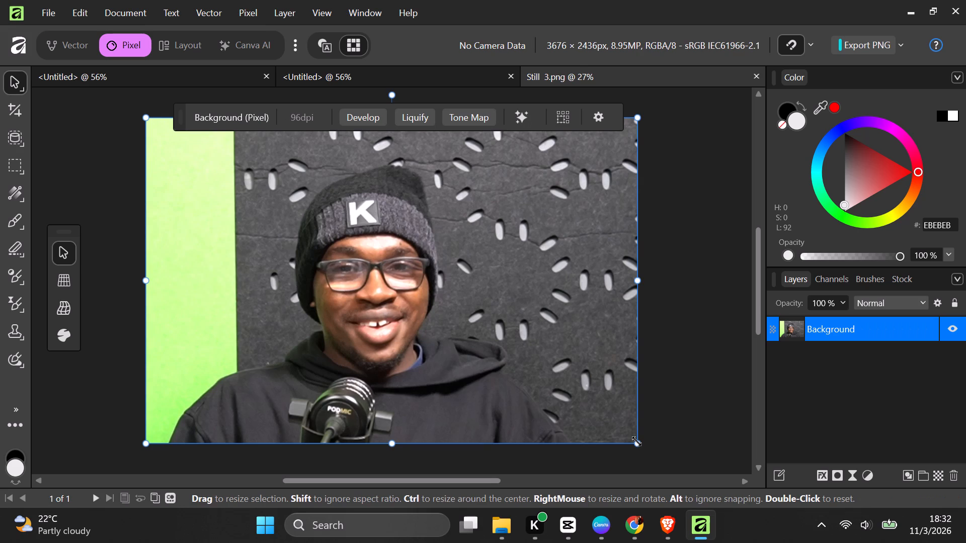
left_click_drag(637, 441, 578, 346)
left_click_drag(462, 280, 484, 317)
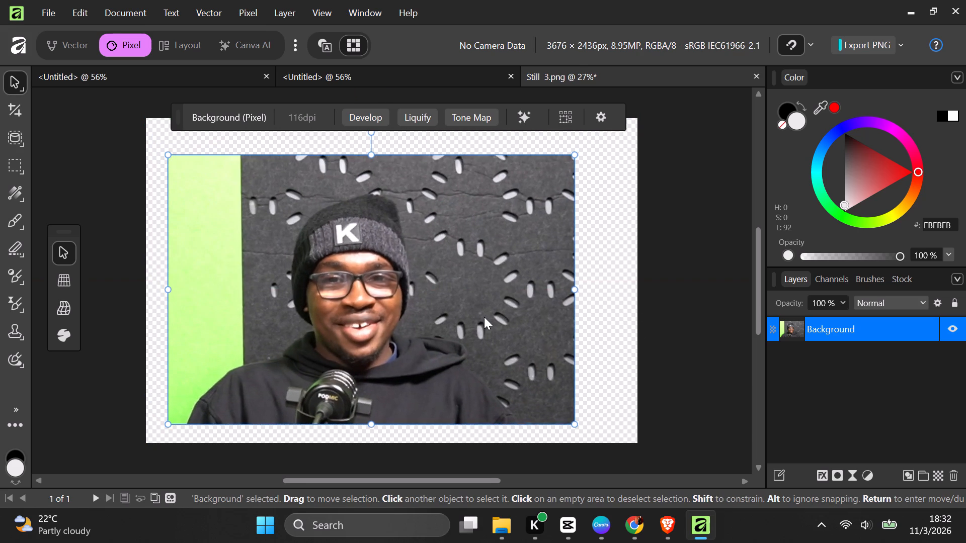
left_click_drag(484, 317, 484, 317)
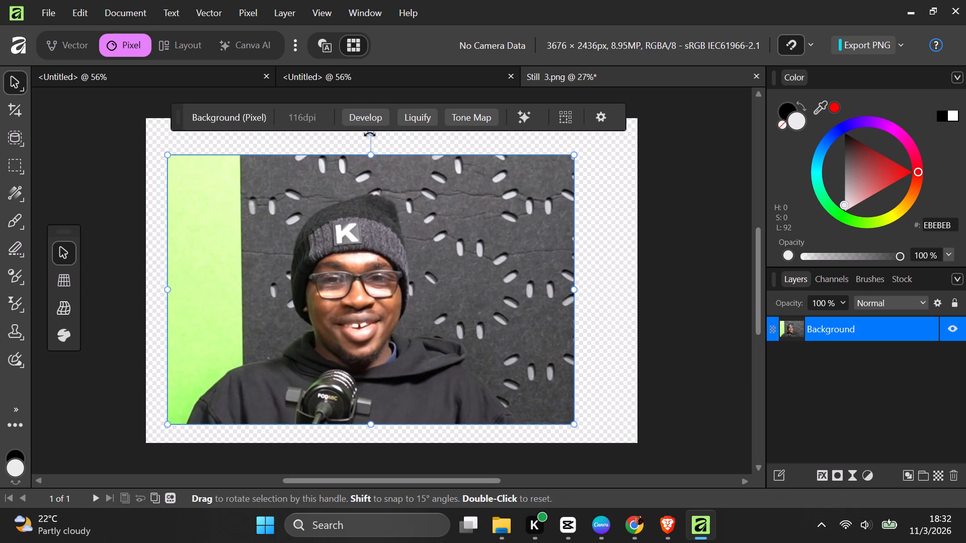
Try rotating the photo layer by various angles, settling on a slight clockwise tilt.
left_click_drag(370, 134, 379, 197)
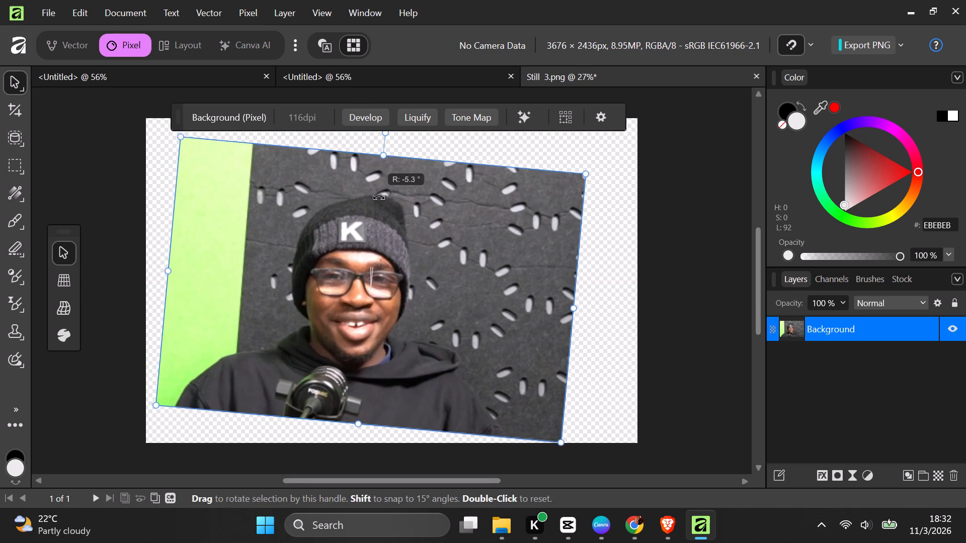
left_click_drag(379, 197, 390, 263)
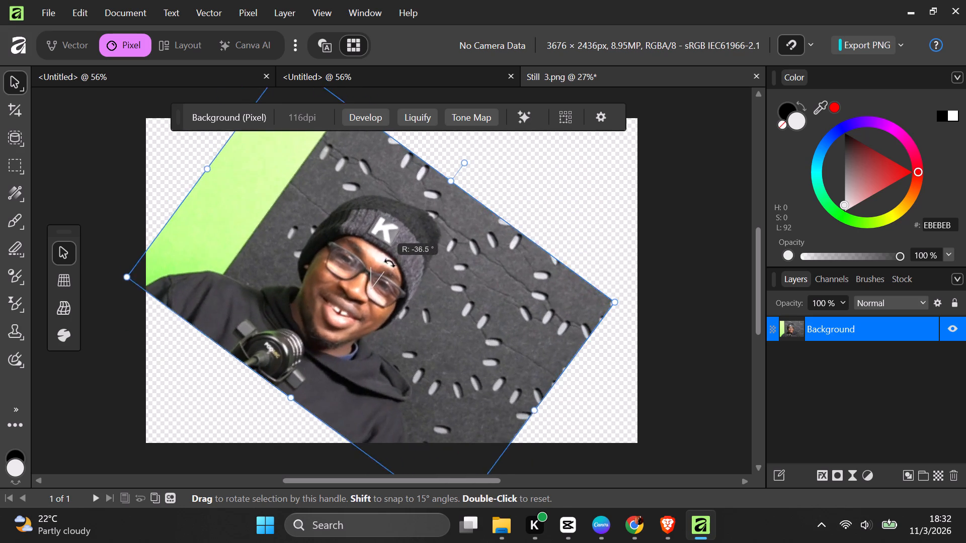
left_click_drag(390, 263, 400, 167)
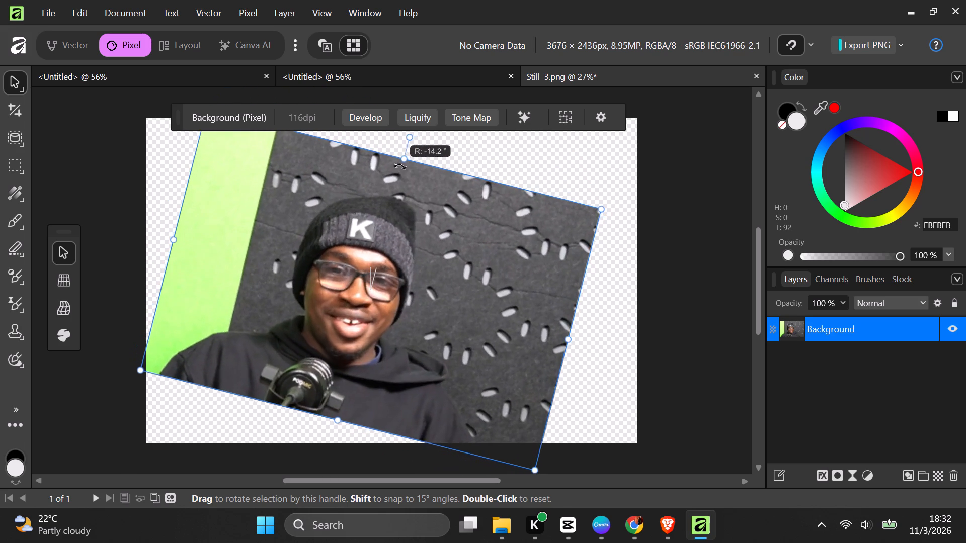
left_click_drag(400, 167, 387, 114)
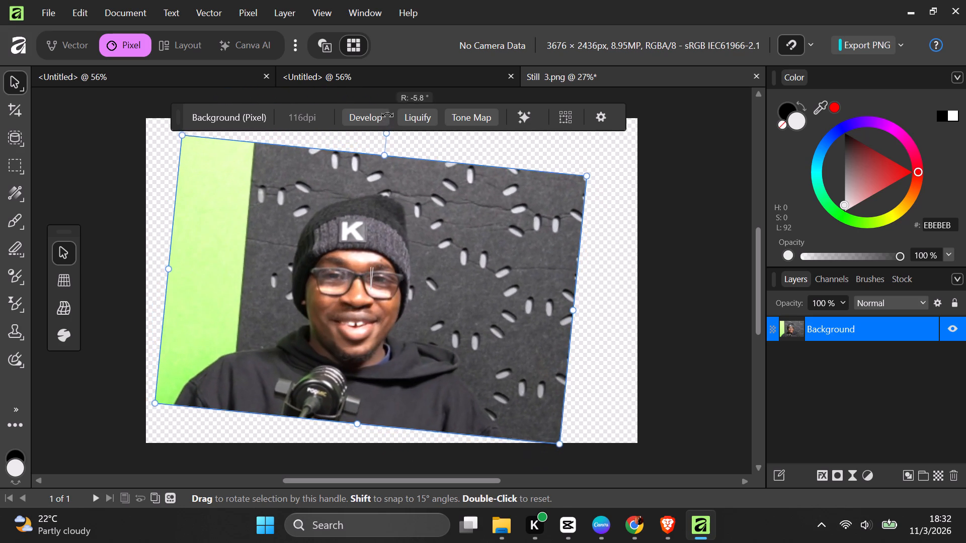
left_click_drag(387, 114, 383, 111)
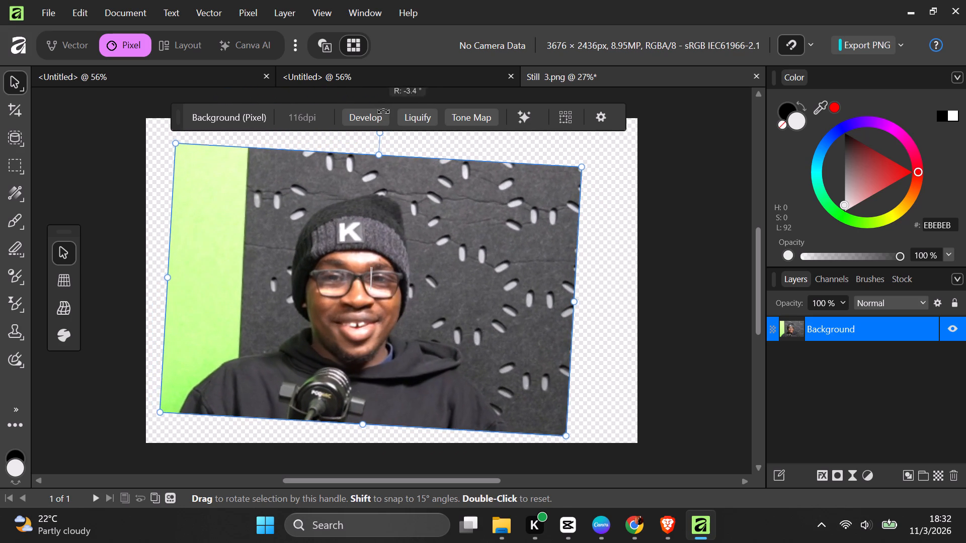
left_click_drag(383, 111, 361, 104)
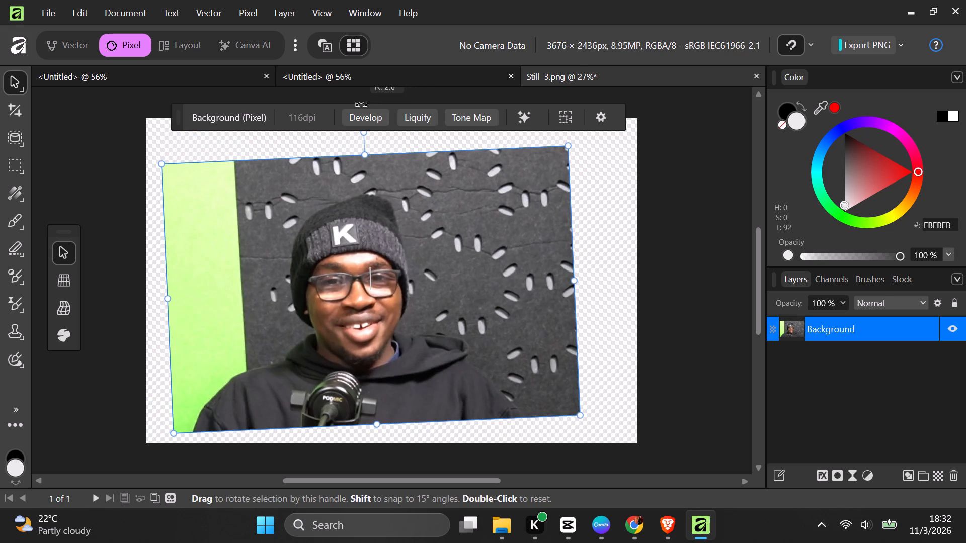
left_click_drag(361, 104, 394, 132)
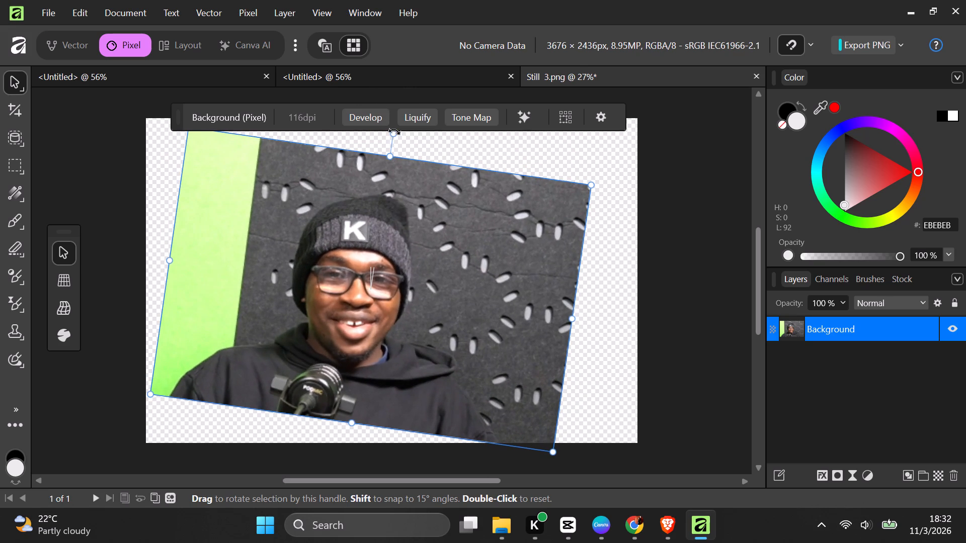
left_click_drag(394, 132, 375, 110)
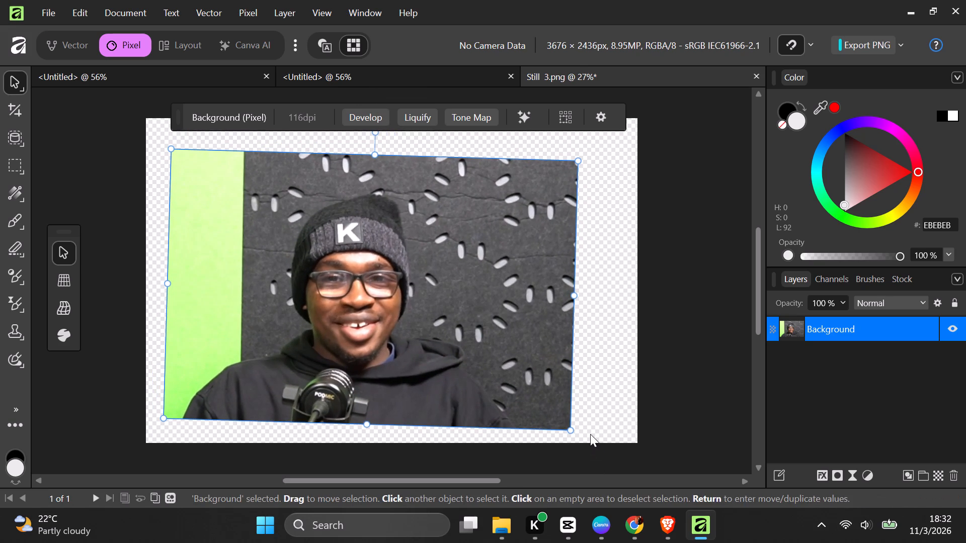
Shrink the photo layer proportionally from its bottom-right corner to about 140 dpi.
left_click_drag(569, 429, 559, 405)
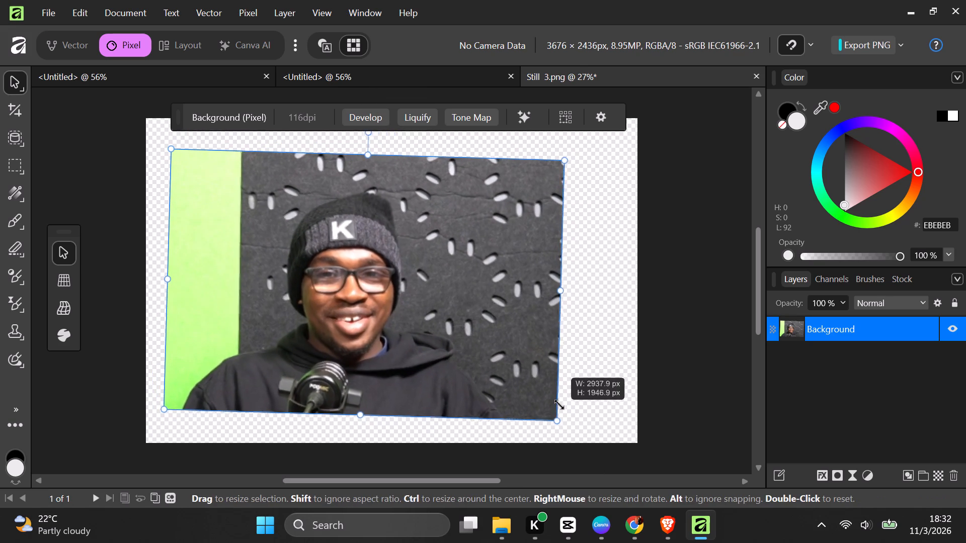
left_click_drag(559, 405, 537, 384)
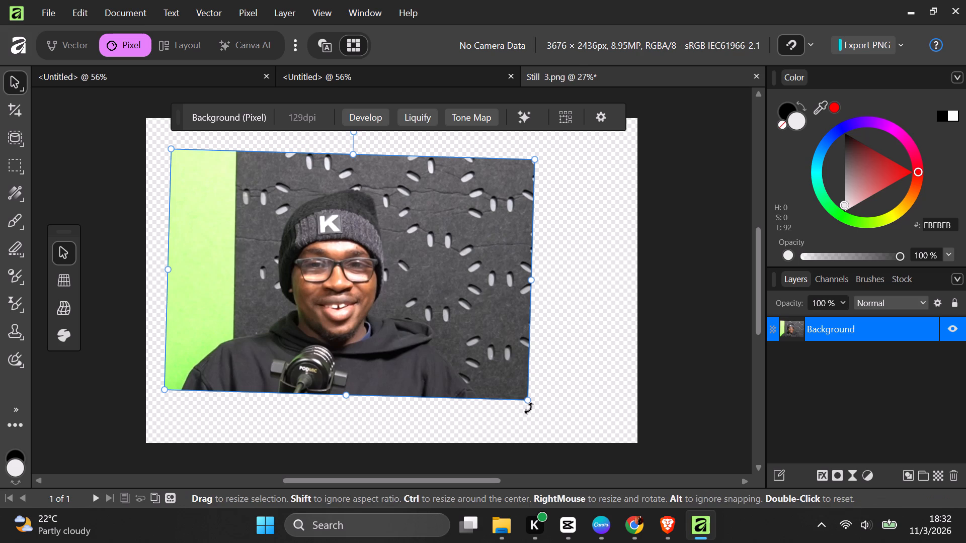
left_click_drag(528, 399, 510, 369)
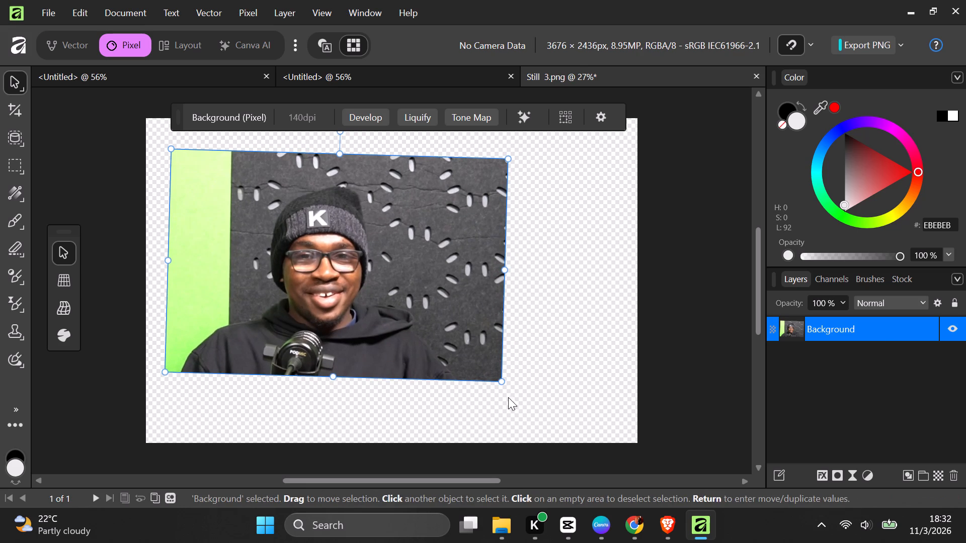
Rotate the photo layer back until its edges are level with the canvas.
left_click_drag(511, 386, 510, 378)
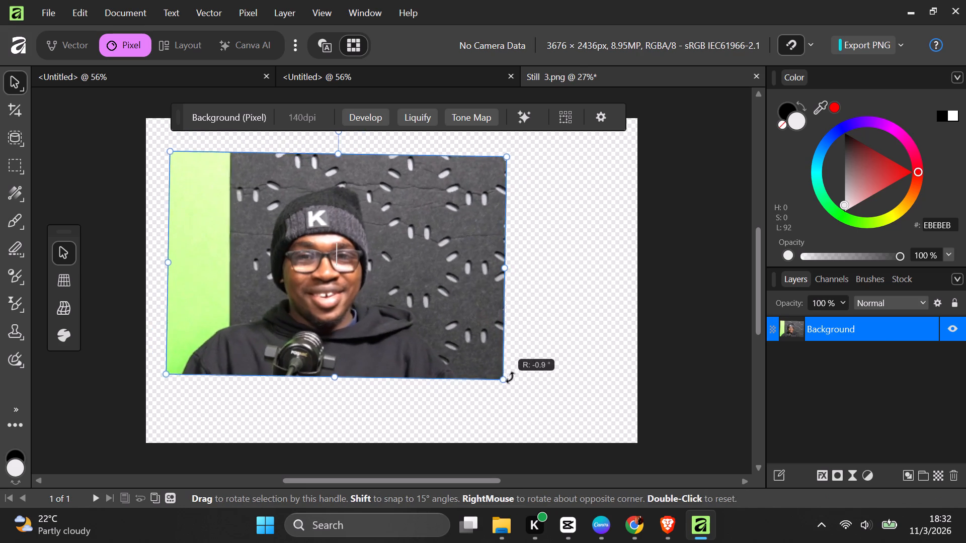
left_click_drag(510, 378, 506, 379)
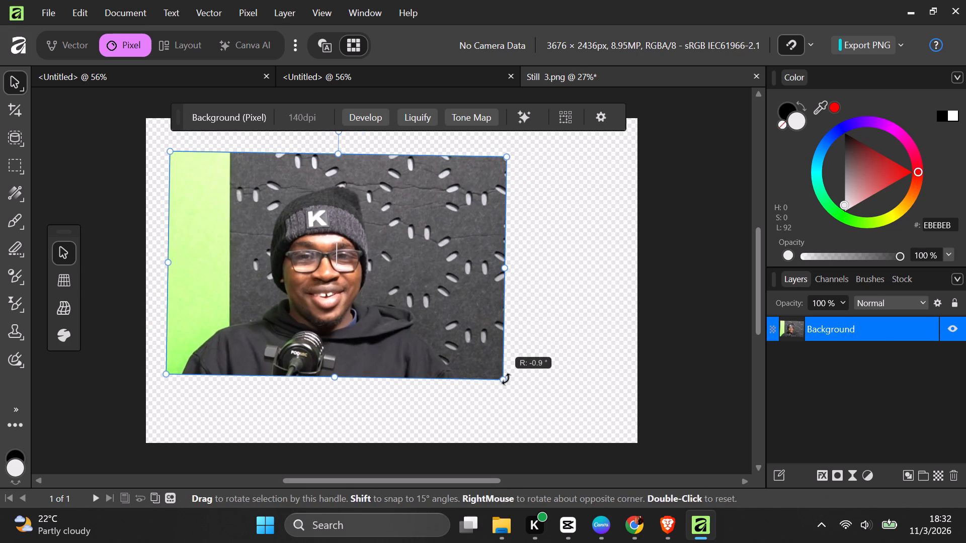
left_click_drag(506, 379, 507, 374)
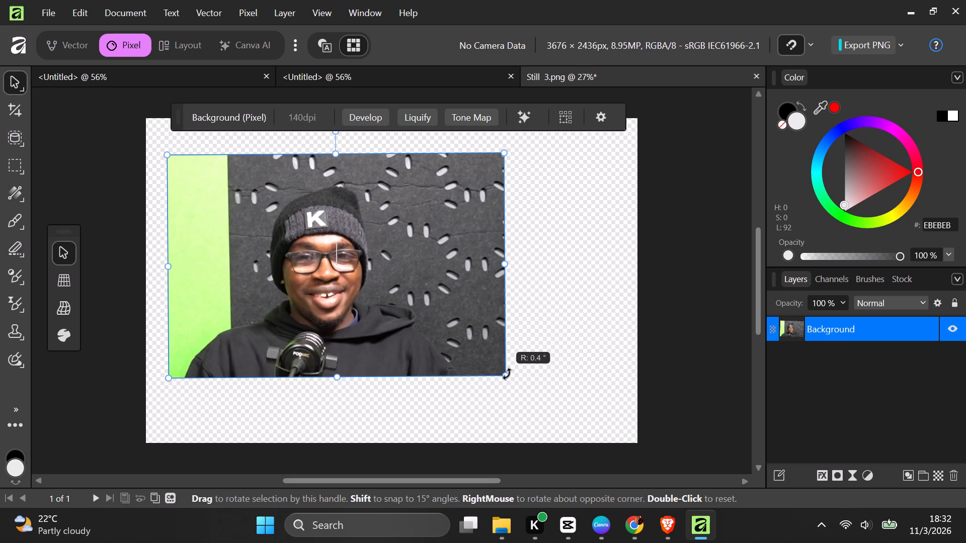
left_click_drag(507, 374, 510, 376)
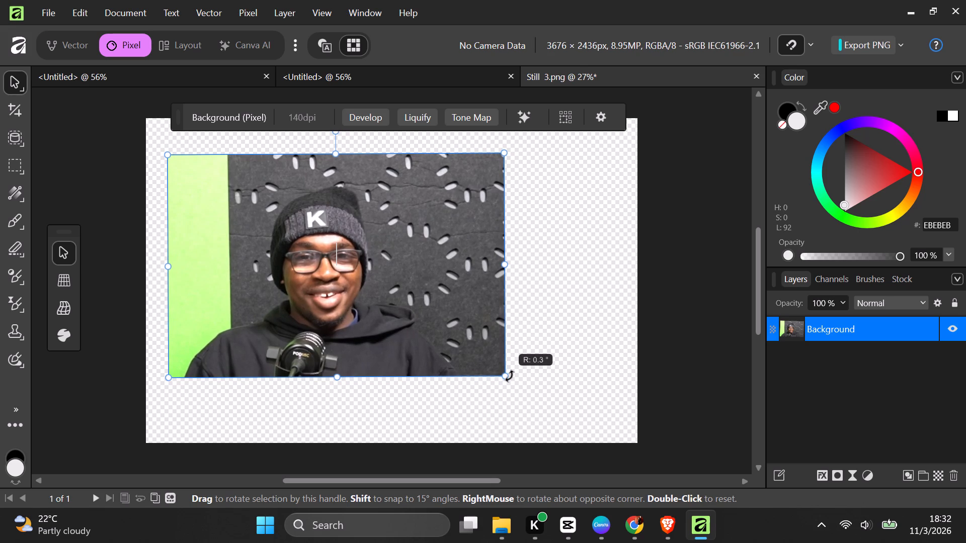
left_click_drag(510, 376, 510, 374)
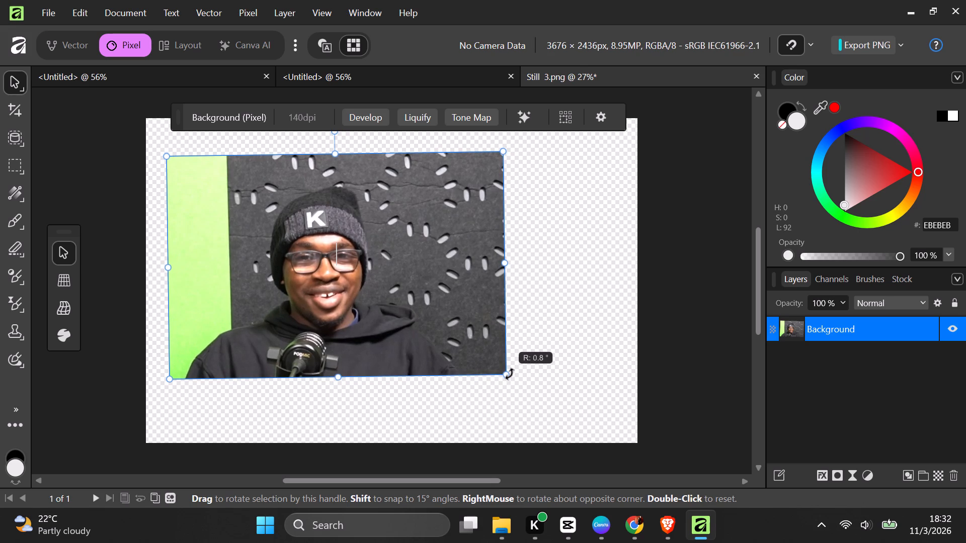
left_click_drag(510, 374, 510, 378)
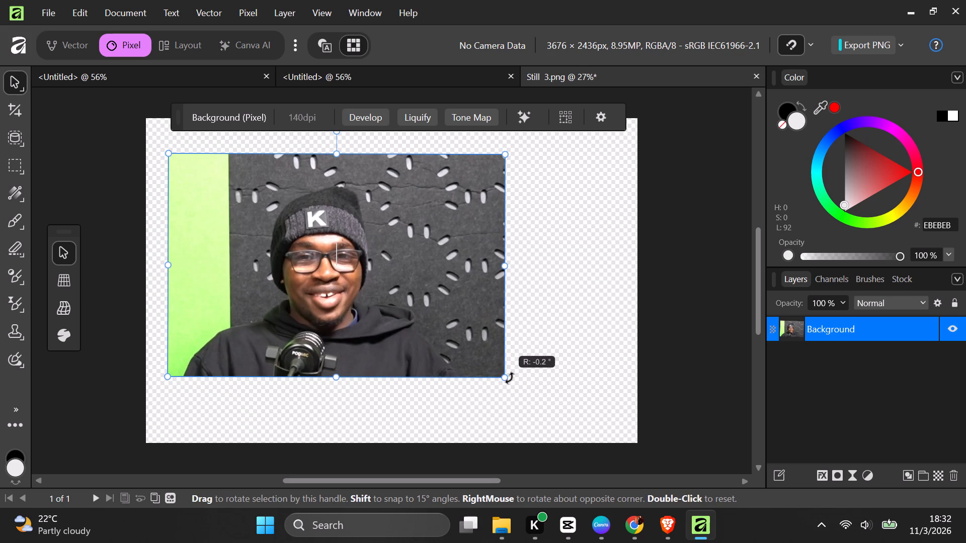
left_click_drag(510, 378, 510, 378)
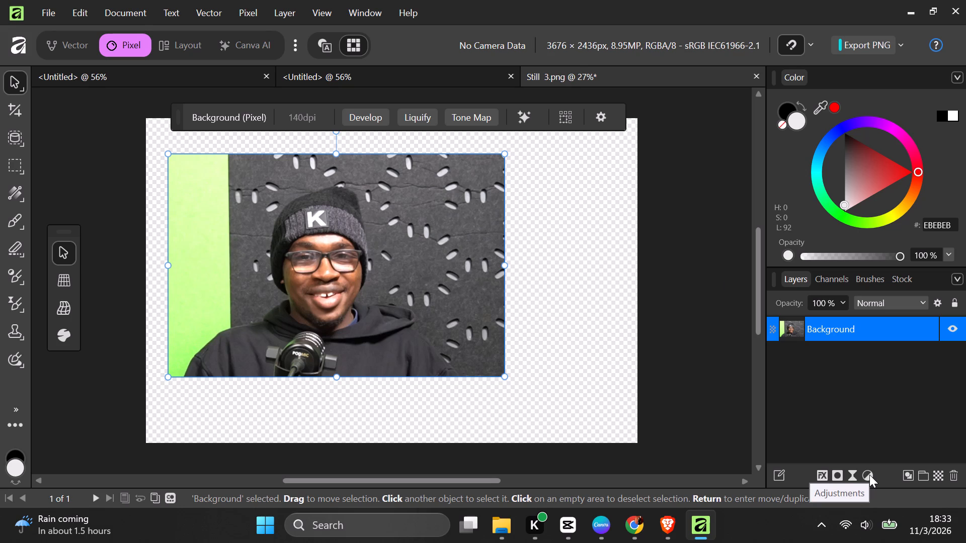
Open the photo layer in Develop and examine the Basic adjustments and the Tones presets.
left_click(394, 289)
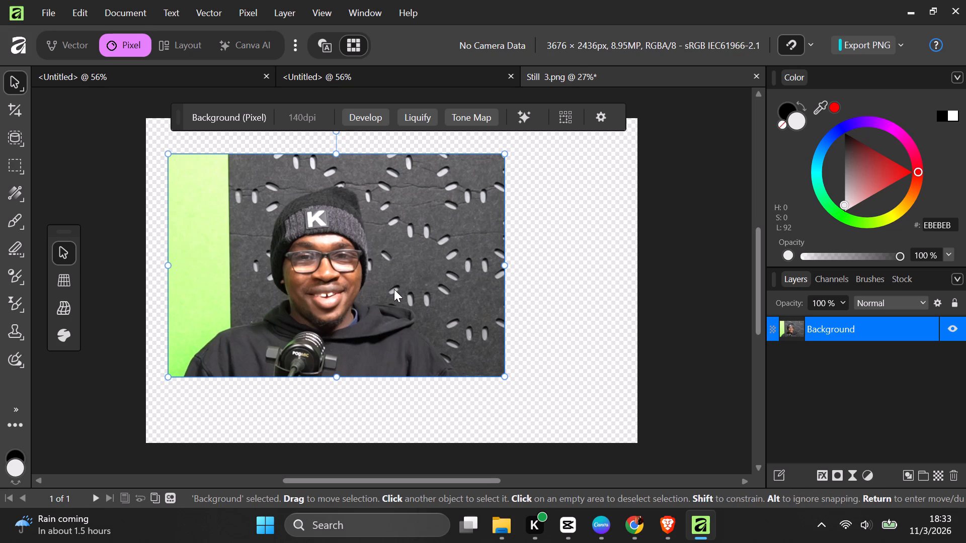
left_click(376, 118)
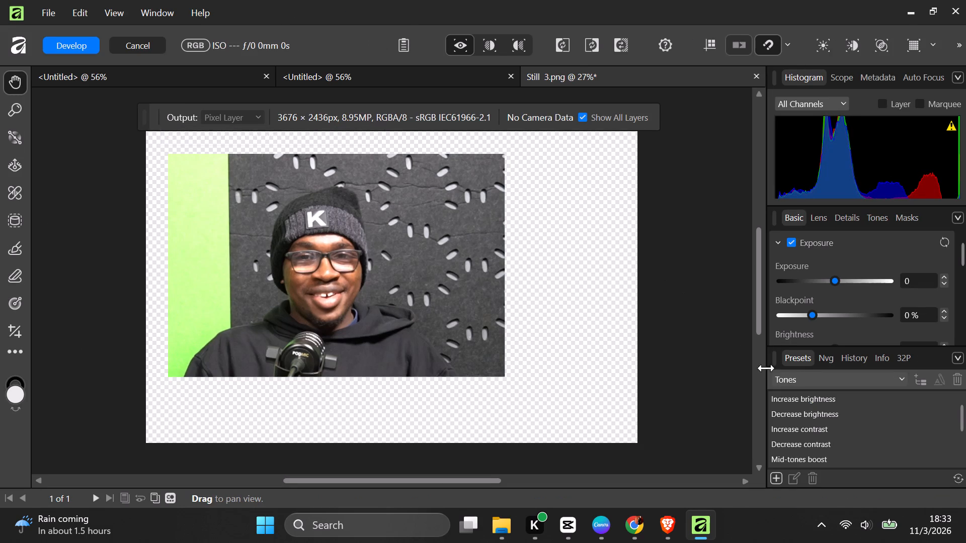
scroll(828, 358, "down", 5)
scroll(864, 327, "down", 5)
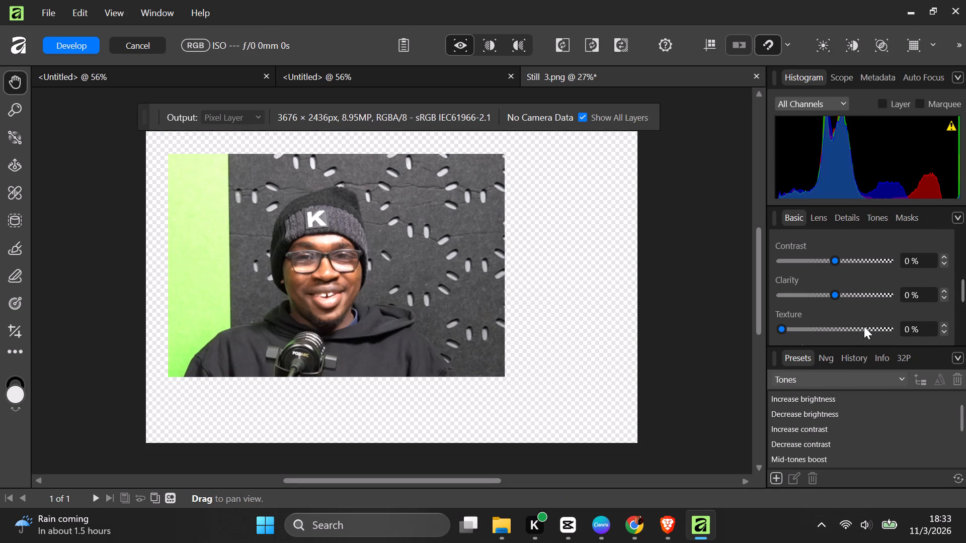
scroll(864, 326, "down", 8)
scroll(867, 400, "down", 12)
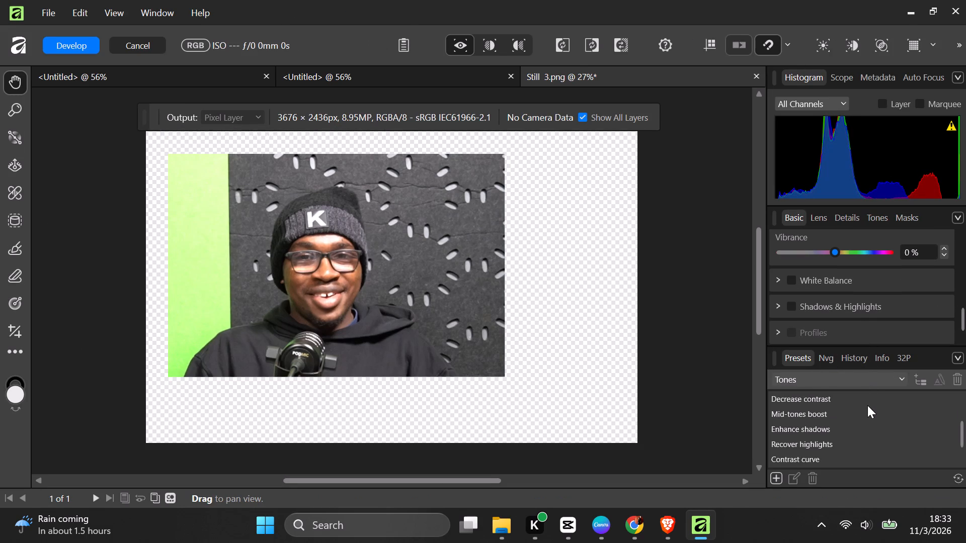
scroll(867, 405, "down", 1)
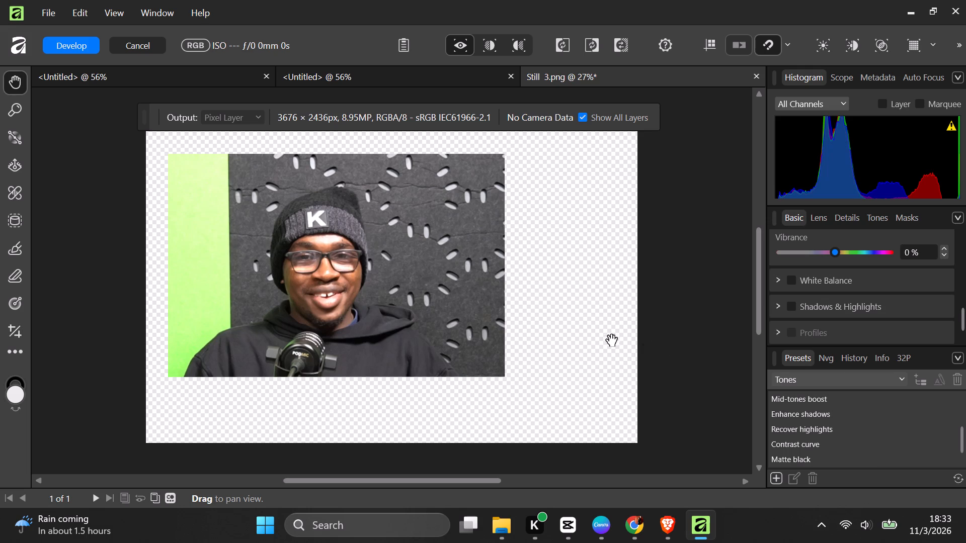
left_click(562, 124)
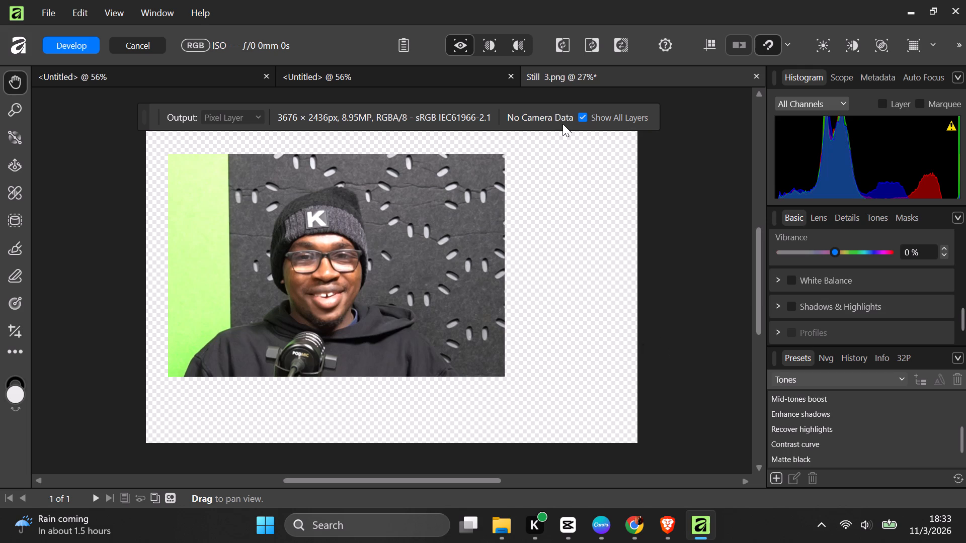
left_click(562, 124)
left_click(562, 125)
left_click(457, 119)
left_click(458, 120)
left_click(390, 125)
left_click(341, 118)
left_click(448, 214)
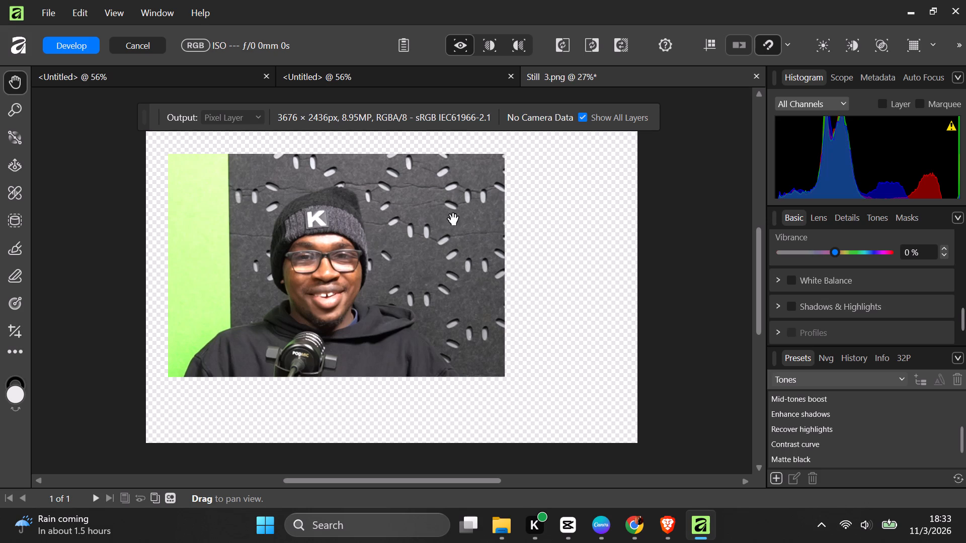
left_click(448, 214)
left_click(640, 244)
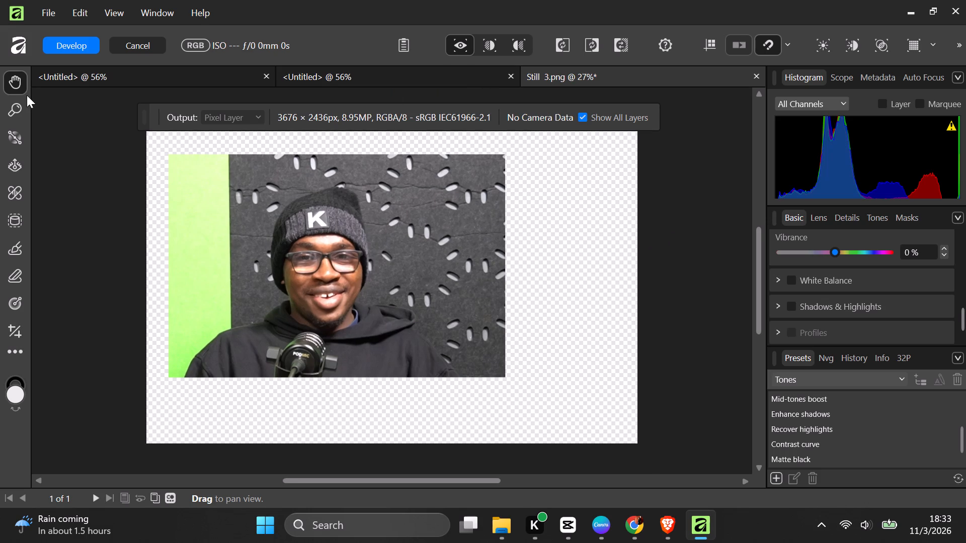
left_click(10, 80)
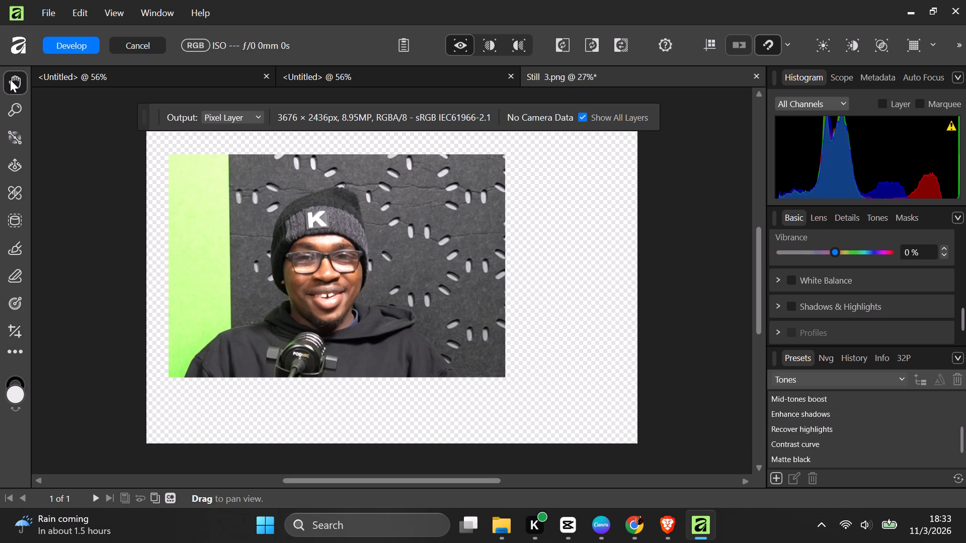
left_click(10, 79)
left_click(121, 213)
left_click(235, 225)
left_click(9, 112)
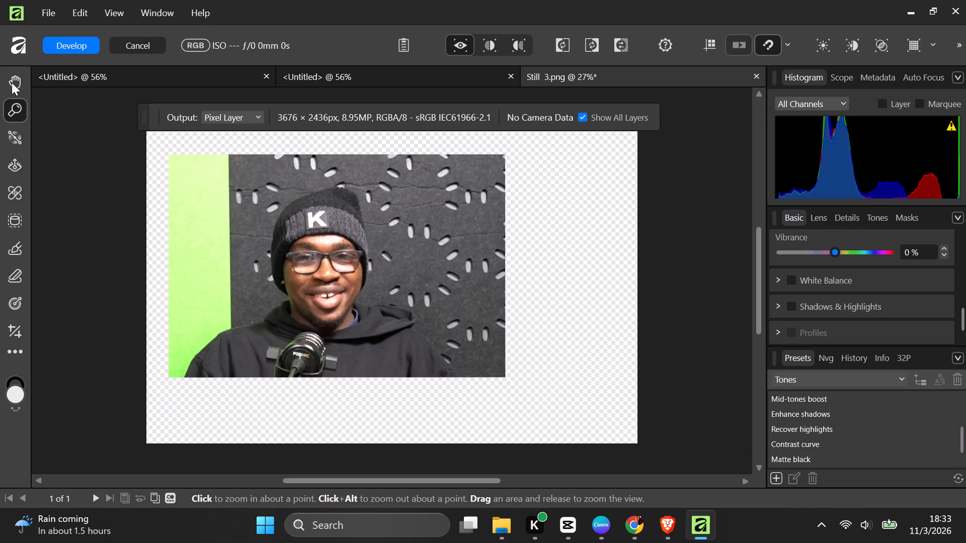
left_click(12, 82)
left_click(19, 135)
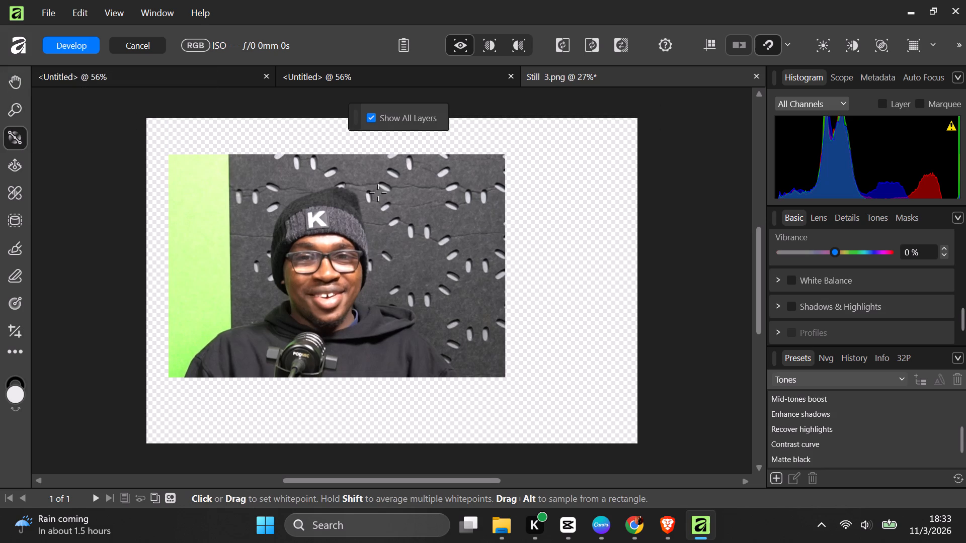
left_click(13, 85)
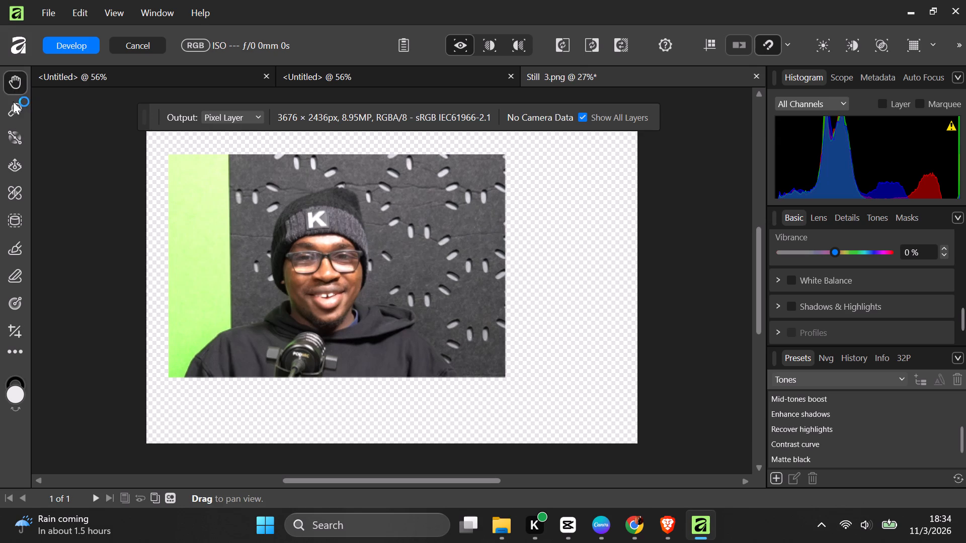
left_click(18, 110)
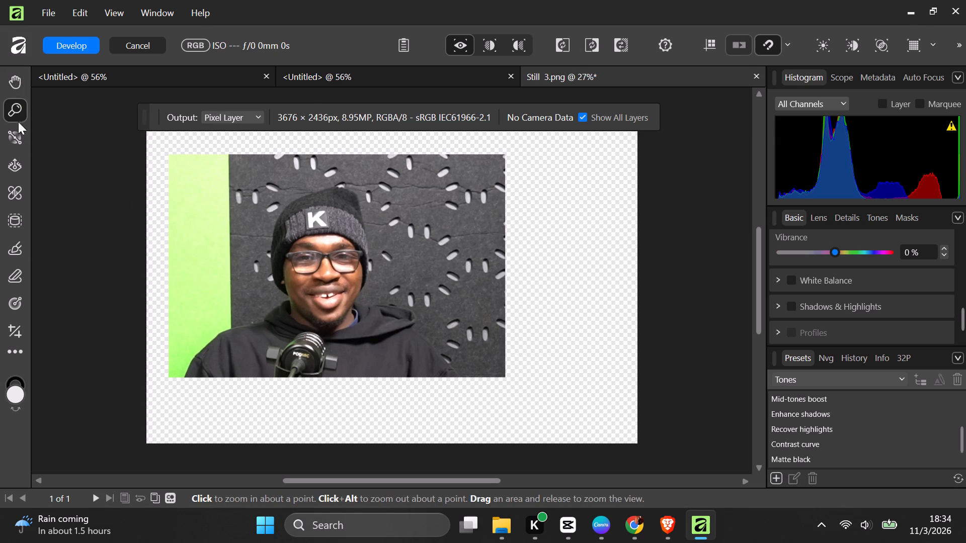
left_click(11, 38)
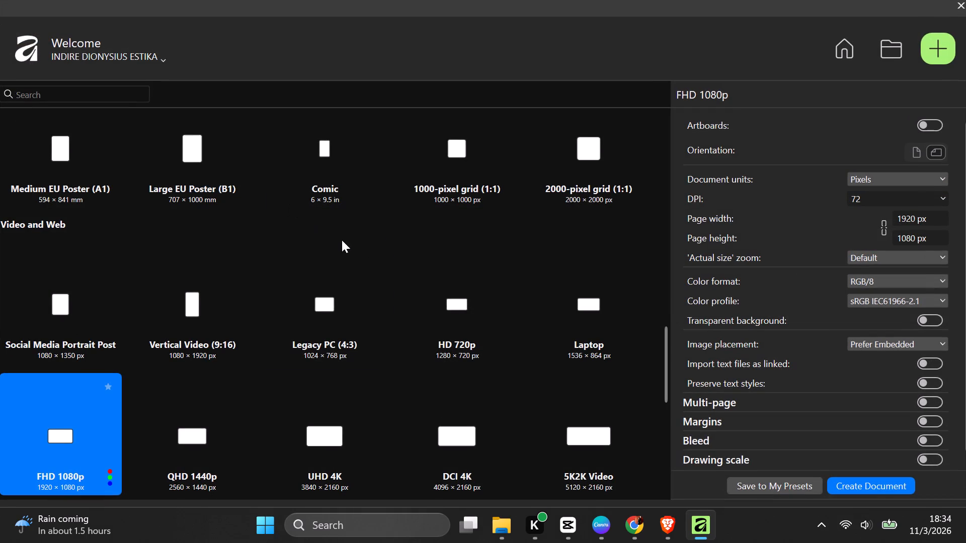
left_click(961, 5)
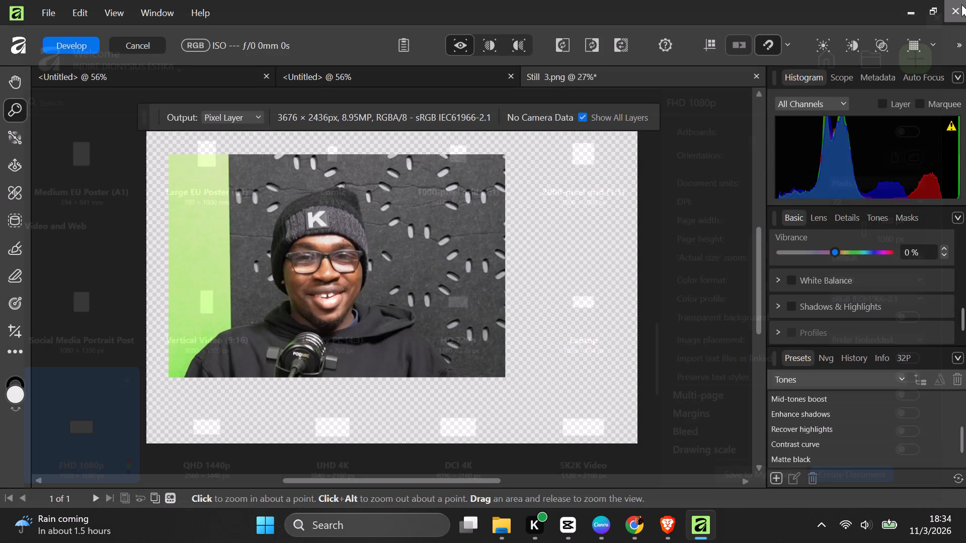
Quit Affinity without saving the changes to Still 3.png and return to the Canva thumbnail.
scroll(883, 338, "down", 5)
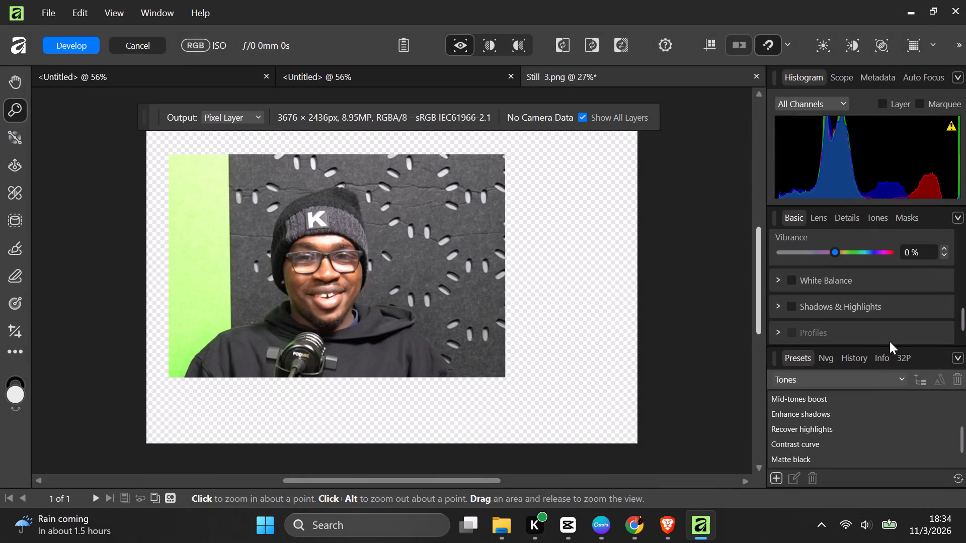
left_click(960, 14)
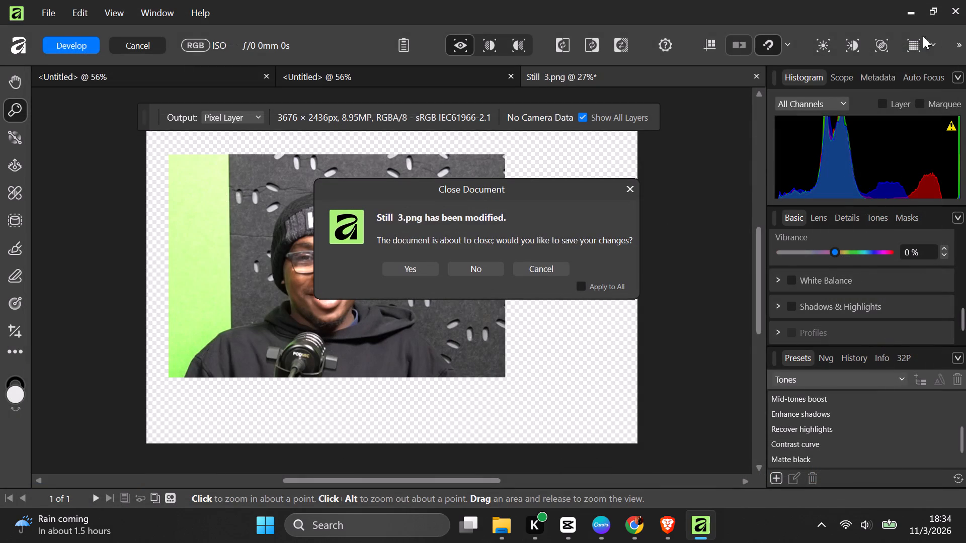
left_click(552, 268)
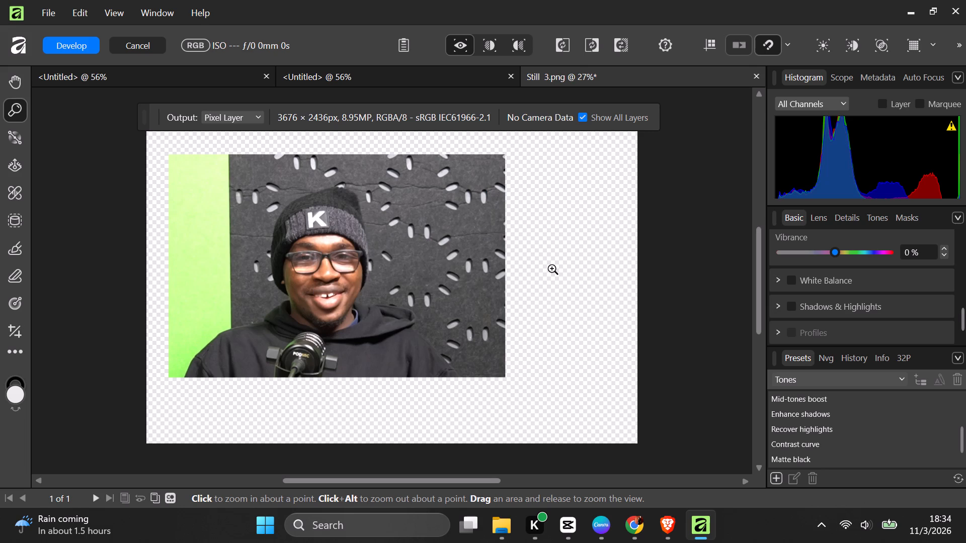
left_click(957, 7)
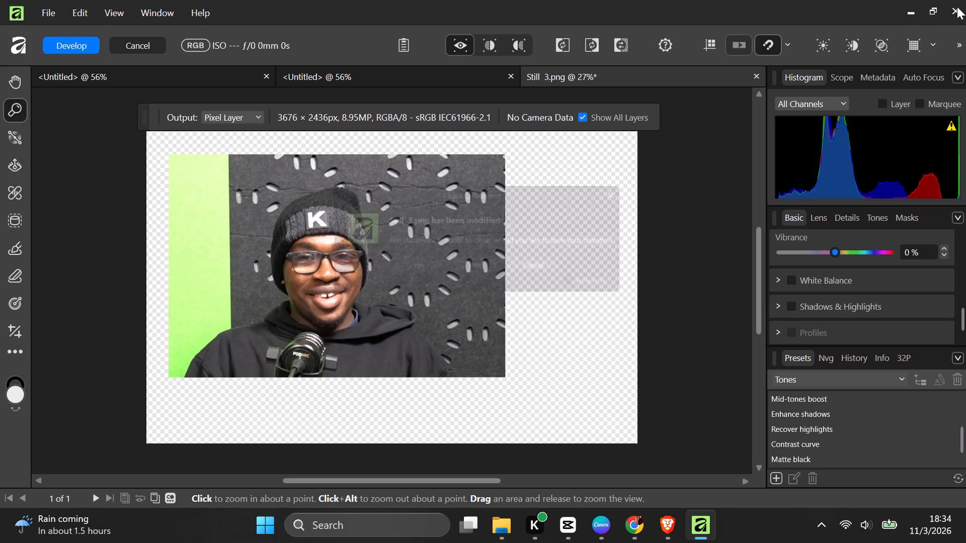
left_click(469, 268)
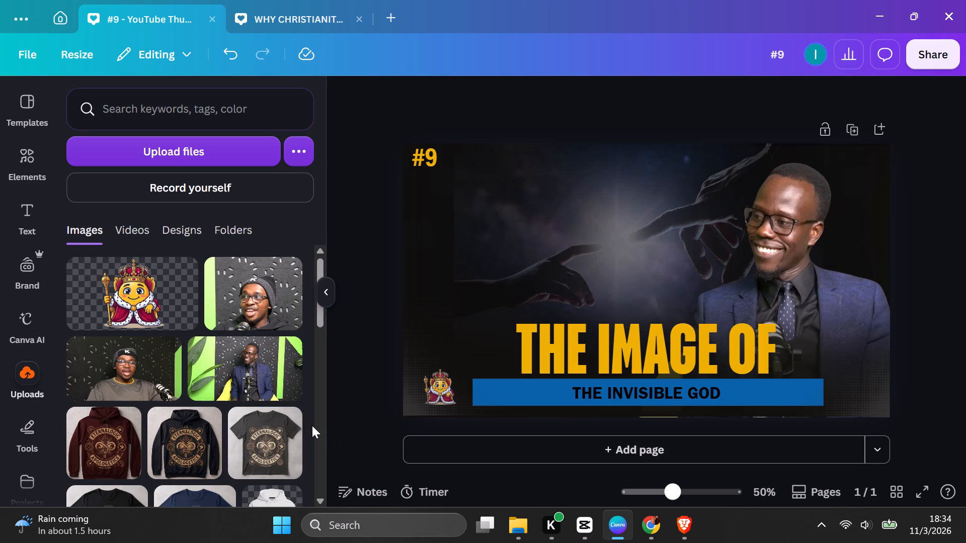
Add the uploaded photo of the presenter looking sideways in a beanie to the thumbnail, move it up above the title and shrink it slightly.
left_click(275, 298)
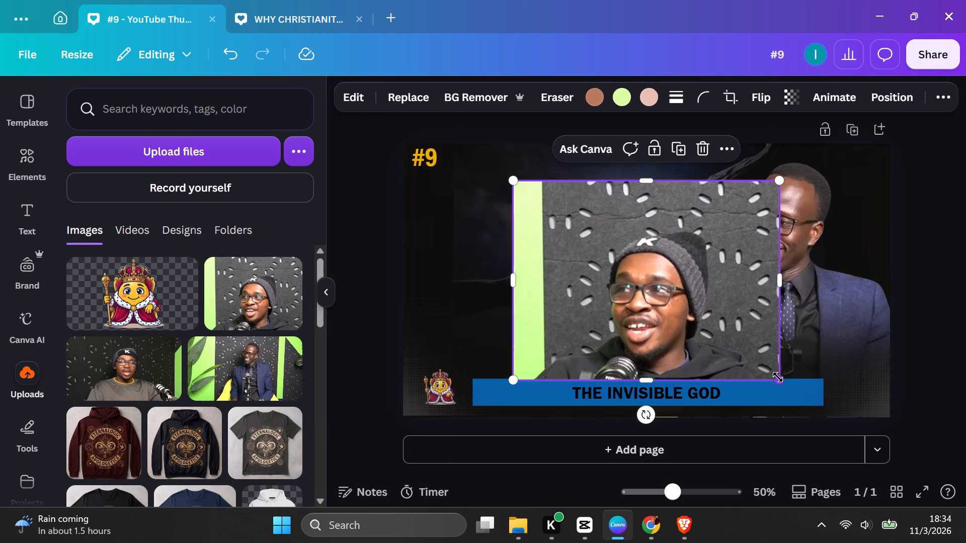
left_click_drag(649, 242, 632, 215)
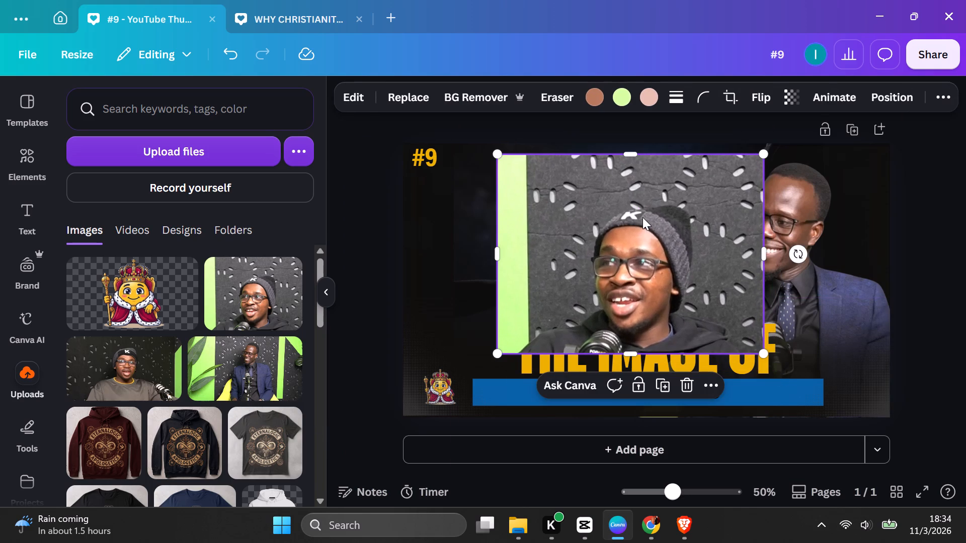
left_click_drag(765, 356, 724, 363)
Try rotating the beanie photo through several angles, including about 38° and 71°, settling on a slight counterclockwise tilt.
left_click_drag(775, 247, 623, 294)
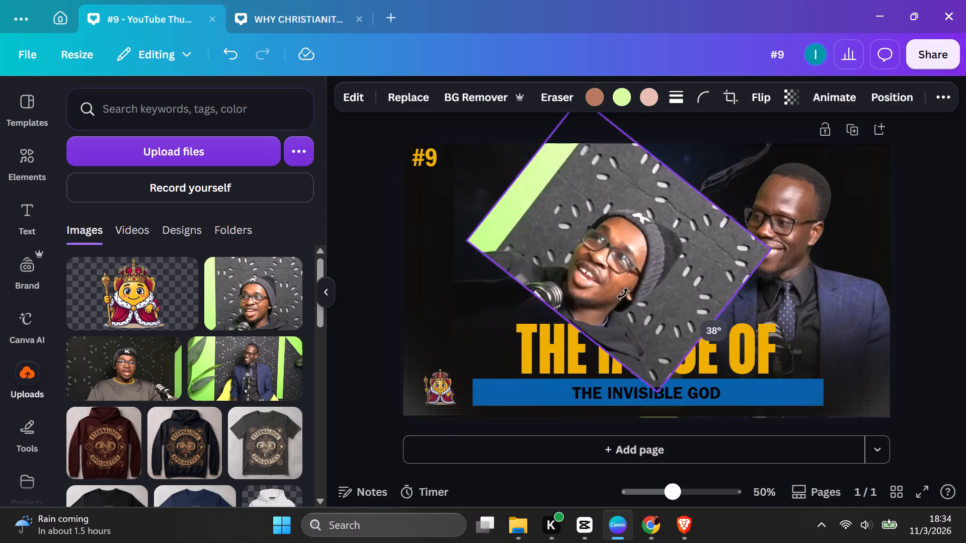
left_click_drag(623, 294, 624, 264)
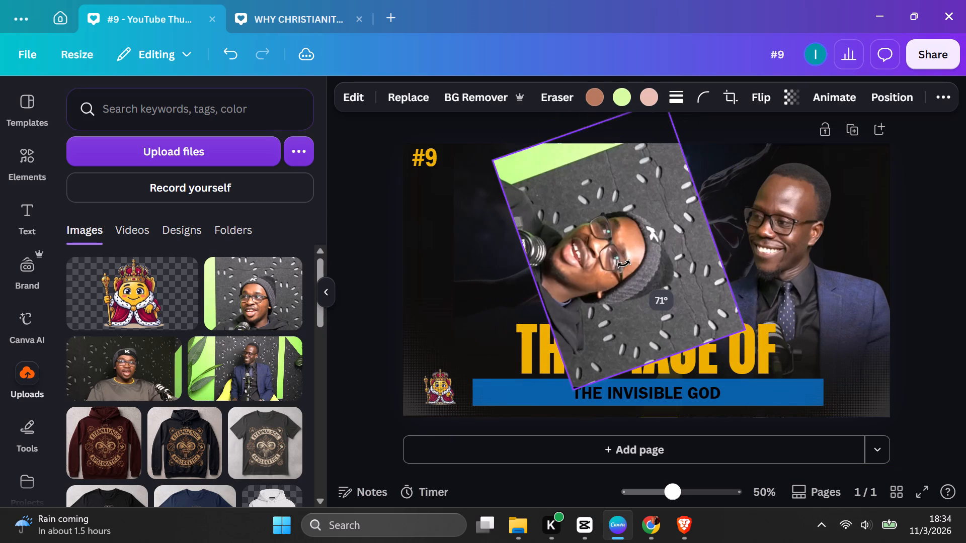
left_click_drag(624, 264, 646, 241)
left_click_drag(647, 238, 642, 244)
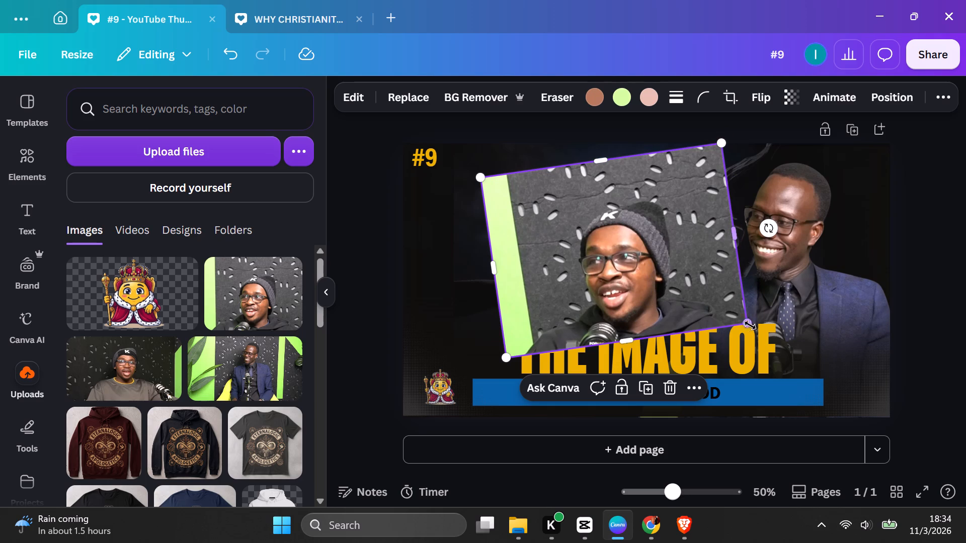
Reposition the beanie photo between the #9 label and the man in the suit, and rotate it back to level.
left_click_drag(571, 258, 568, 235)
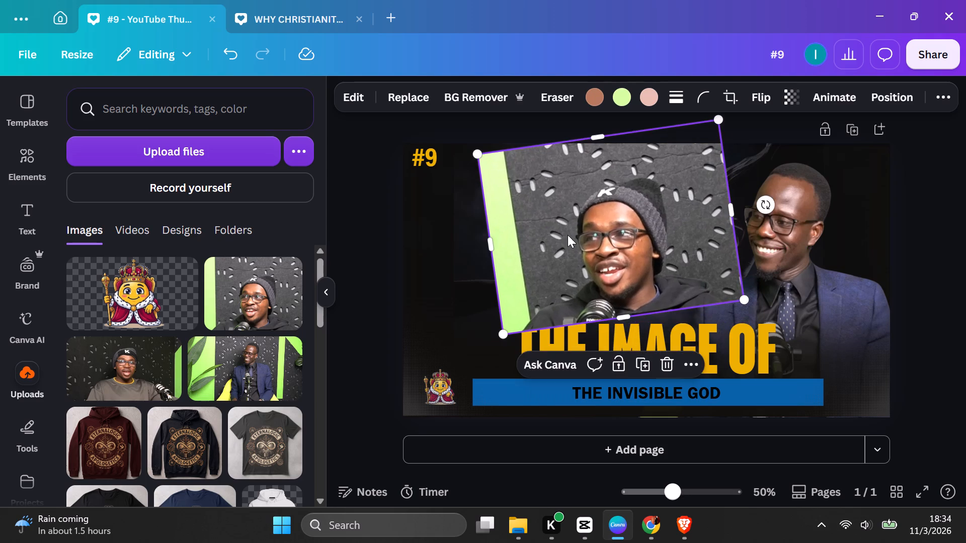
left_click_drag(566, 243, 556, 260)
left_click_drag(763, 222, 761, 240)
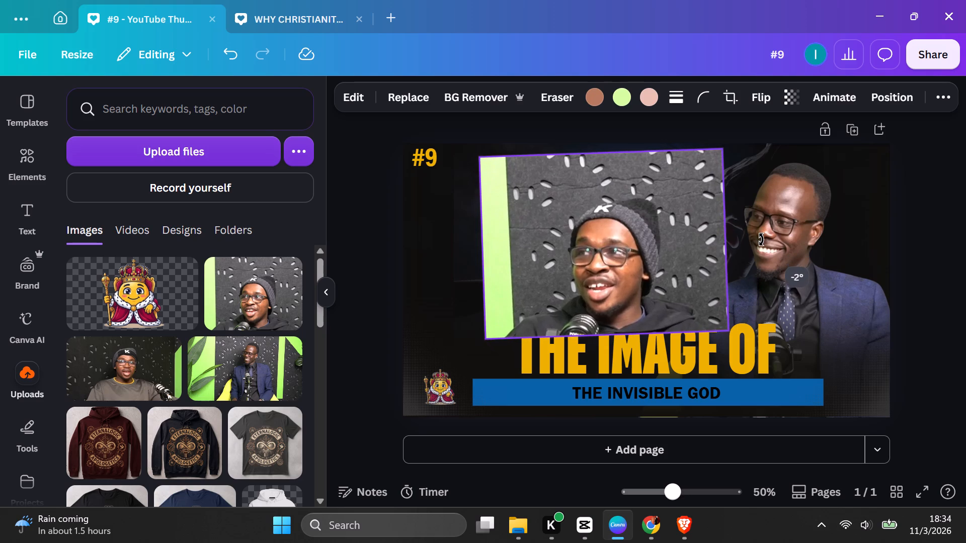
left_click_drag(761, 240, 761, 243)
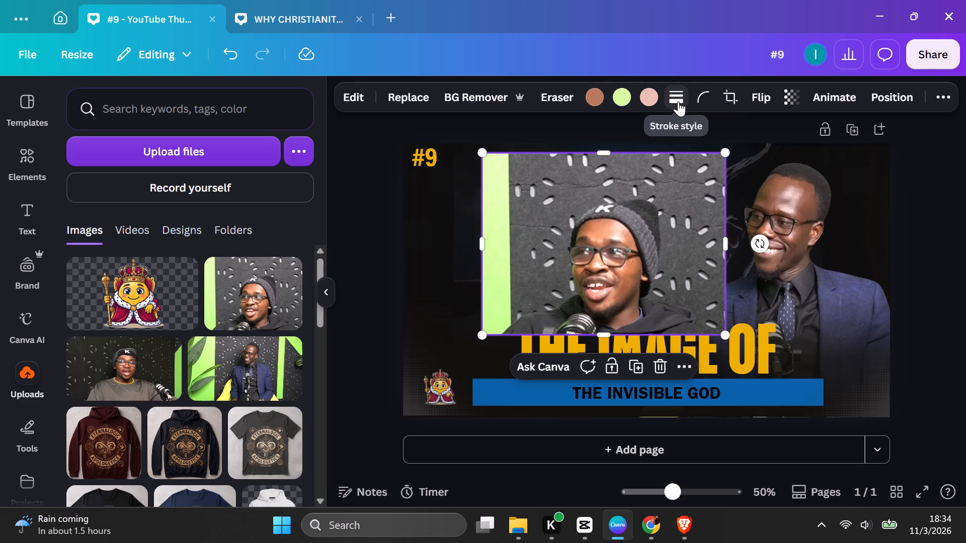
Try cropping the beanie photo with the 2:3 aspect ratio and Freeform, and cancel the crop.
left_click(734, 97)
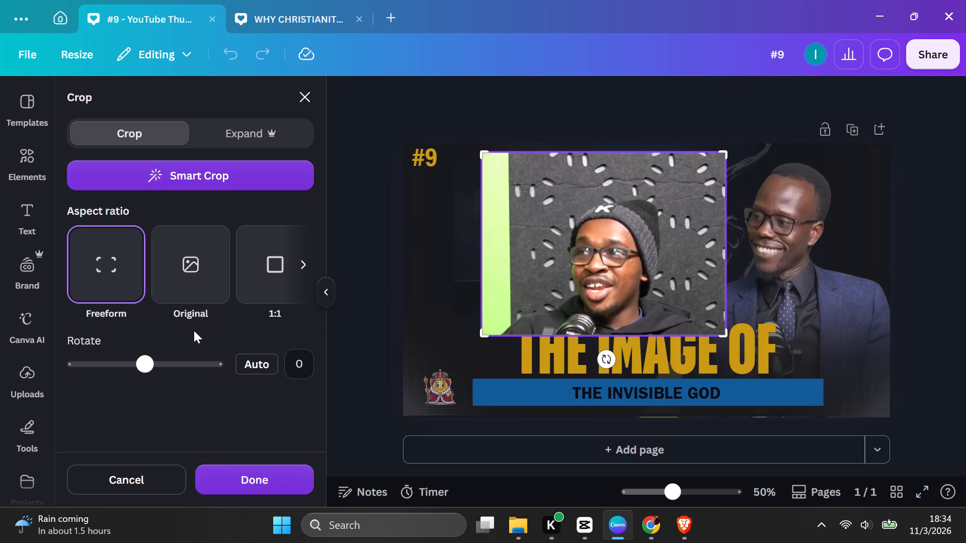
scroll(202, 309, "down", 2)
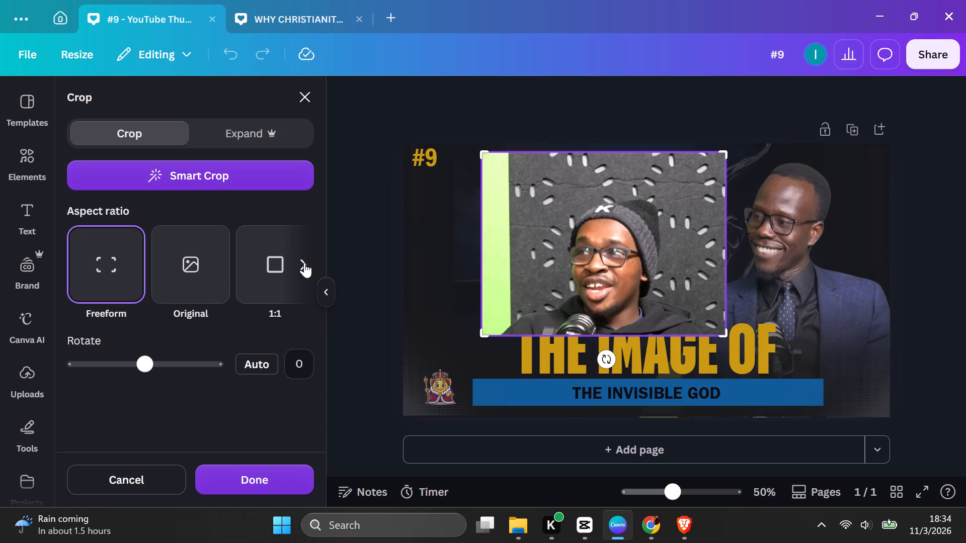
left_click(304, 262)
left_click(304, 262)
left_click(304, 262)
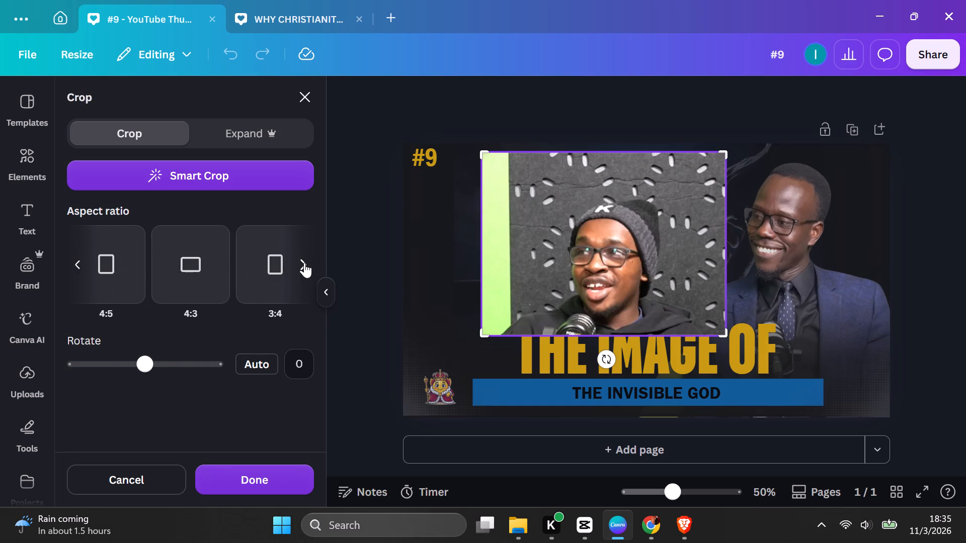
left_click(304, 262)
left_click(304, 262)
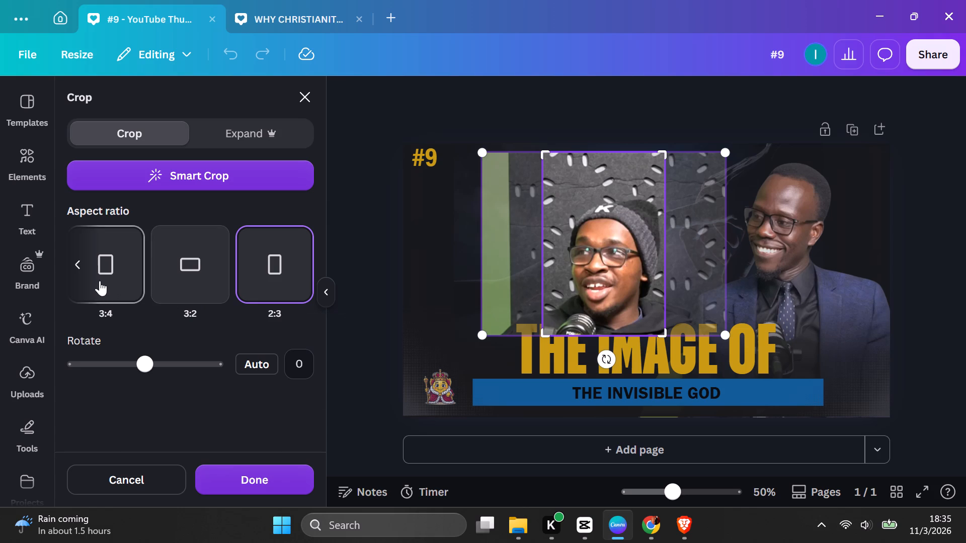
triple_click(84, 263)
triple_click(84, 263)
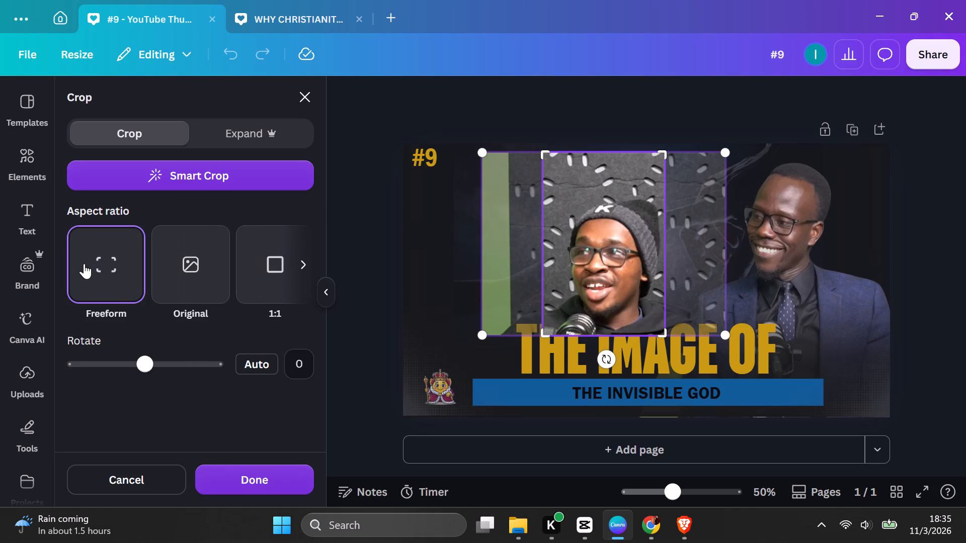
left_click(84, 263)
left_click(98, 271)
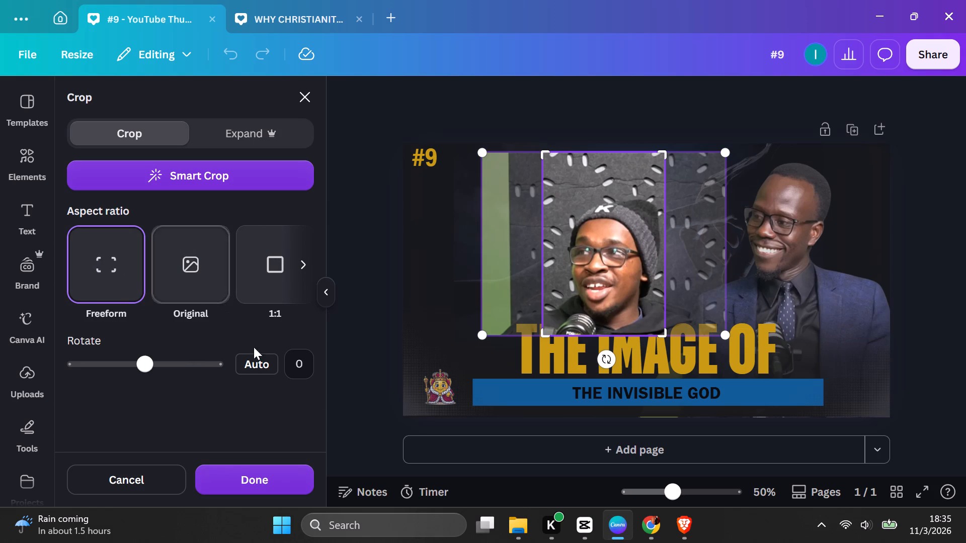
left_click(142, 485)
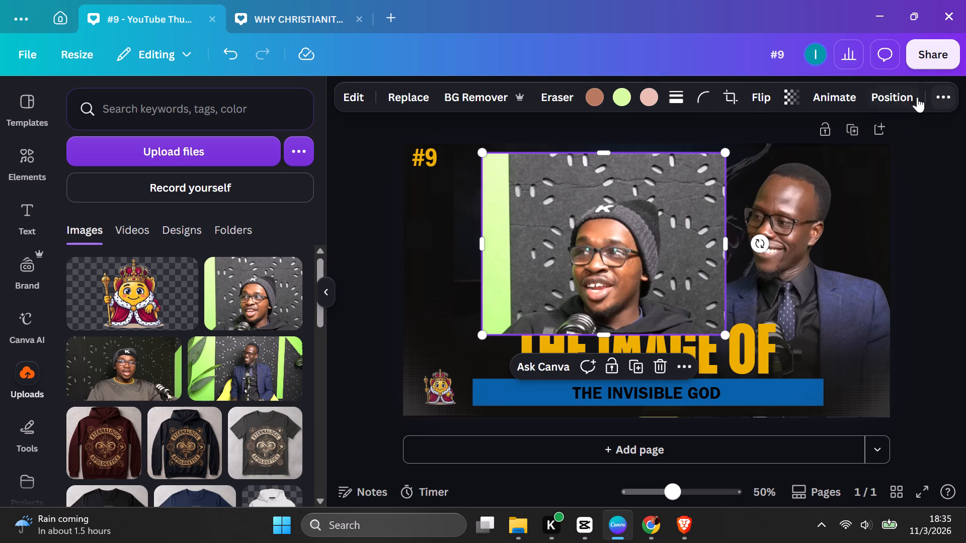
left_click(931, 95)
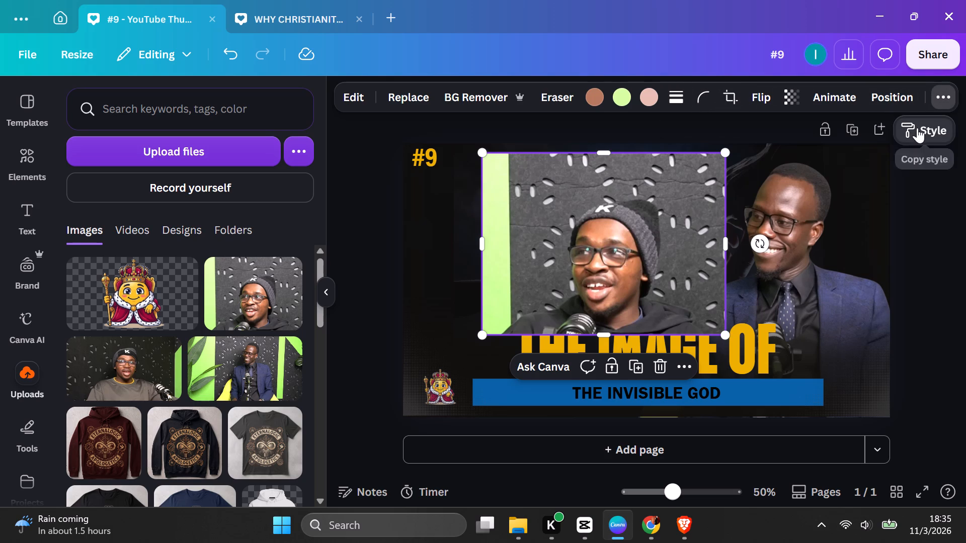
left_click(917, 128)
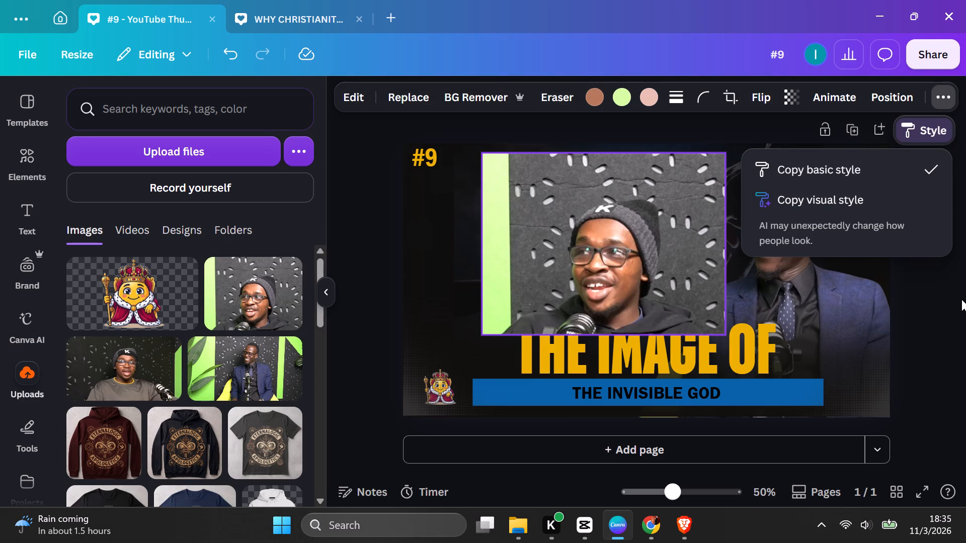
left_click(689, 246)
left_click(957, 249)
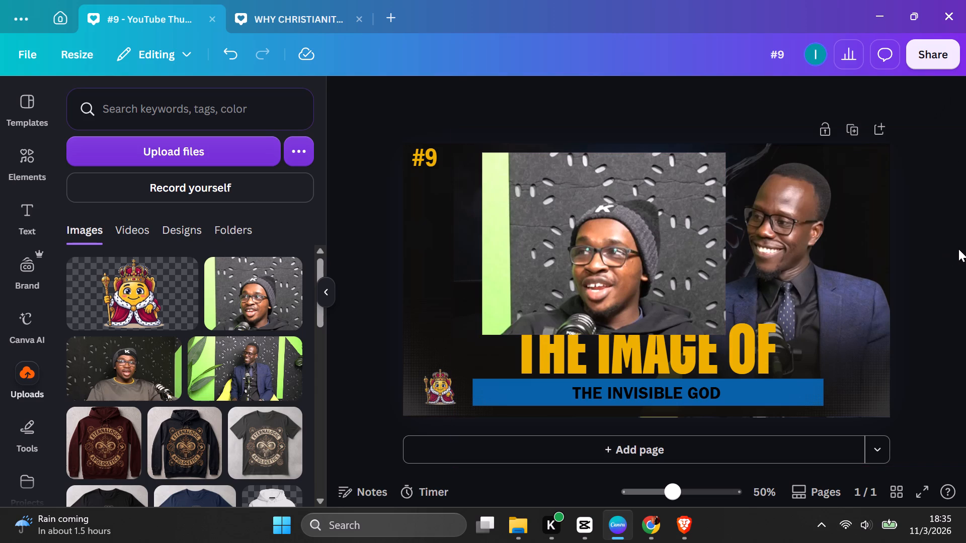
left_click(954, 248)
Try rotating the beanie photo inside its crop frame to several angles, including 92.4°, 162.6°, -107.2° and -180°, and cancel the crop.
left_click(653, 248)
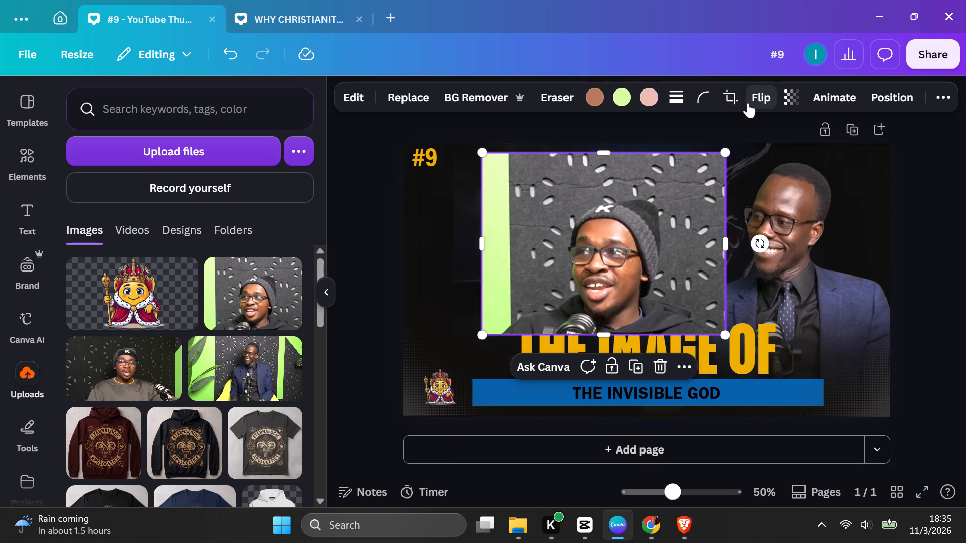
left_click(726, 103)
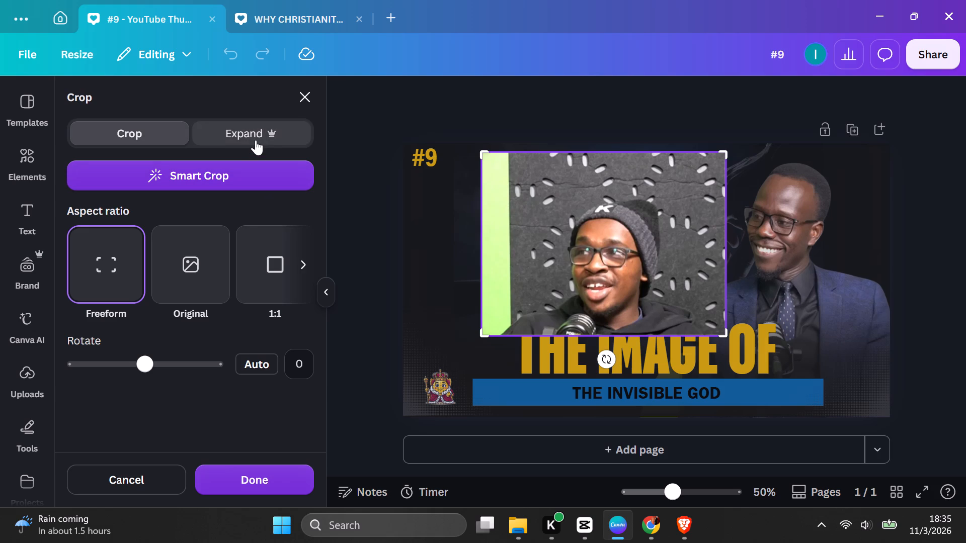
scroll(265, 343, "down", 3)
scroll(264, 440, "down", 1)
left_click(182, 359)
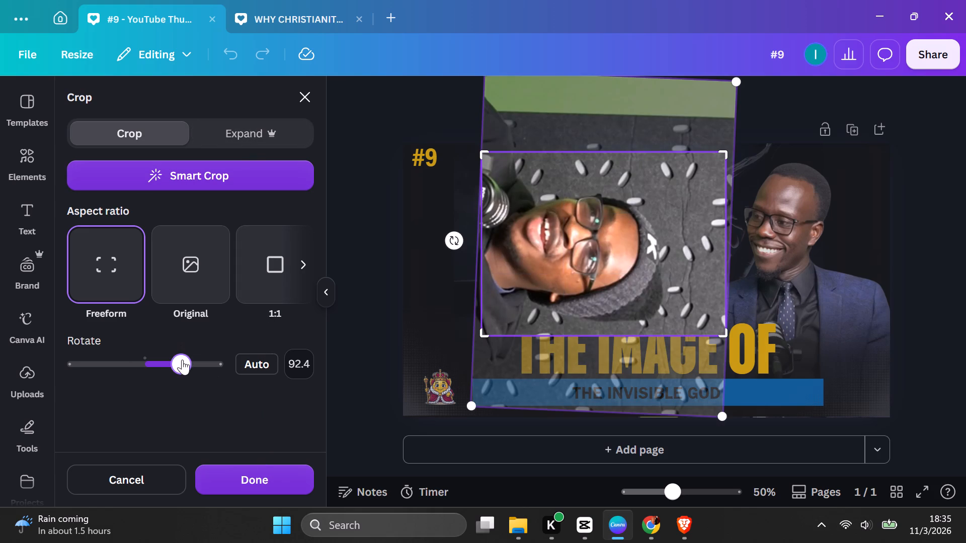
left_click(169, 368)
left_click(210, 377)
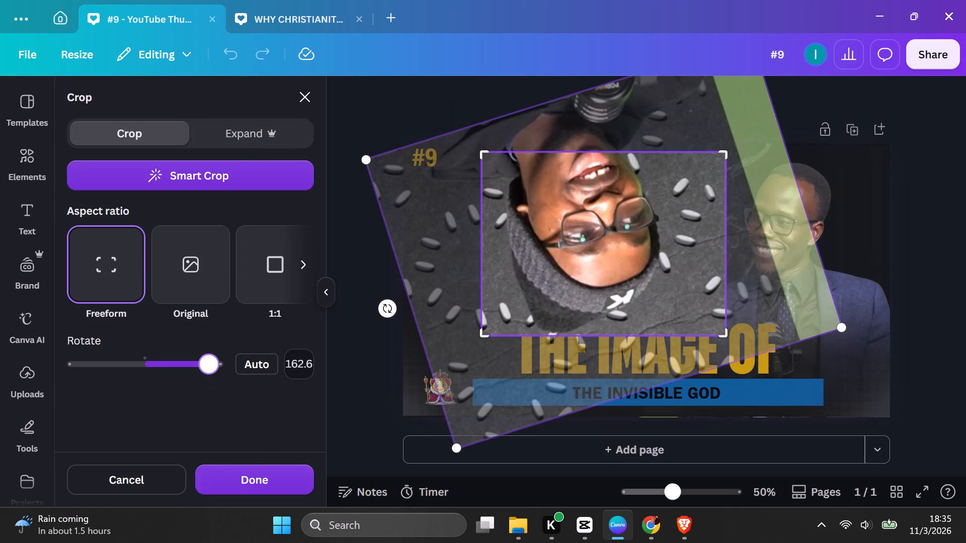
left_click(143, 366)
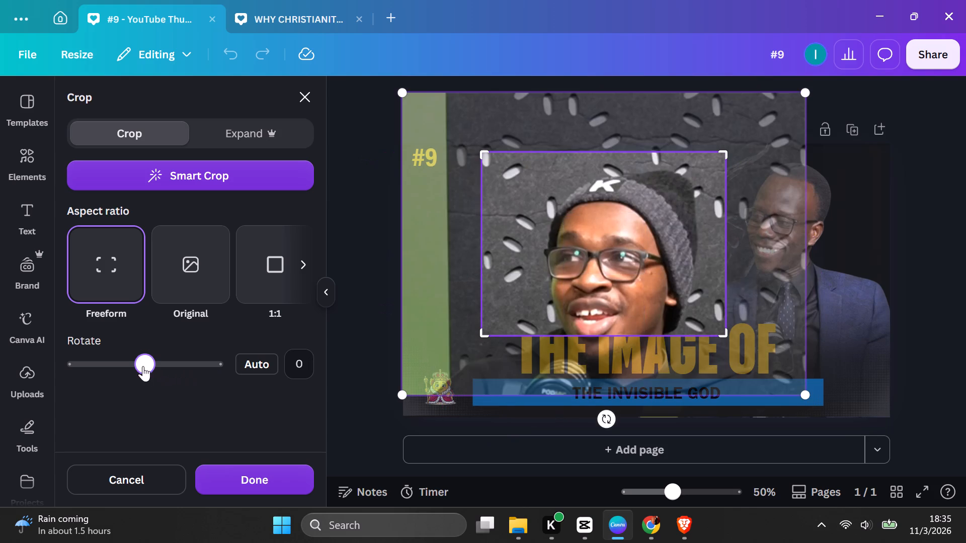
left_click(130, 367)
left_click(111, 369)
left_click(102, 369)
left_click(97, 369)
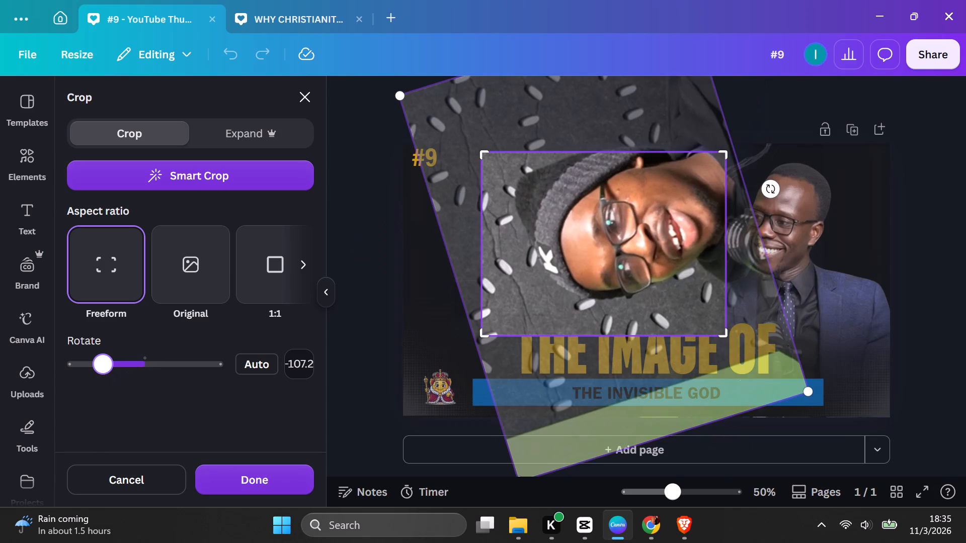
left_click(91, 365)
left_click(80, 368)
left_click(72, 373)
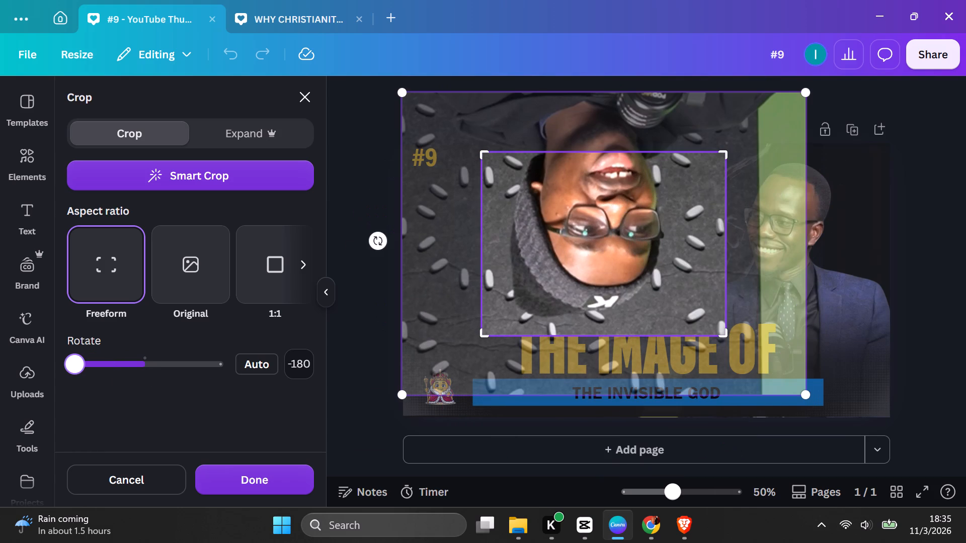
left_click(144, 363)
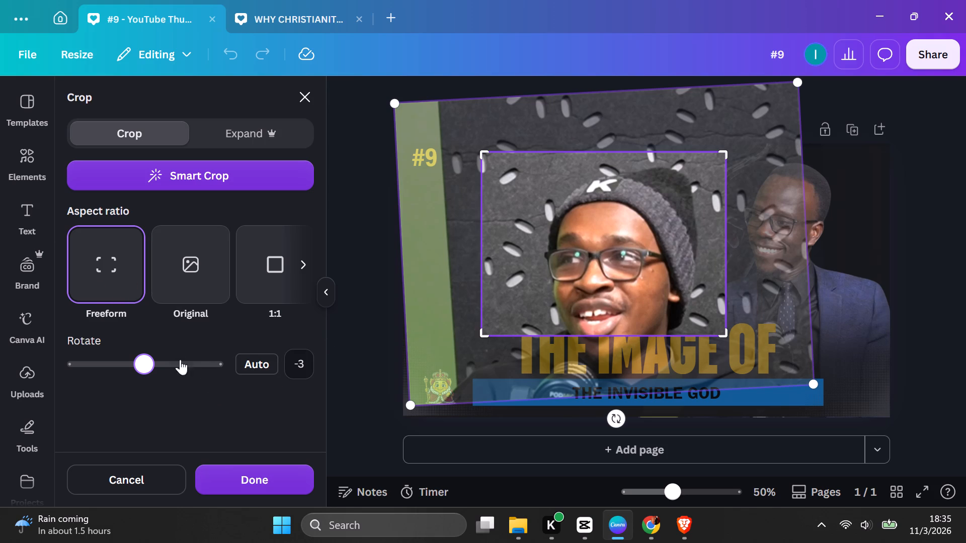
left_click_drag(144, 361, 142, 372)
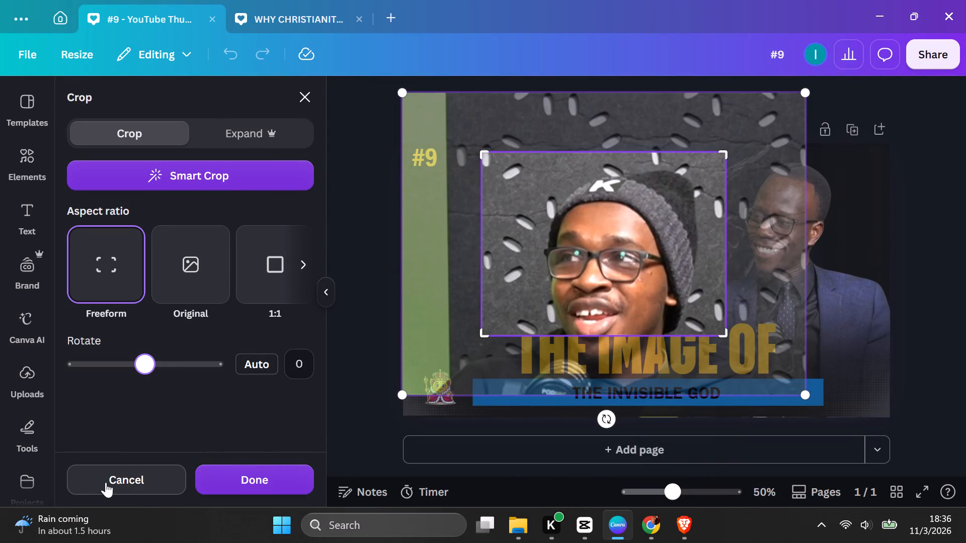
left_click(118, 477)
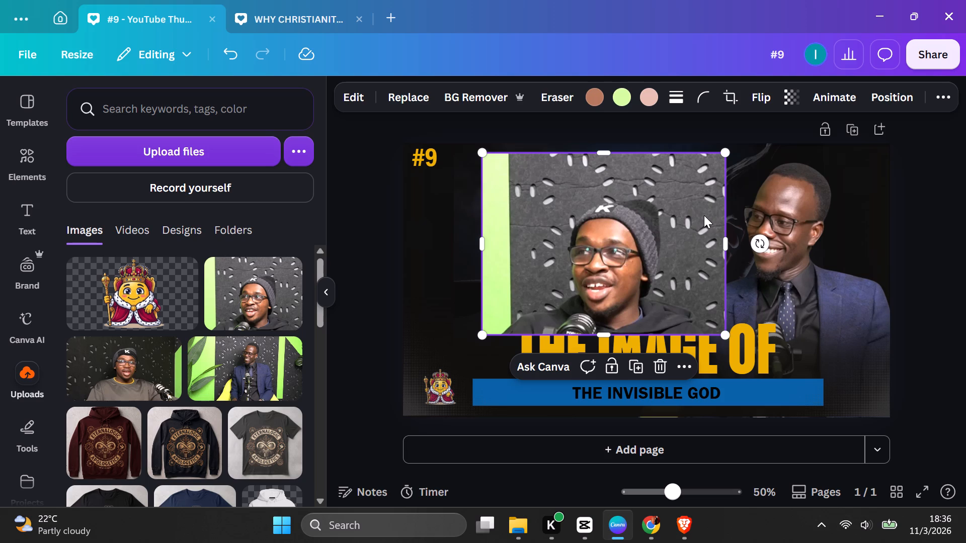
Delete the beanie photo from the thumbnail.
key("BackSpace")
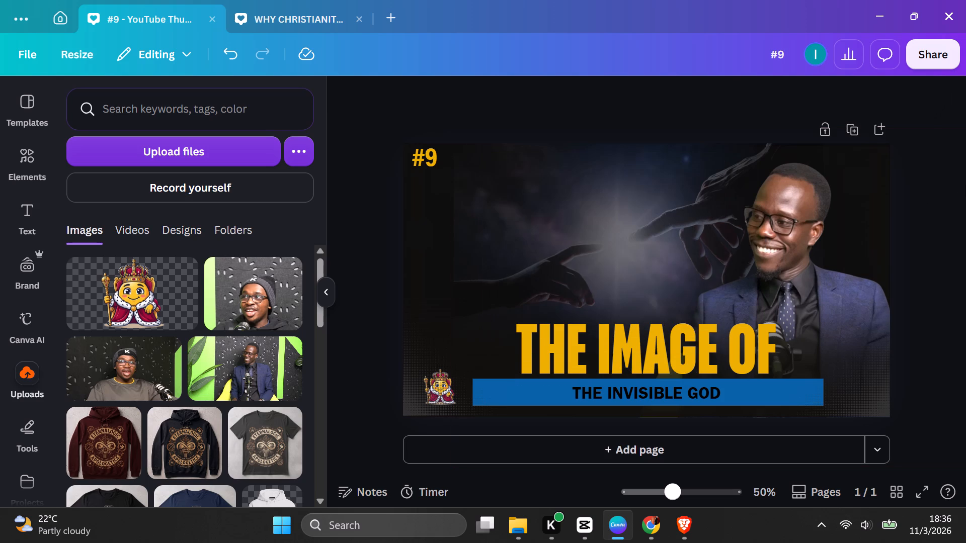
left_click(937, 192)
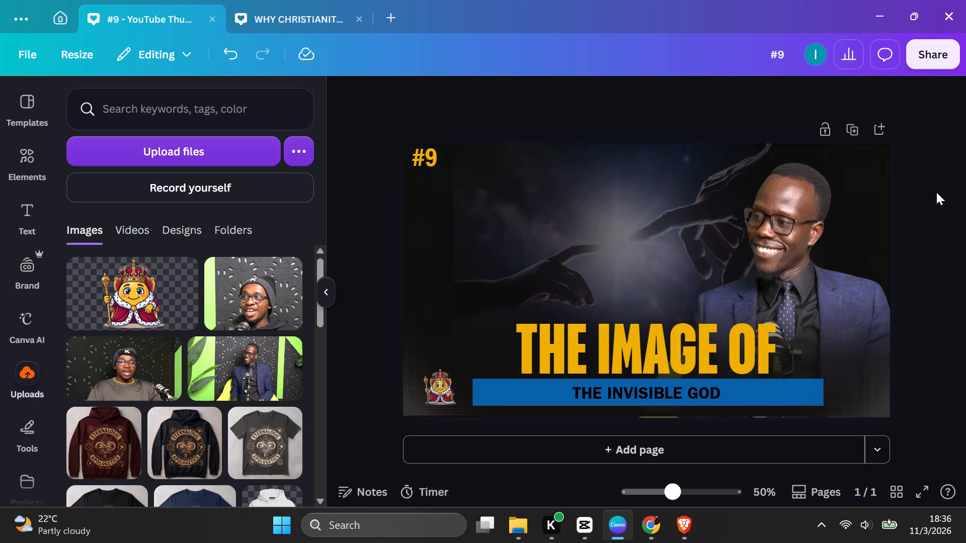
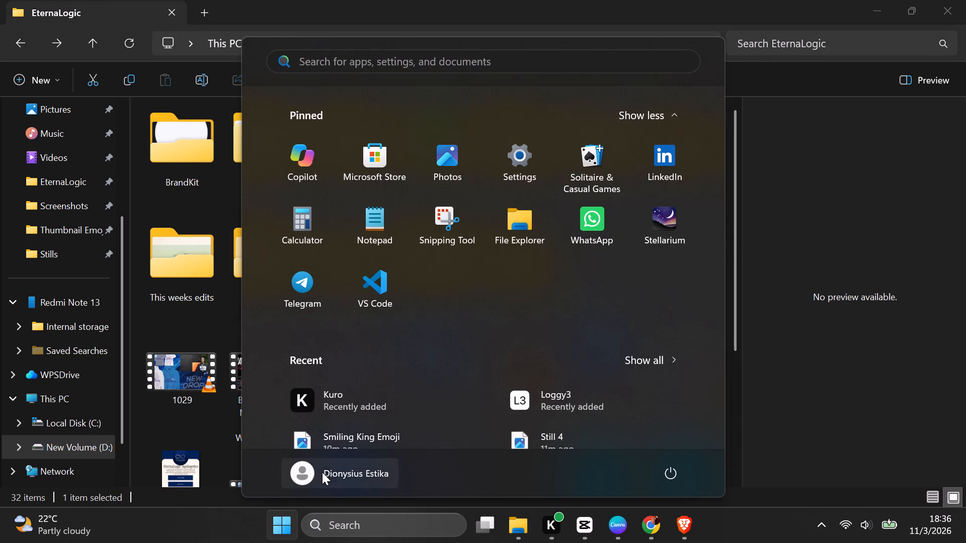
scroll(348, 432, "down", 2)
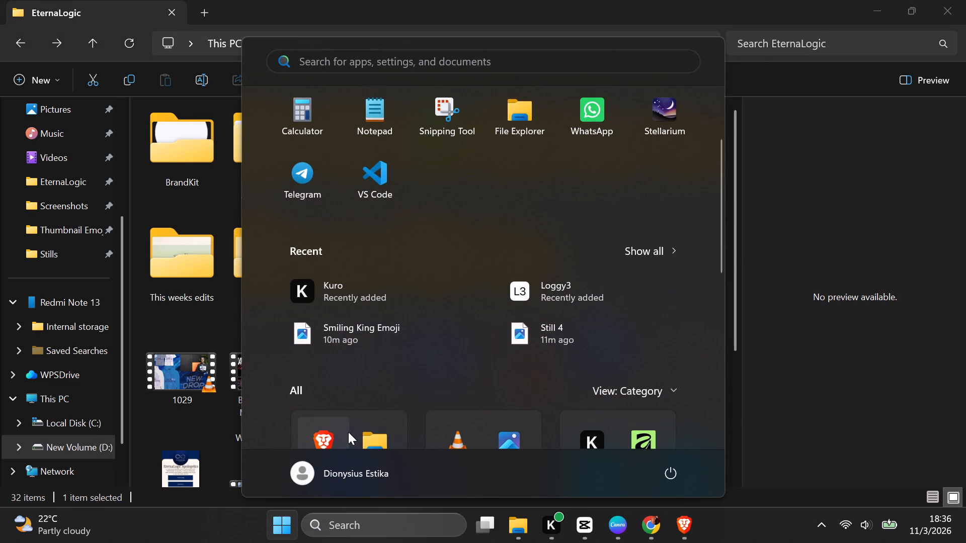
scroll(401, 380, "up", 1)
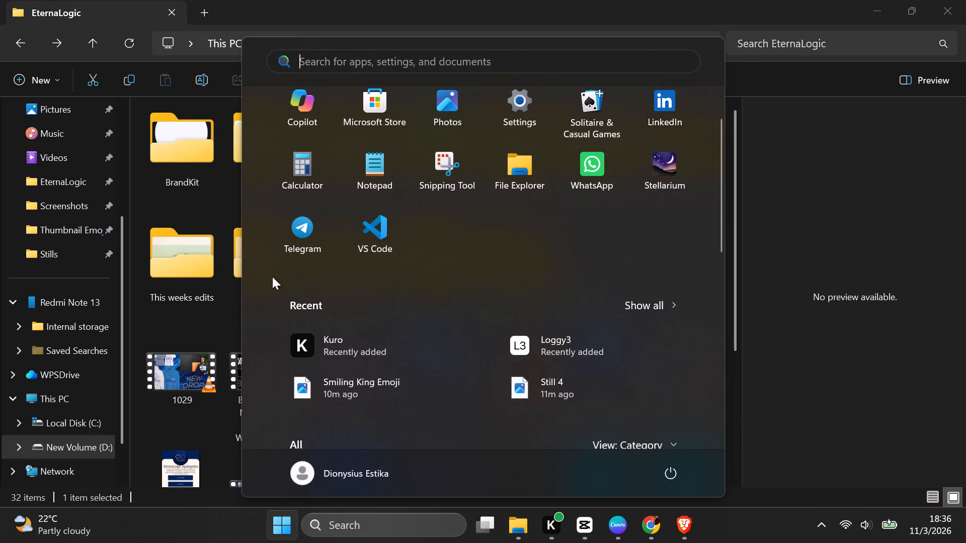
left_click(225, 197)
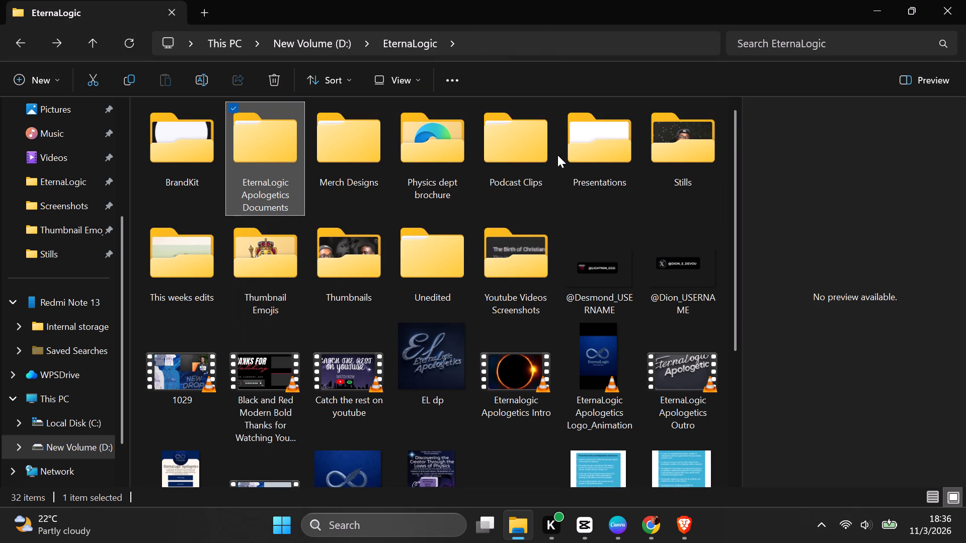
Open the Trial and error thumbnail file from the Thumbnails folder in Affinity.
double_click(372, 265)
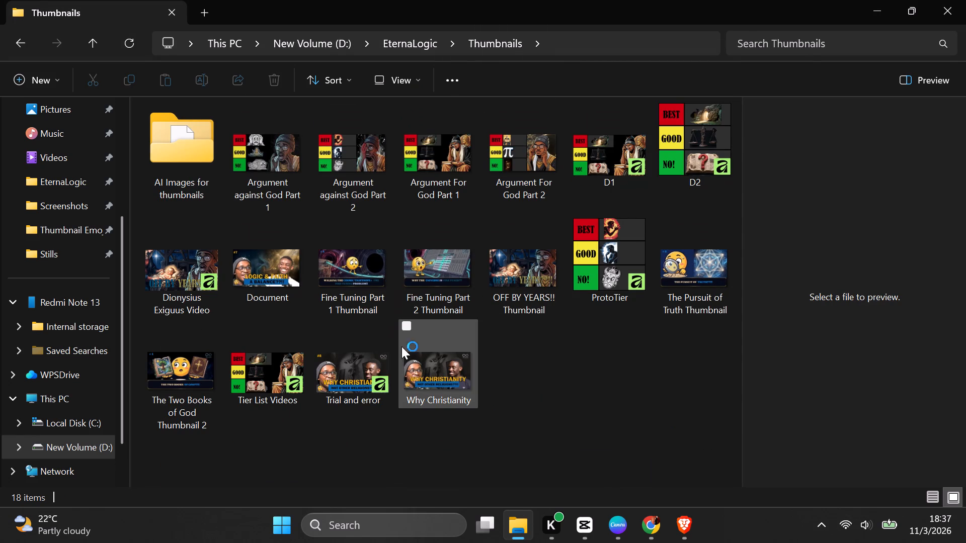
left_click(366, 373)
left_click(361, 371)
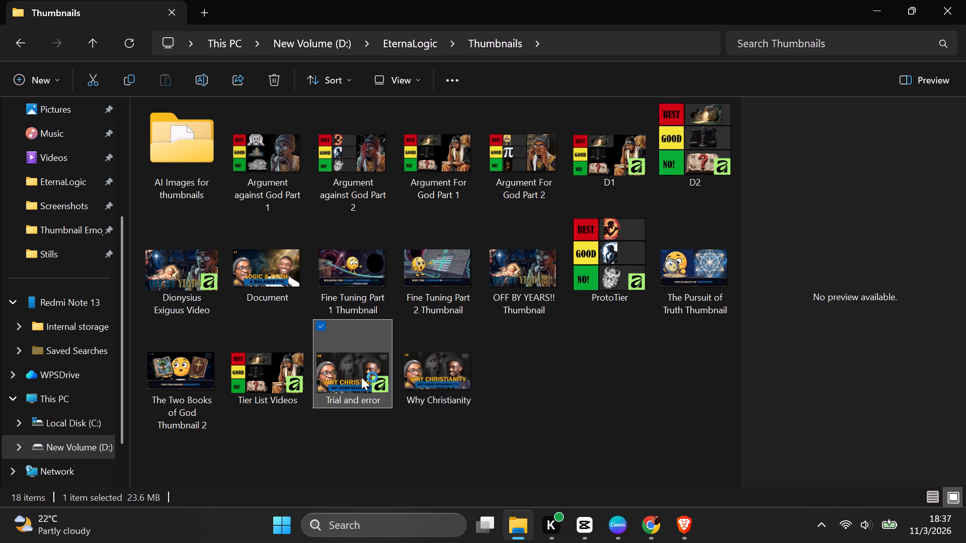
double_click(361, 371)
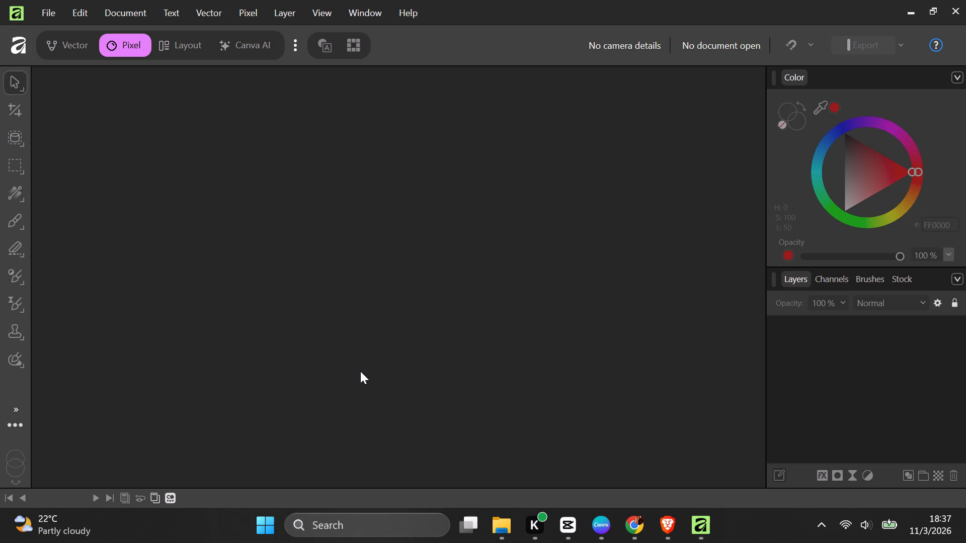
left_click(247, 294)
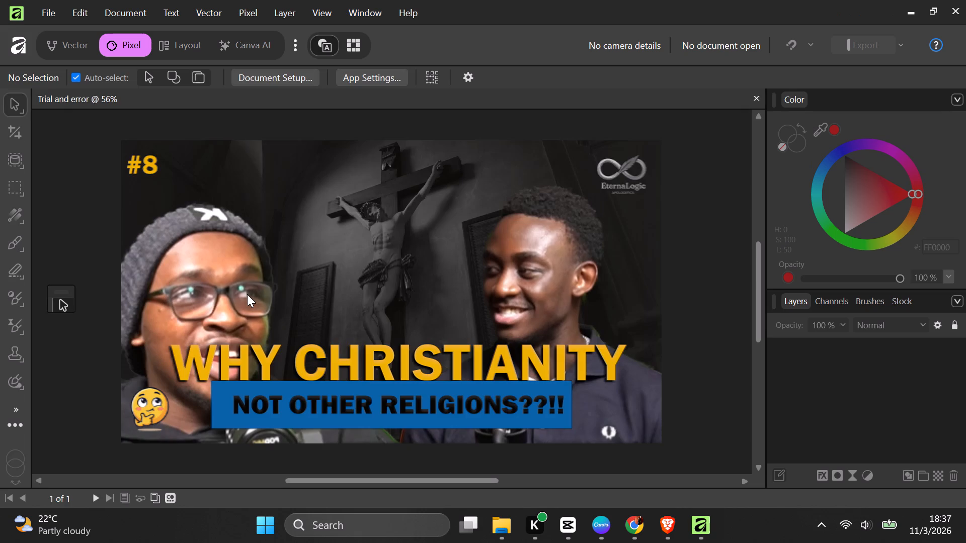
left_click(247, 294)
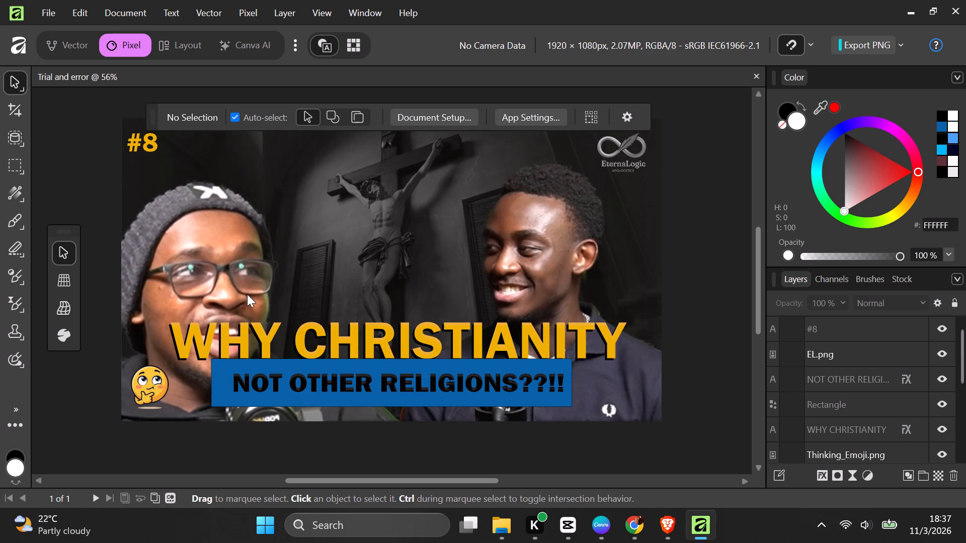
left_click(241, 275)
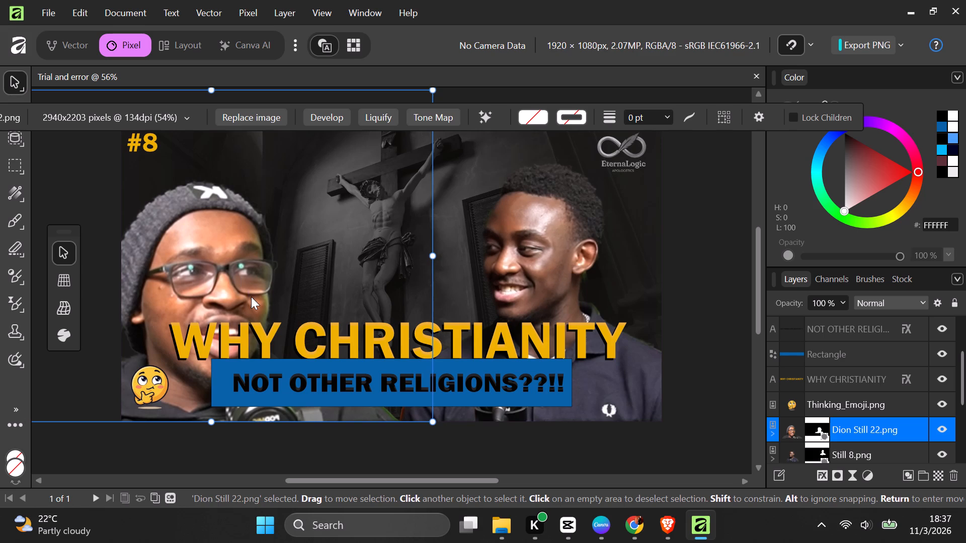
key("ctrl+c")
left_click(607, 534)
left_click(711, 85)
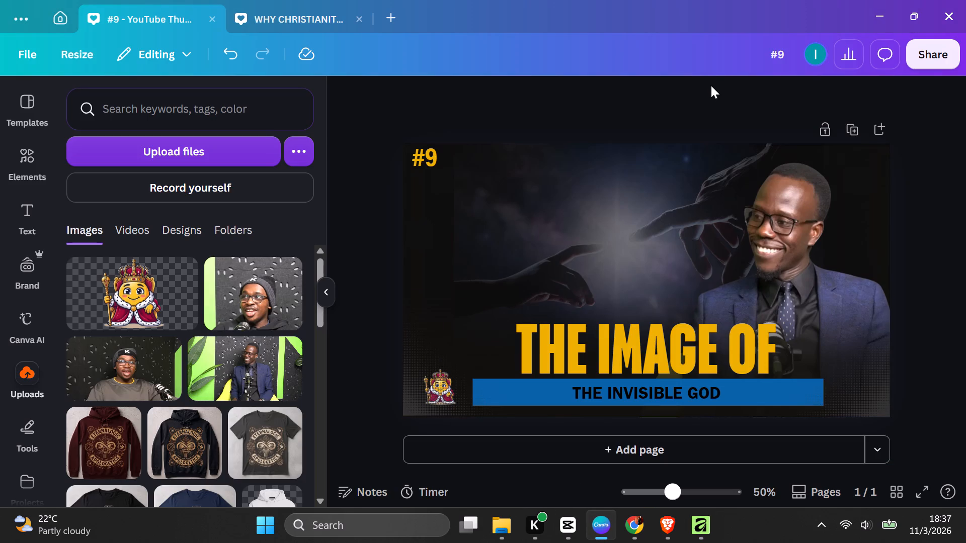
left_click(326, 293)
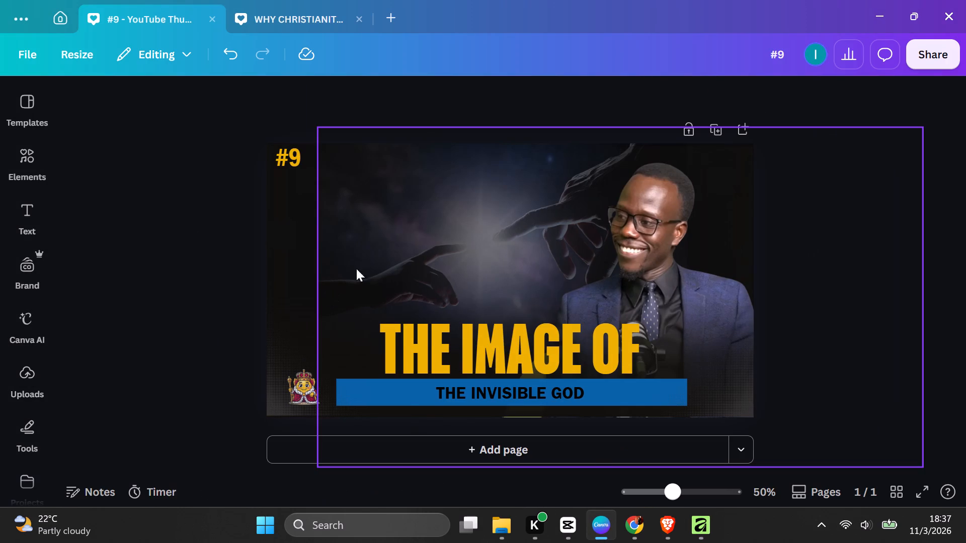
left_click(411, 185)
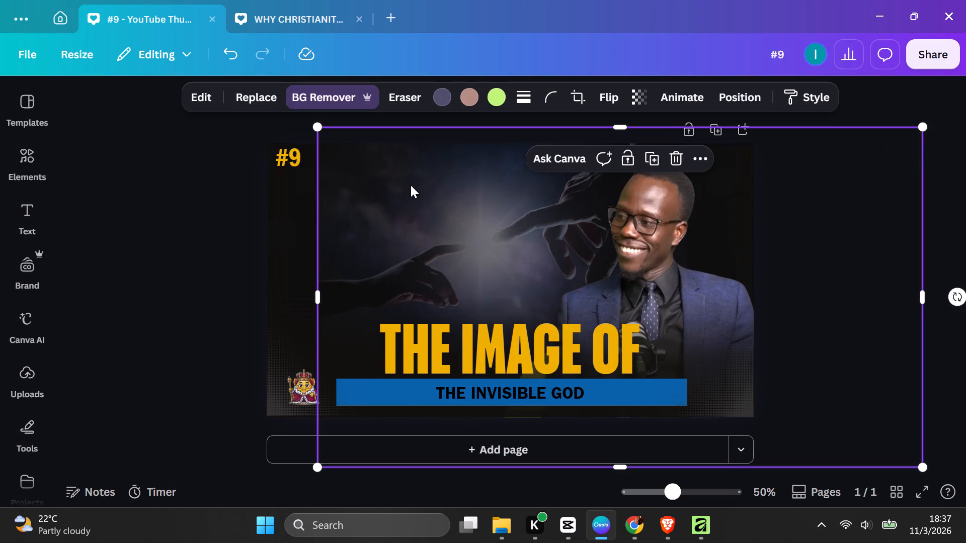
key("ctrl+v")
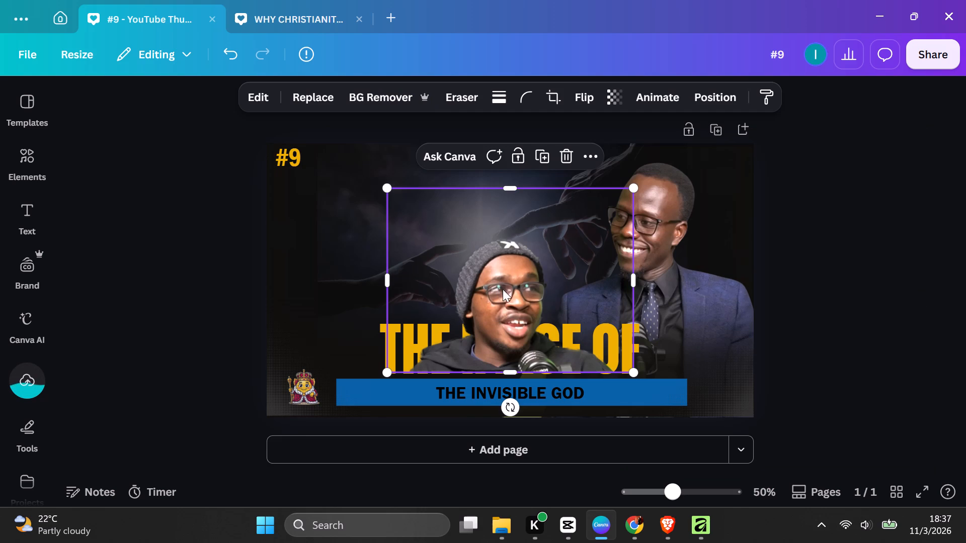
Move the pasted beanie cutout to the #9 label's side of the thumbnail and enlarge it.
left_click_drag(504, 296, 392, 247)
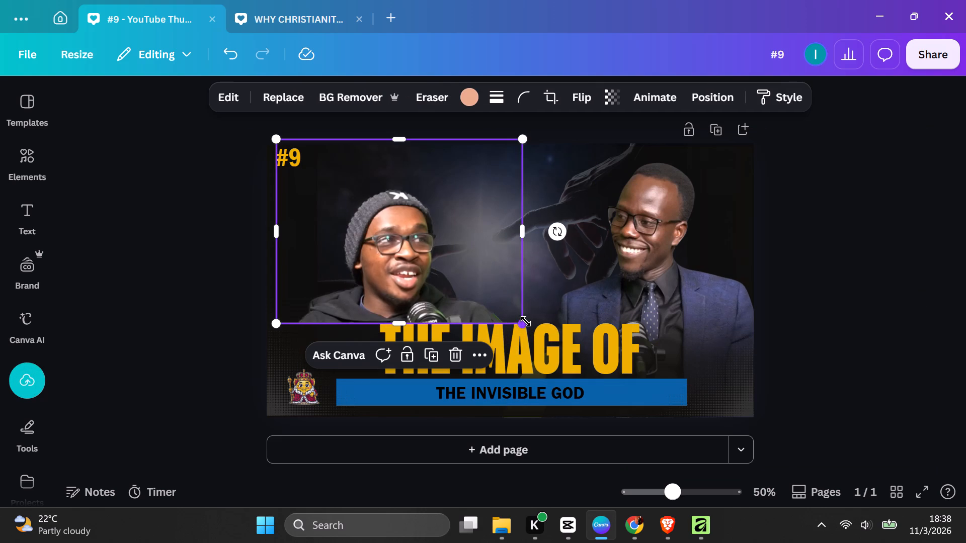
left_click_drag(525, 321, 555, 385)
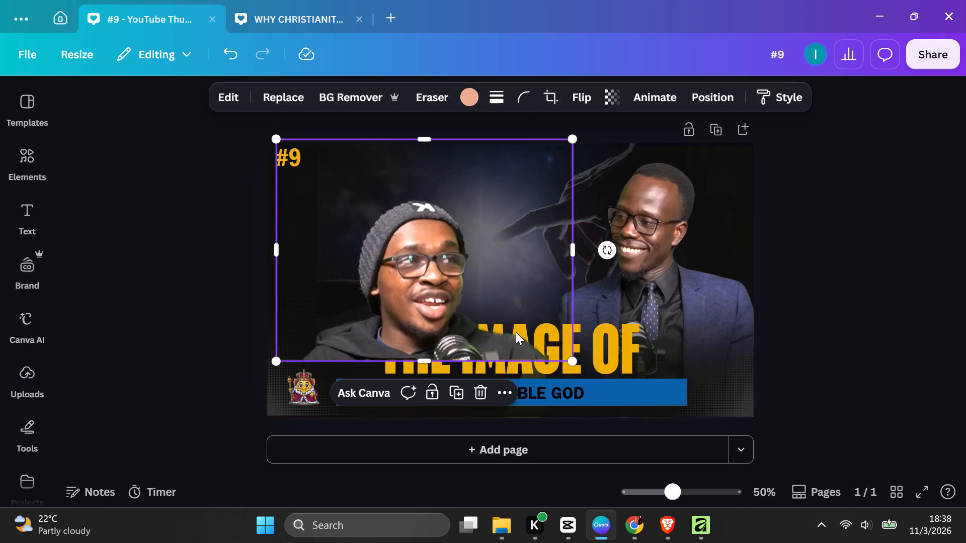
Reorder the beanie cutout's layer to sit directly beneath the dark gradient and above the man in the suit.
left_click(706, 95)
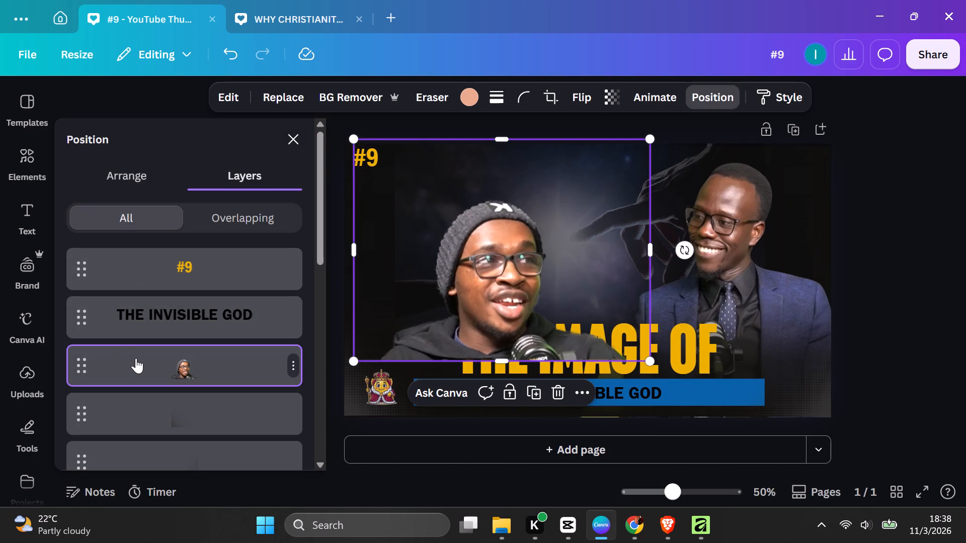
left_click_drag(189, 358, 193, 421)
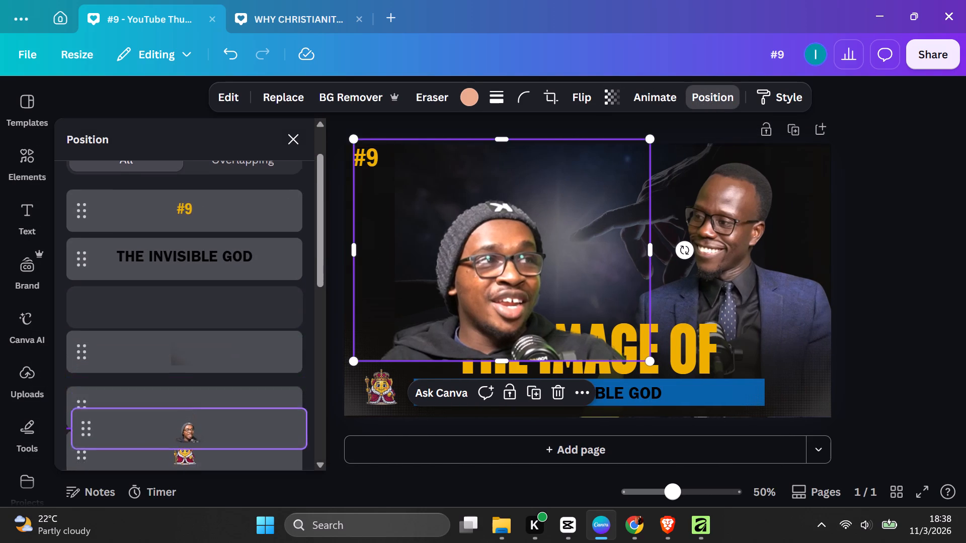
left_click_drag(193, 421, 196, 396)
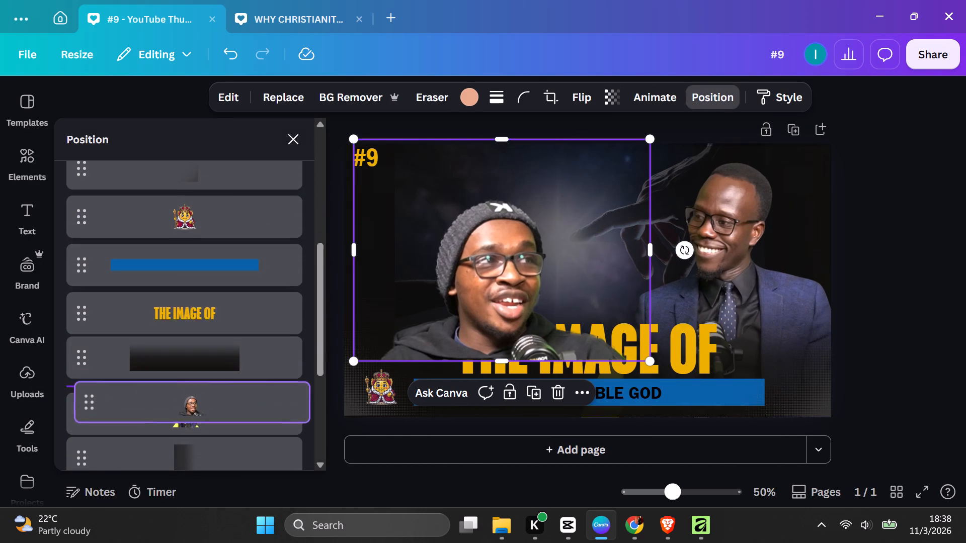
left_click_drag(196, 396, 192, 383)
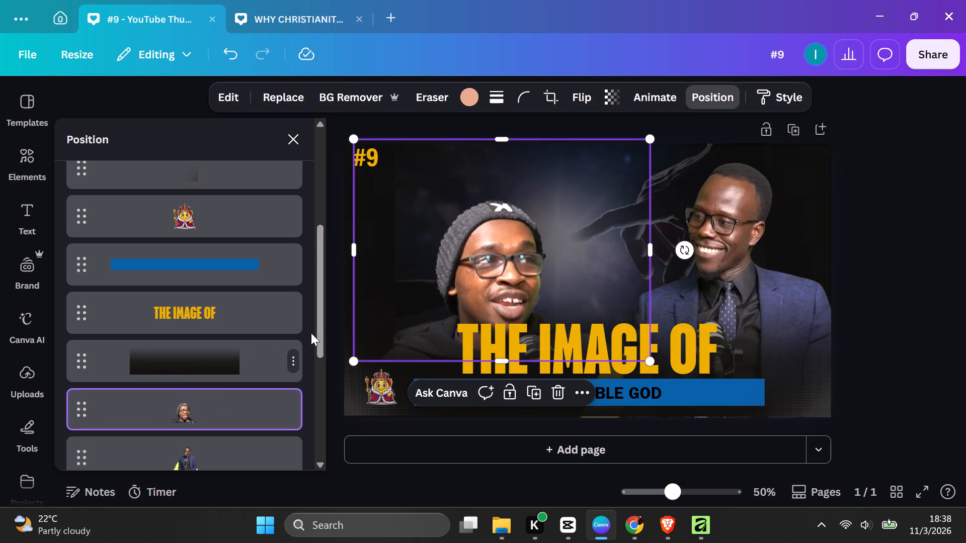
Reposition the beanie cutout below the #9 label, partly behind THE IMAGE OF, and enlarge it slightly.
left_click_drag(522, 220, 484, 227)
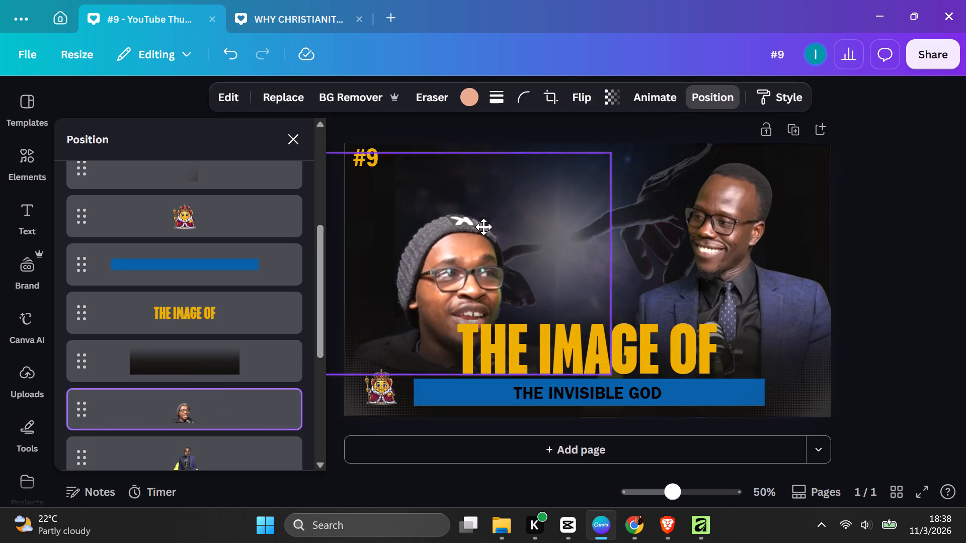
left_click_drag(484, 227, 482, 178)
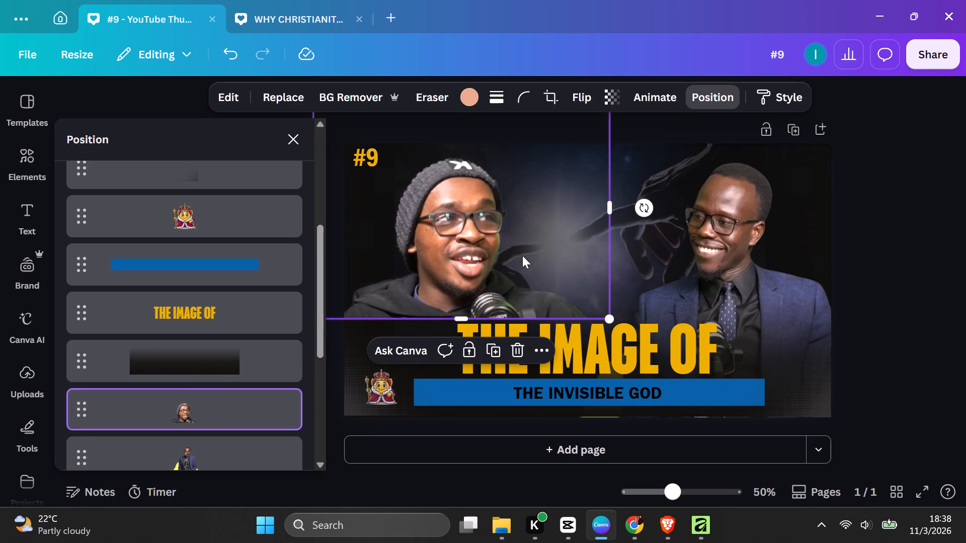
left_click_drag(521, 268, 528, 296)
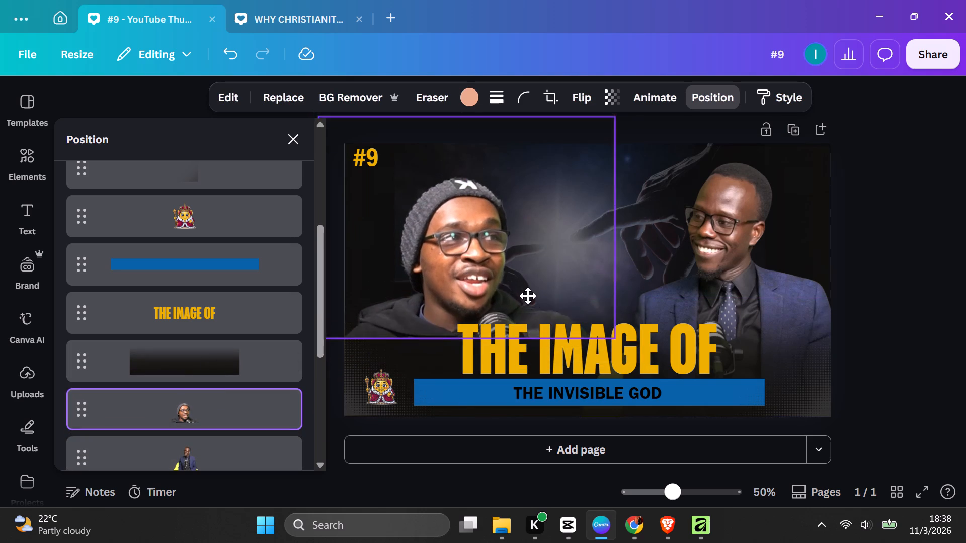
left_click_drag(528, 296, 499, 302)
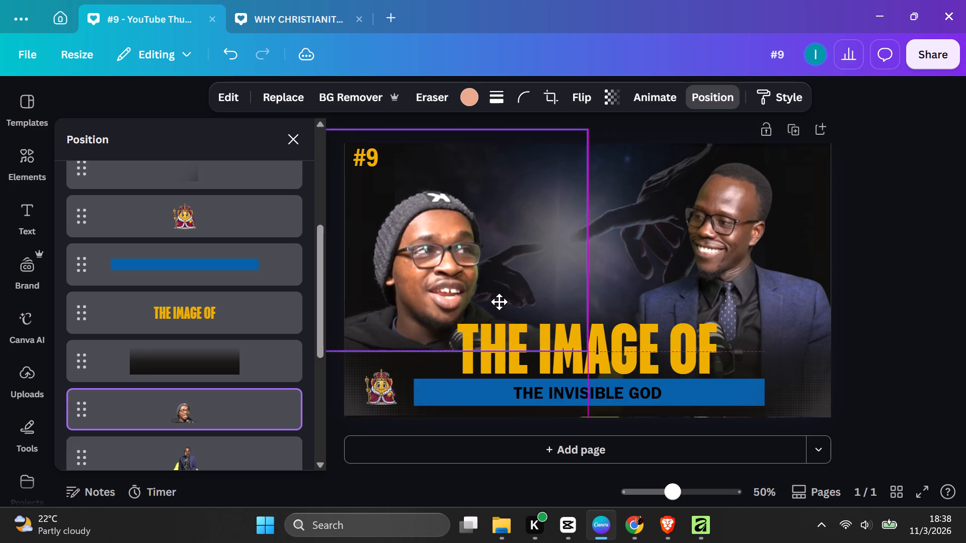
left_click_drag(499, 302, 509, 295)
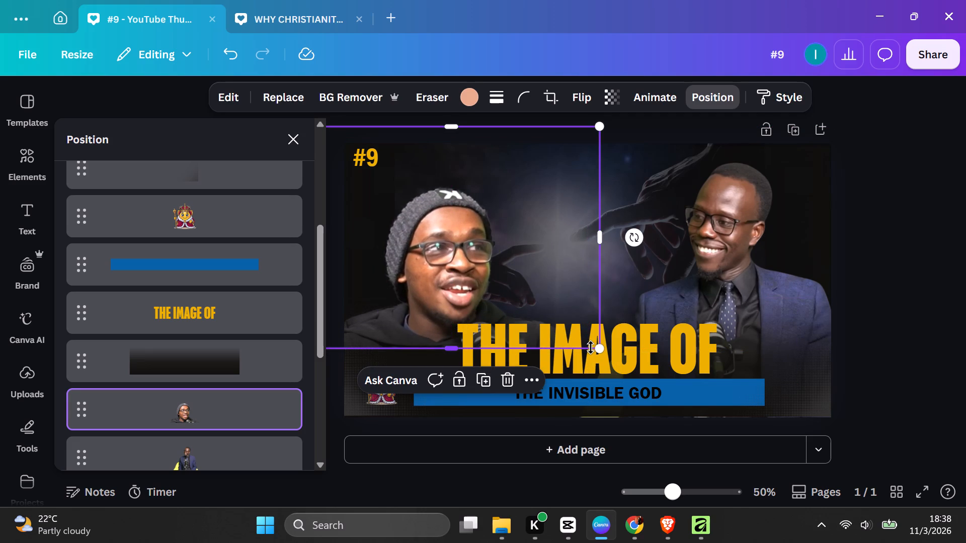
left_click_drag(598, 347, 624, 377)
left_click_drag(513, 270, 519, 261)
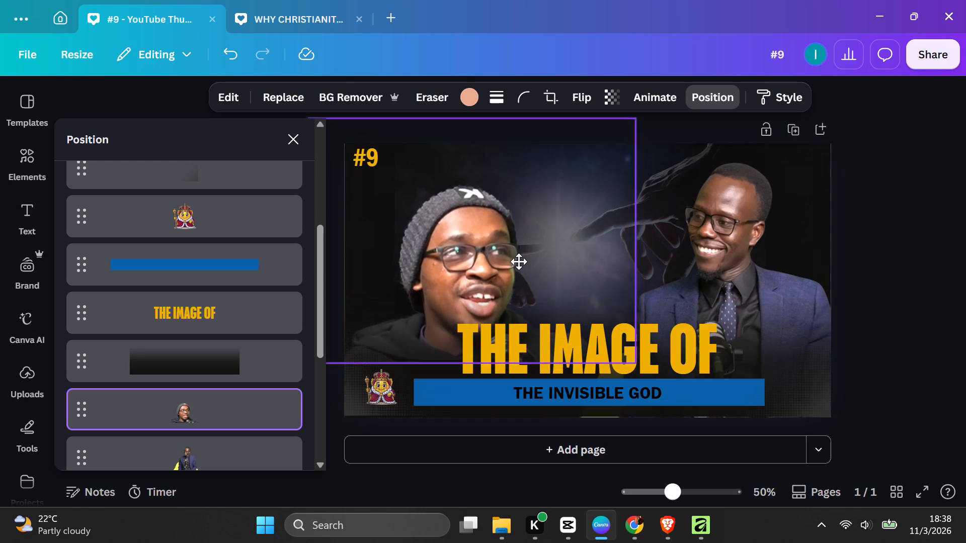
left_click_drag(519, 261, 519, 259)
Enlarge the man in the suit slightly and reposition him a little lower, opposite the beanie presenter.
left_click(727, 250)
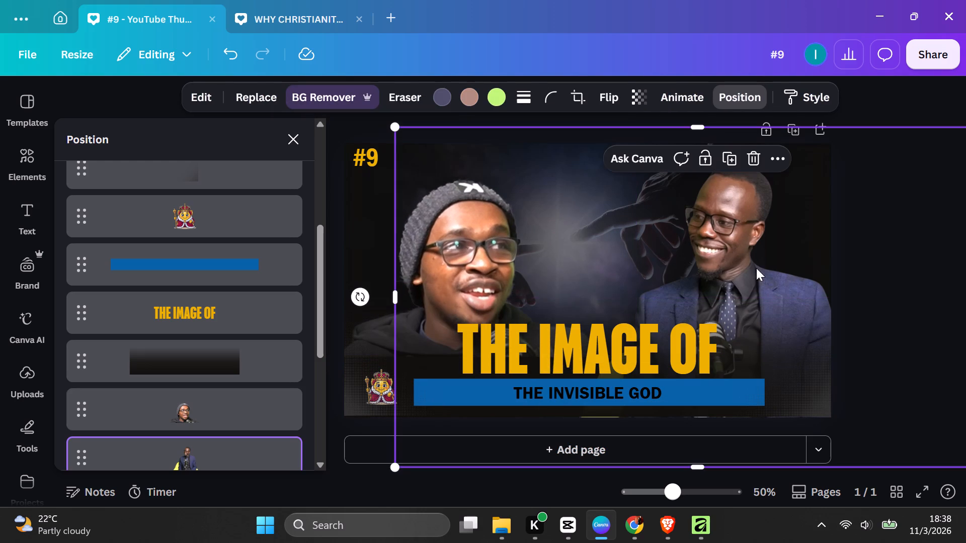
left_click_drag(756, 268, 759, 295)
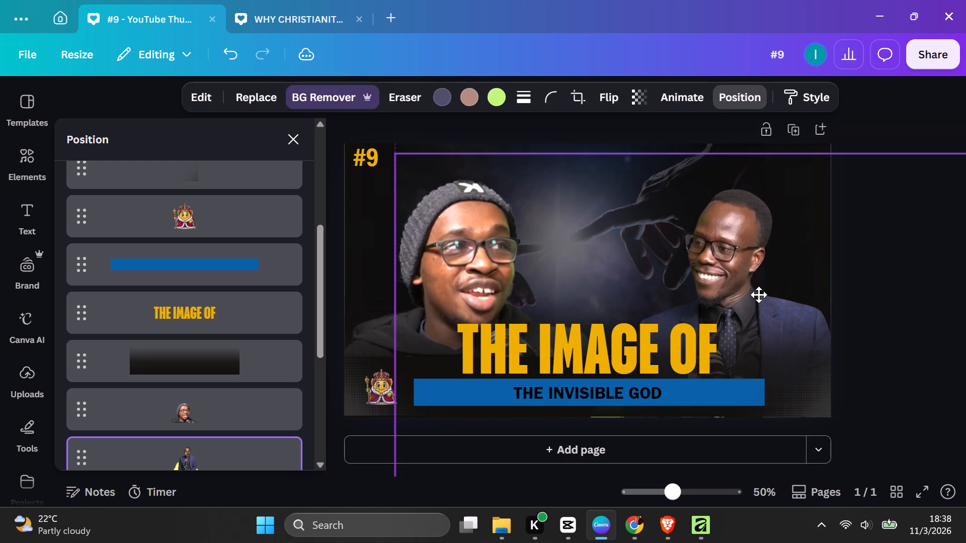
left_click_drag(759, 295, 760, 289)
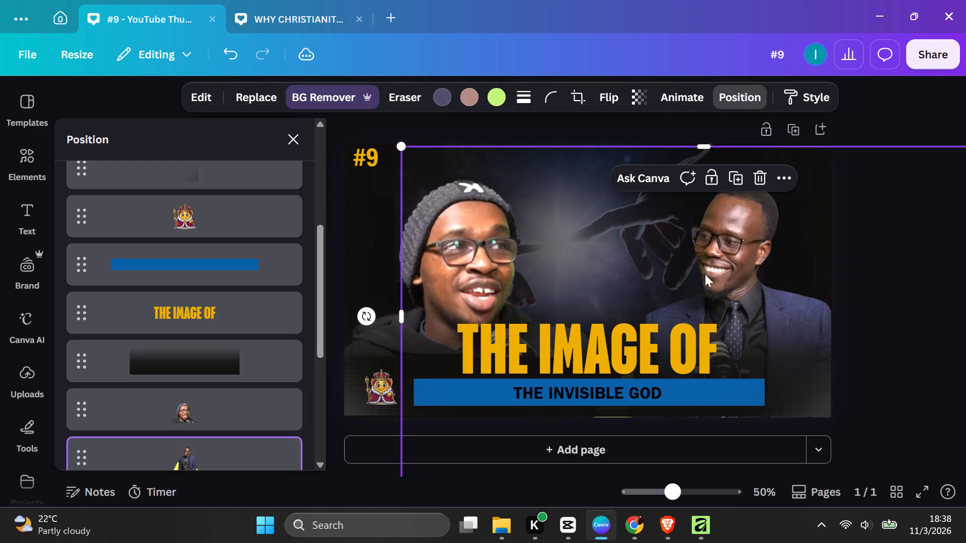
left_click_drag(406, 149, 388, 123)
left_click(748, 248)
left_click_drag(749, 248, 752, 253)
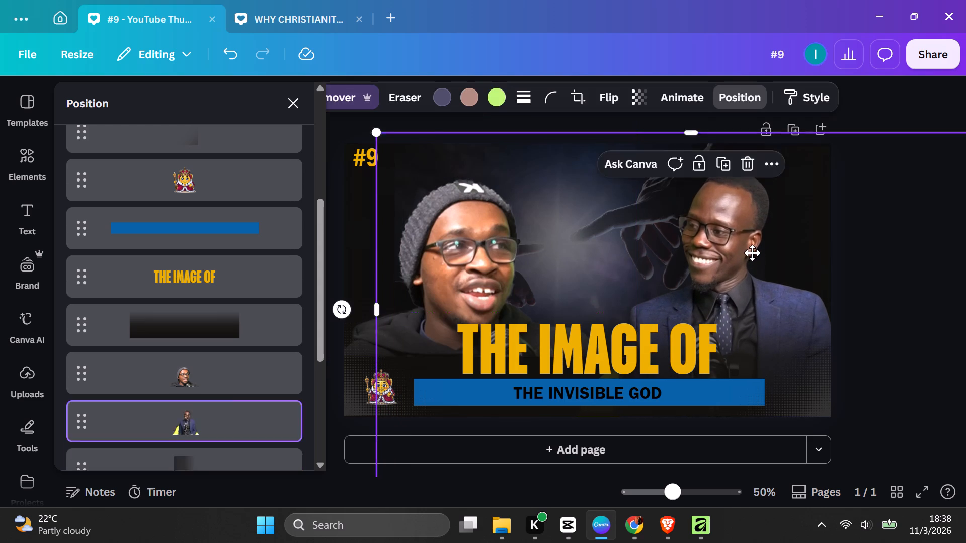
left_click_drag(752, 253, 757, 248)
Nudge the beanie cutout slightly upward to fine-tune its height against the man in the suit.
left_click(491, 285)
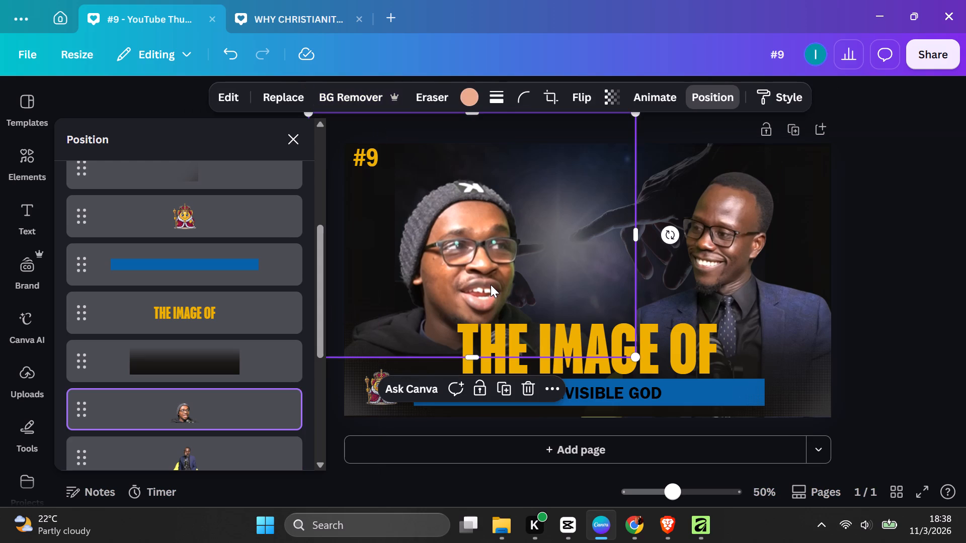
key("Up")
key("Up")
key("Up")
key("Up")
key("Up")
key("Up")
key("Up")
key("Up")
key("Up")
key("Up")
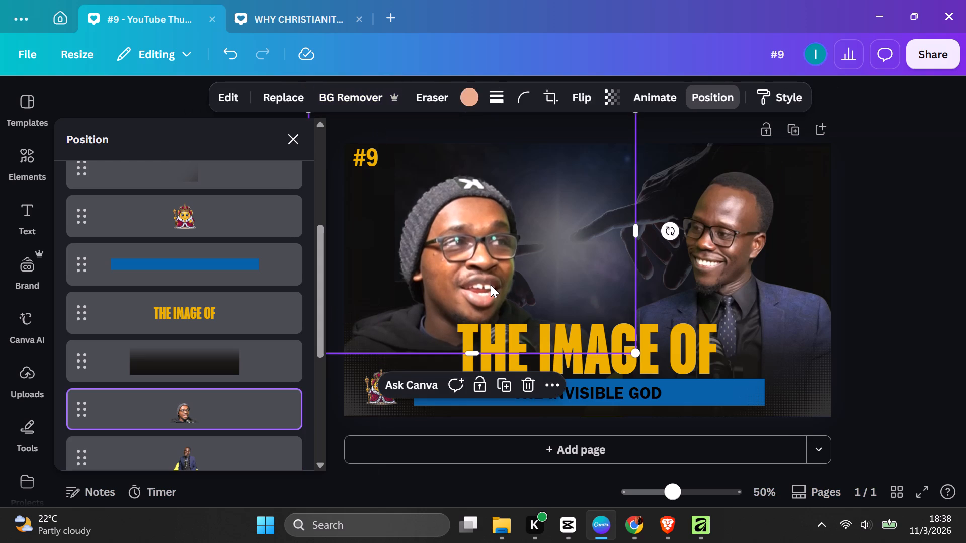
key("Down")
key("Down")
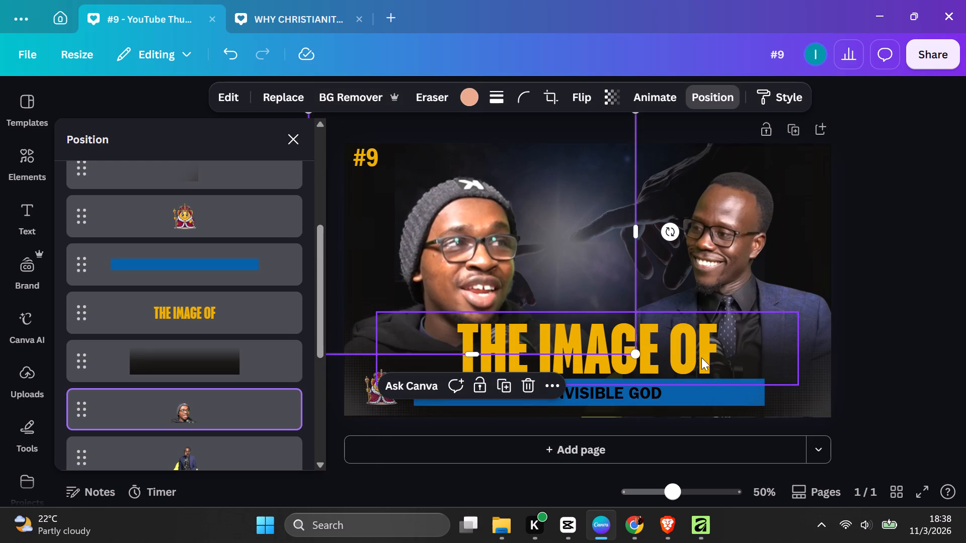
Select the dark gradient layer behind the title and nudge it slightly upward.
left_click(272, 360)
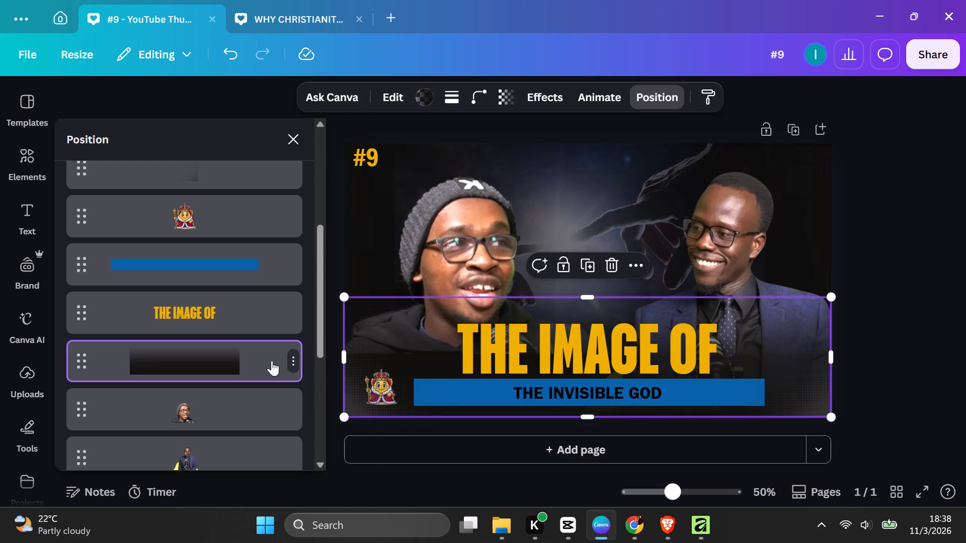
key("Up")
key("Up")
key("Up")
key("Up")
key("Up")
key("Up")
key("Up")
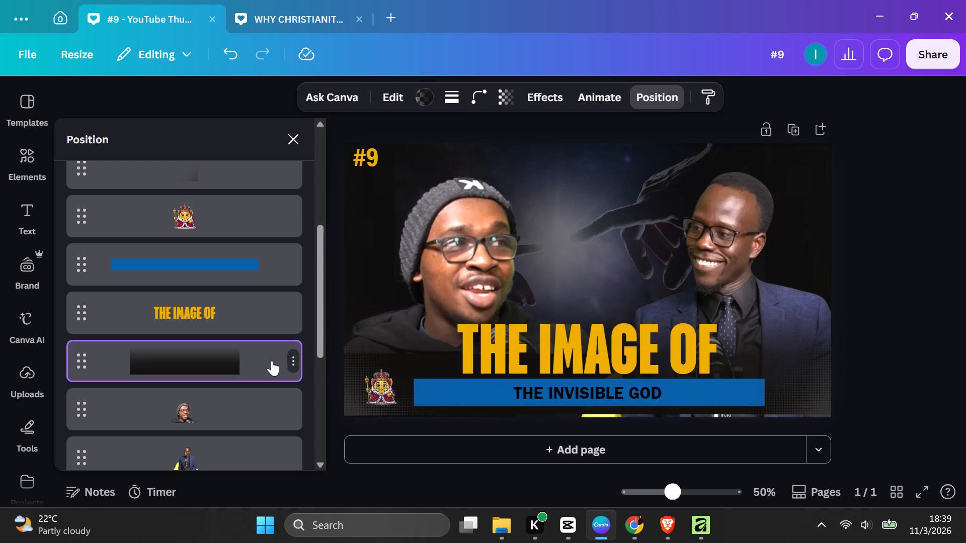
Nudge the dark gradient layer behind the title down until it covers the thumbnail's bottom edge.
key("Down")
key("Down")
key("Down")
key("Down")
key("Down")
key("Down")
key("Down")
key("Down")
key("Down")
key("Down")
key("Down")
key("Down")
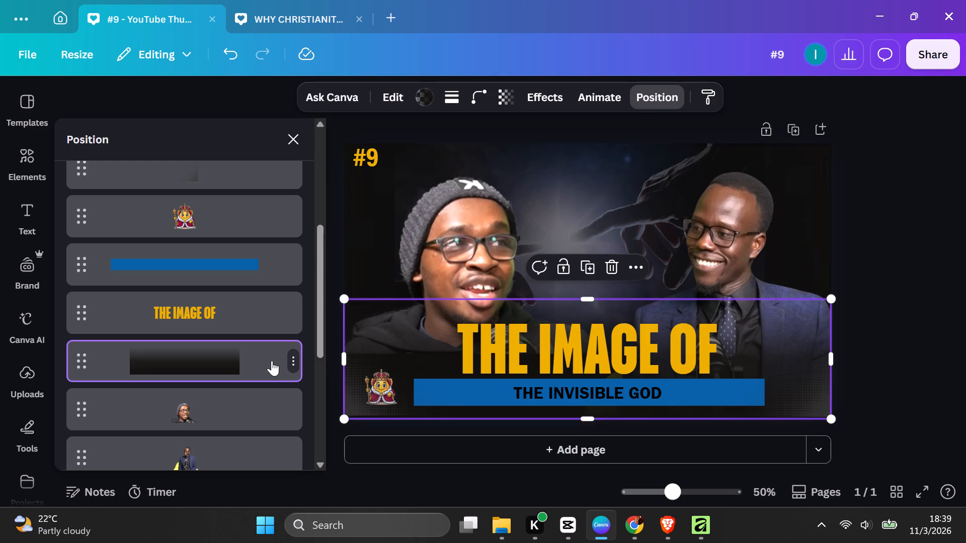
Stretch the dark gradient layer's upper edge to about chest height on the two men, covering slightly more than the thumbnail's lower half.
left_click_drag(584, 303, 608, 225)
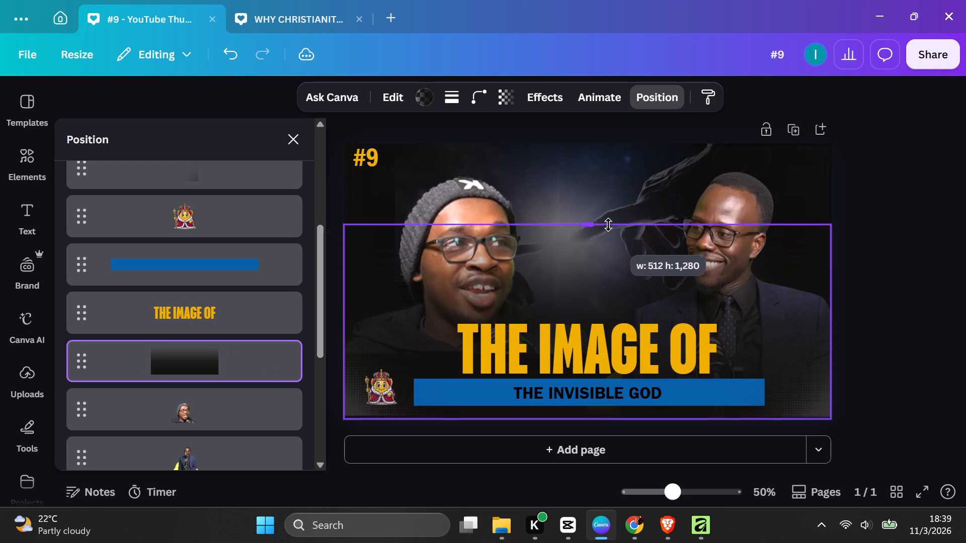
left_click_drag(608, 225, 617, 268)
left_click(943, 198)
left_click(935, 202)
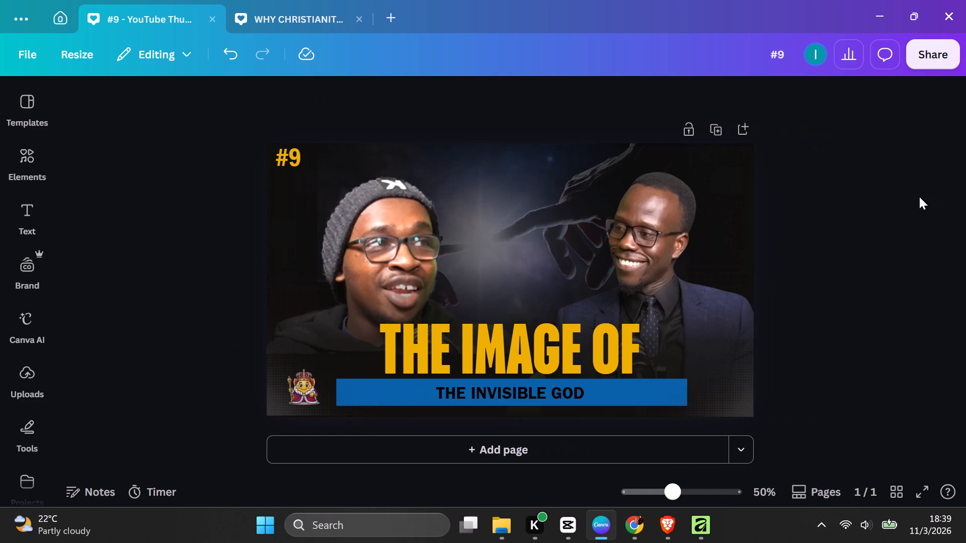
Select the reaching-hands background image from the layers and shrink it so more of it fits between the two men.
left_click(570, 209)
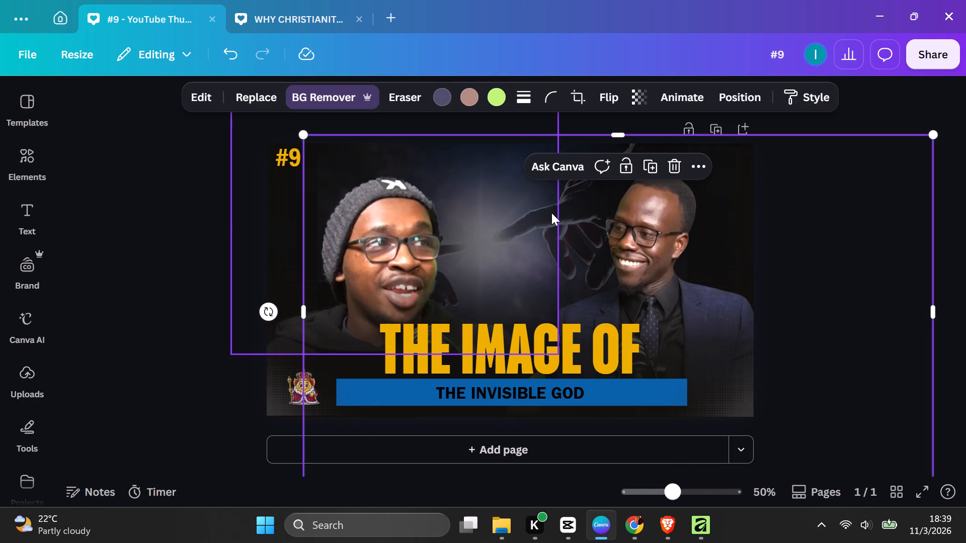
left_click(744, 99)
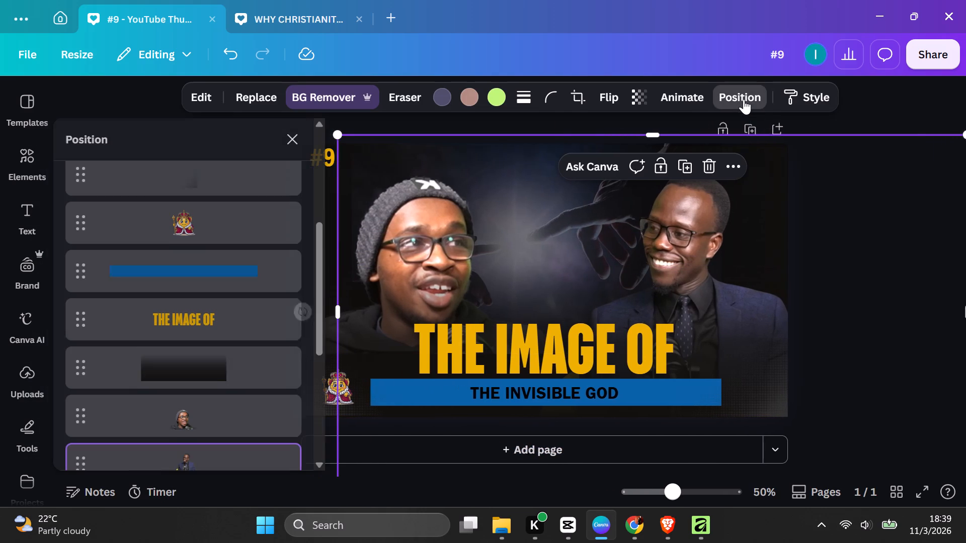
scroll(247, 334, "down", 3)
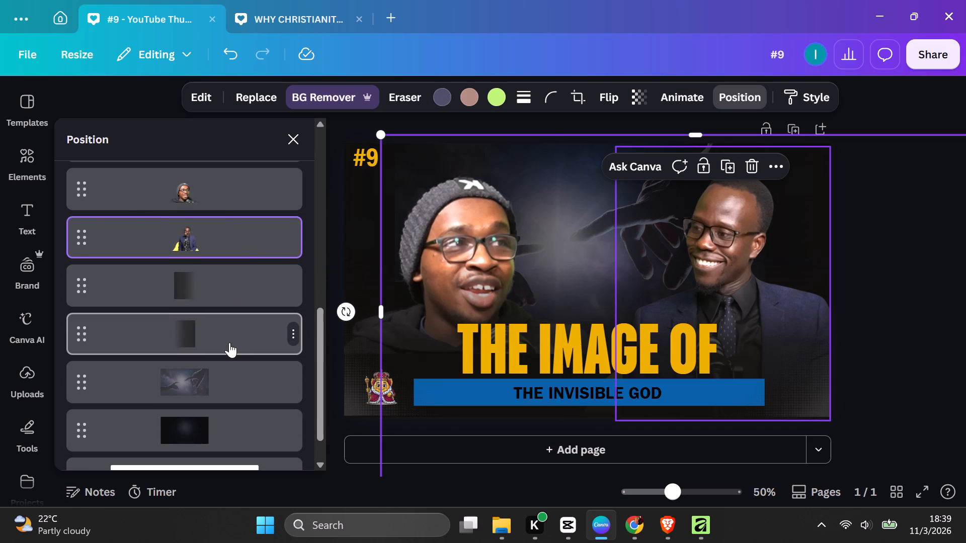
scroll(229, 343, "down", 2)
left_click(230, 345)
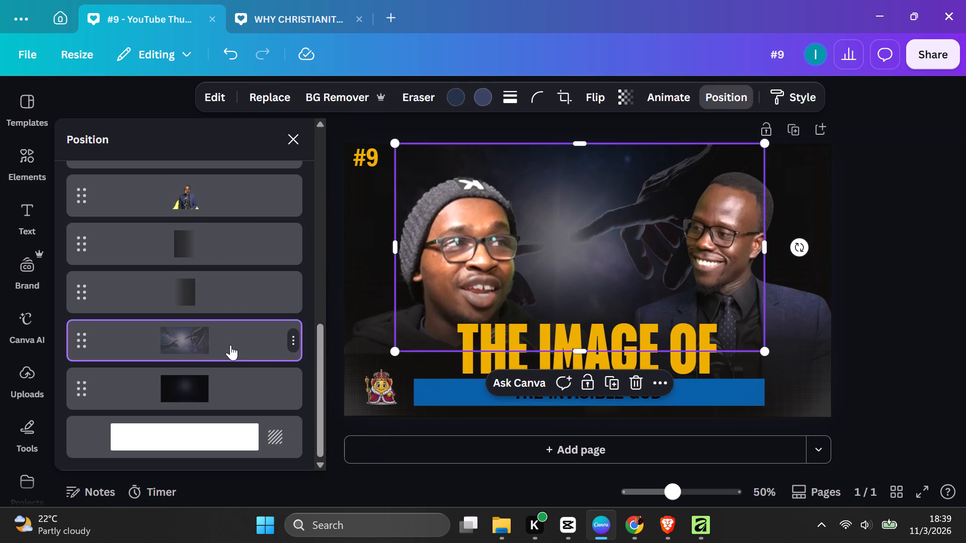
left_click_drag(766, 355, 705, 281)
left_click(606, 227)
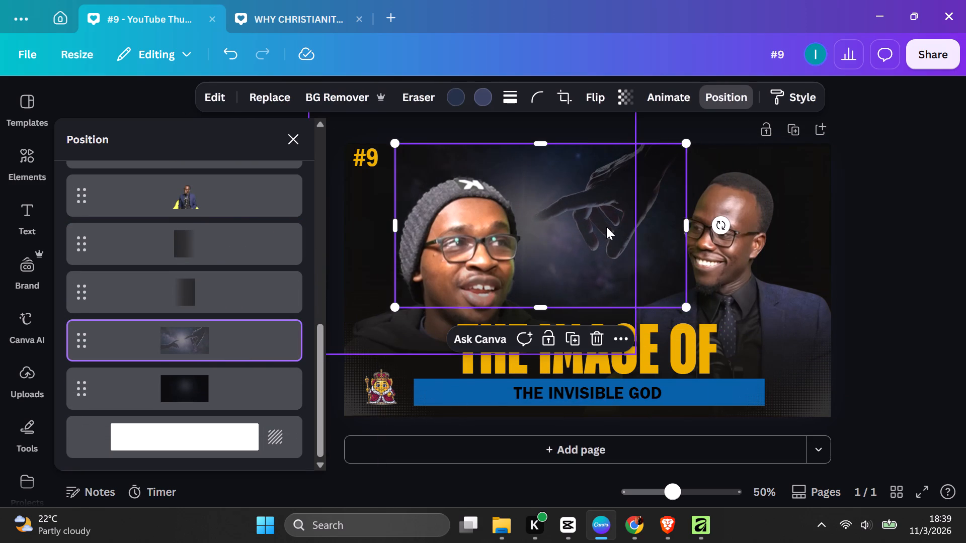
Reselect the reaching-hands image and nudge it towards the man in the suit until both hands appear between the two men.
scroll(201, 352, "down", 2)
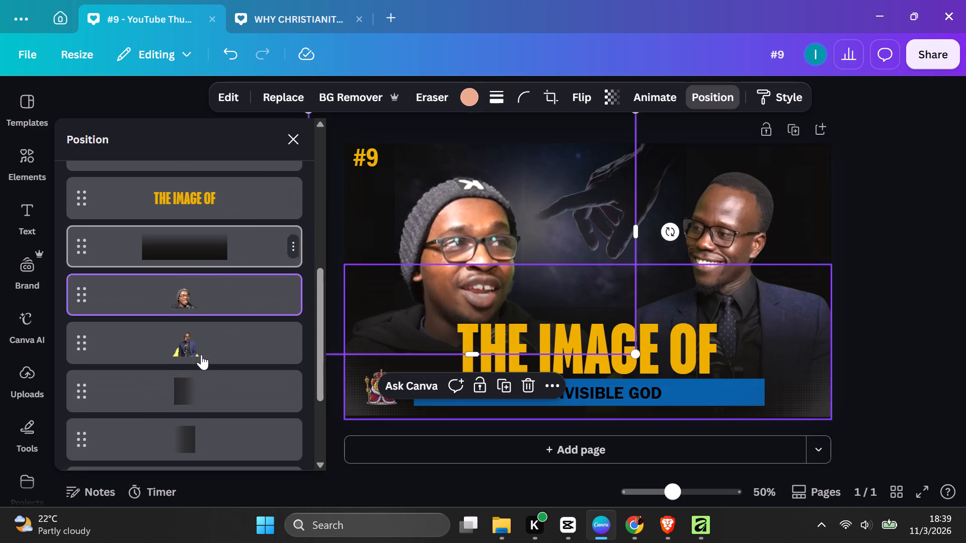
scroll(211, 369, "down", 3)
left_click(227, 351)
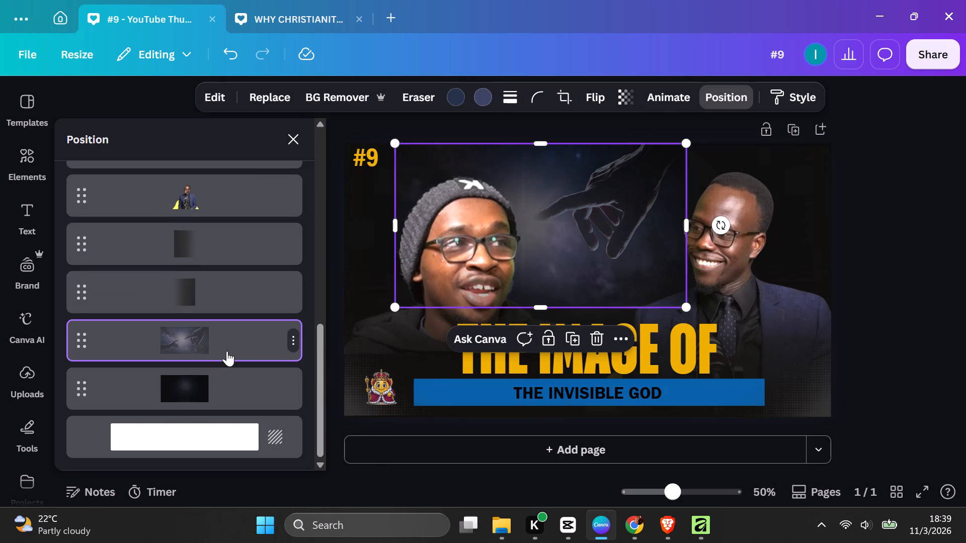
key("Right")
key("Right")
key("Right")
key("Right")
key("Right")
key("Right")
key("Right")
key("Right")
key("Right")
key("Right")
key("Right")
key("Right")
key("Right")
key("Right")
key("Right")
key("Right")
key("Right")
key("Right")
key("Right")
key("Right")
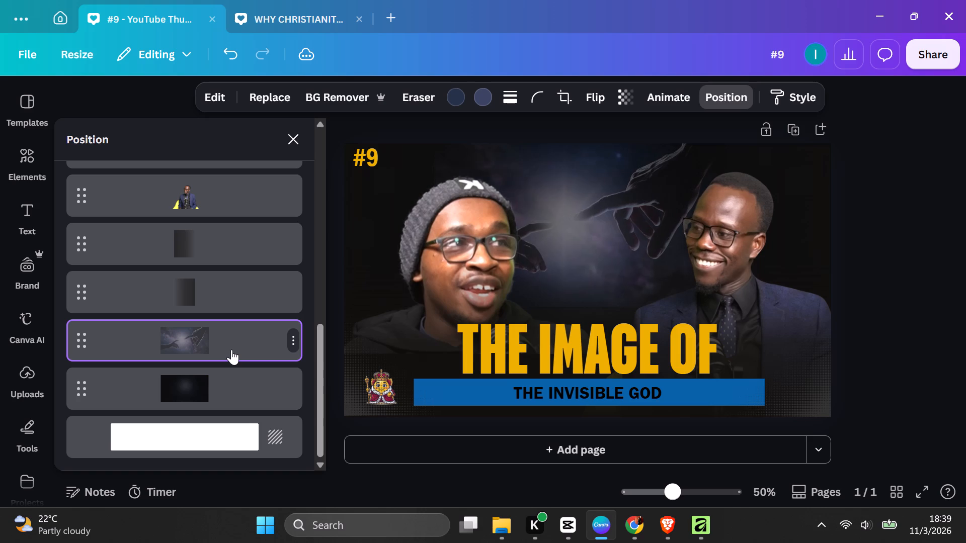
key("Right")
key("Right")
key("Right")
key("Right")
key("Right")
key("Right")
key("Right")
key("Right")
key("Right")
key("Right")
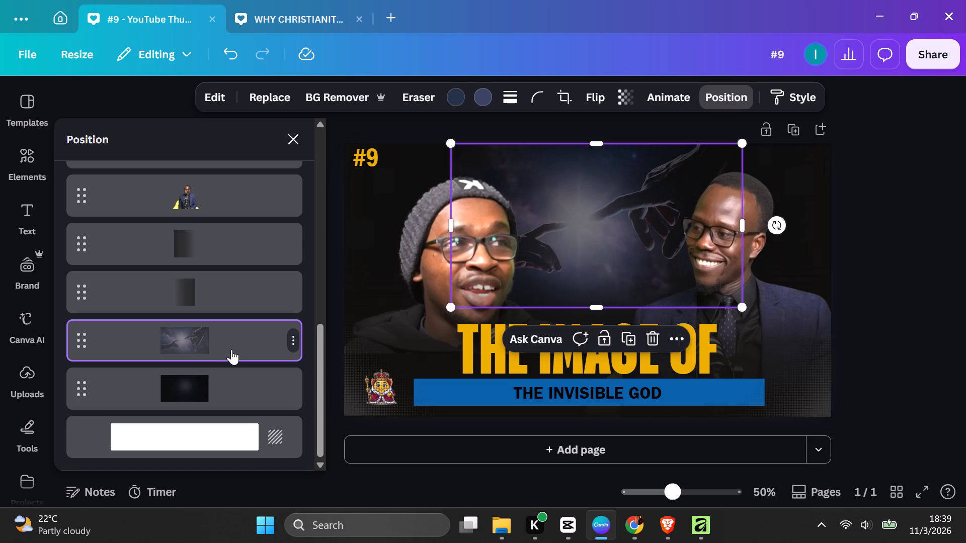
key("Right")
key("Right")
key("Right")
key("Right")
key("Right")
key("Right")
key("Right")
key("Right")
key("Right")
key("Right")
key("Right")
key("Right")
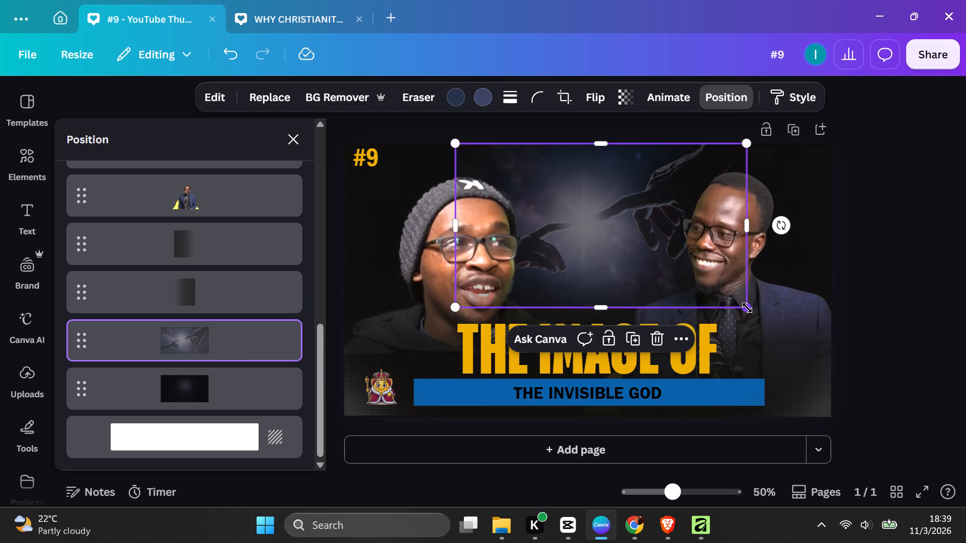
Enlarge the reaching-hands image and reposition it so the glow and nearly touching fingertips sit between the two men's faces.
left_click_drag(747, 308, 809, 452)
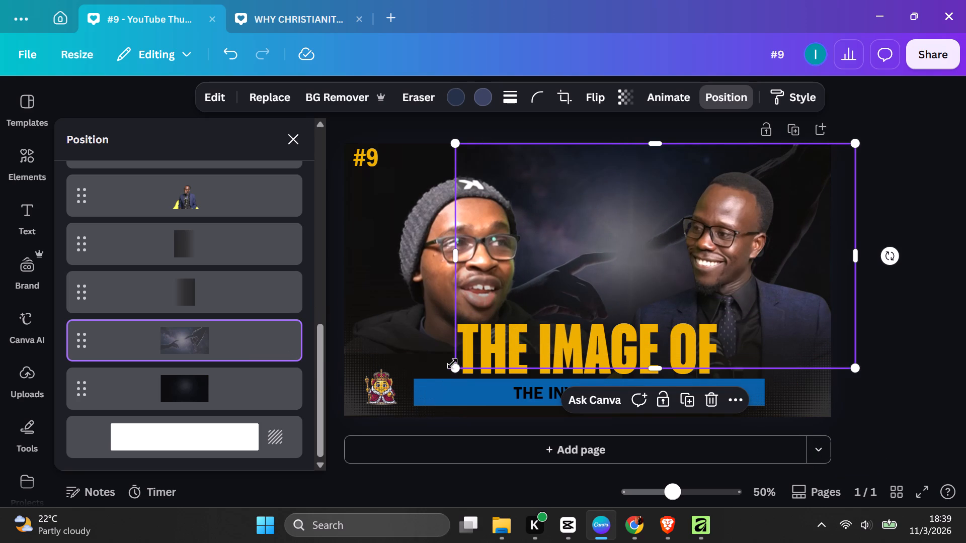
left_click_drag(454, 364, 313, 368)
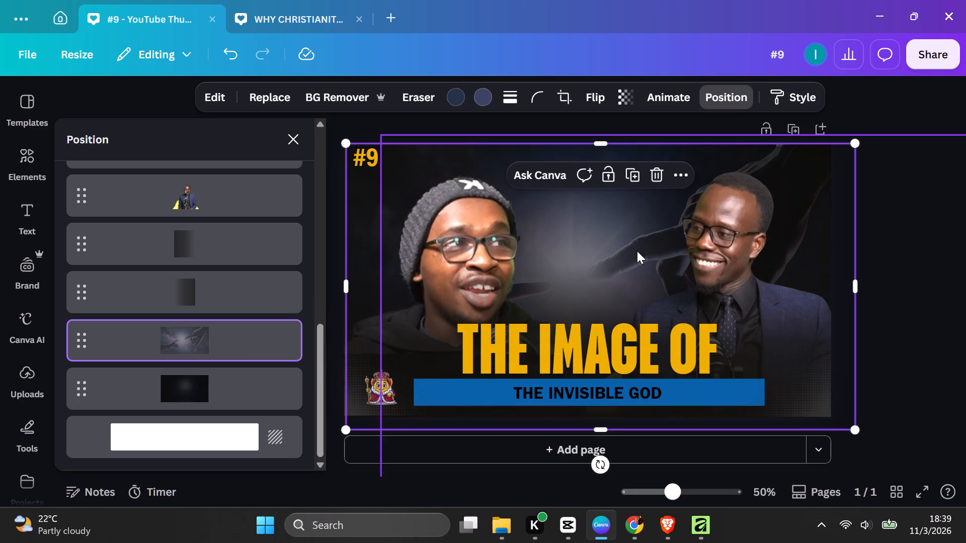
left_click_drag(613, 256, 623, 232)
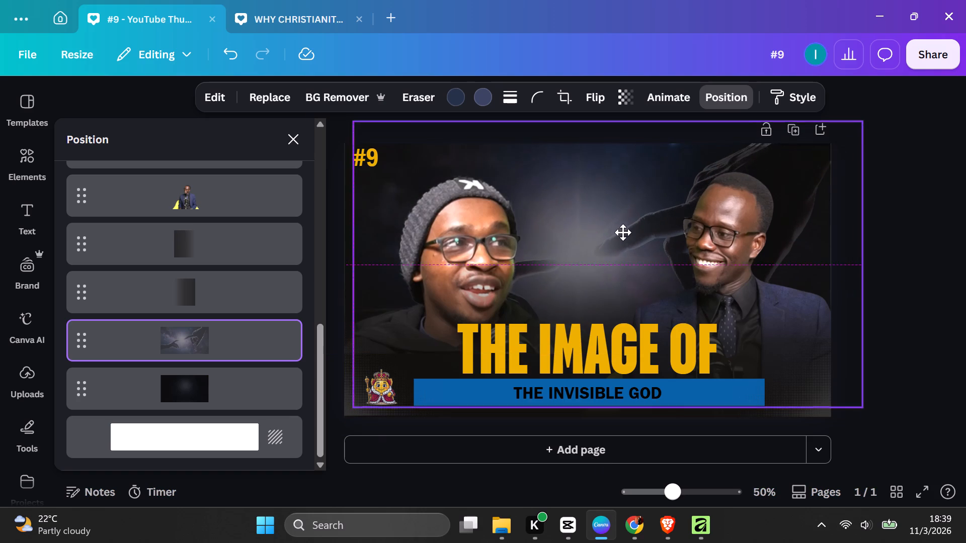
left_click_drag(623, 232, 614, 178)
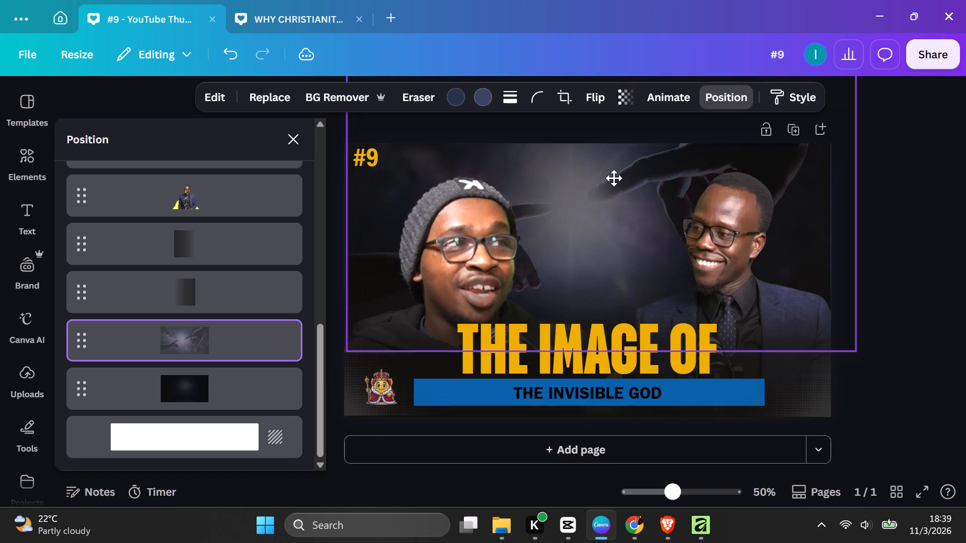
left_click_drag(614, 178, 619, 190)
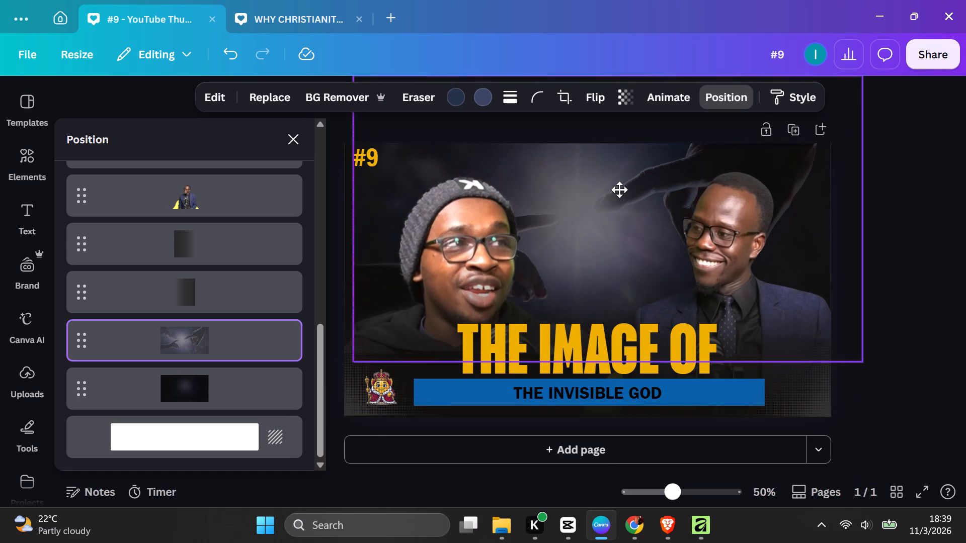
left_click_drag(619, 190, 619, 191)
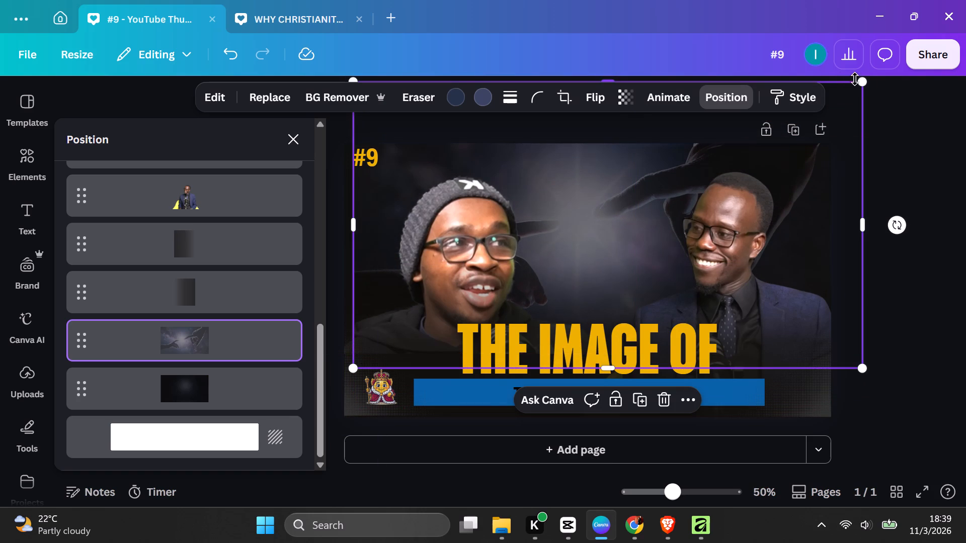
left_click_drag(867, 84, 829, 105)
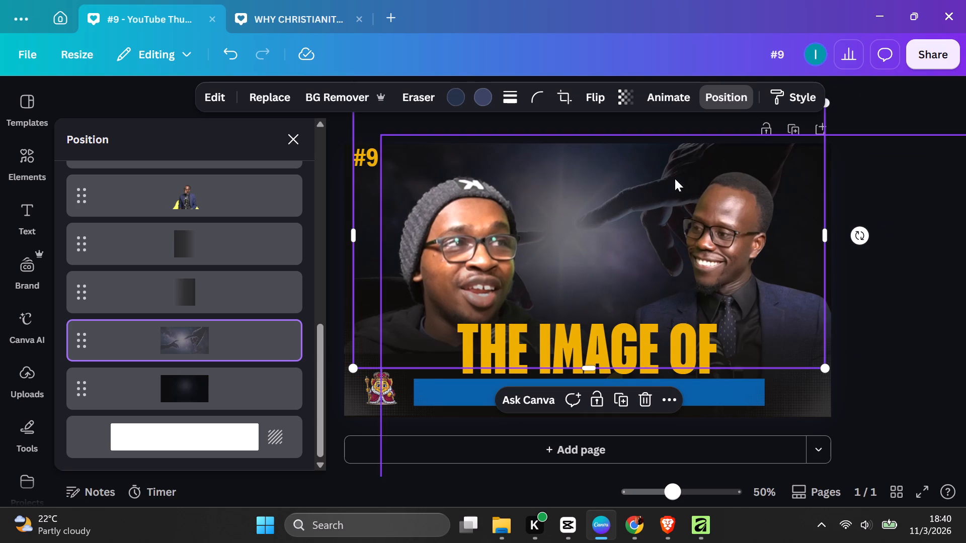
left_click_drag(664, 185, 677, 159)
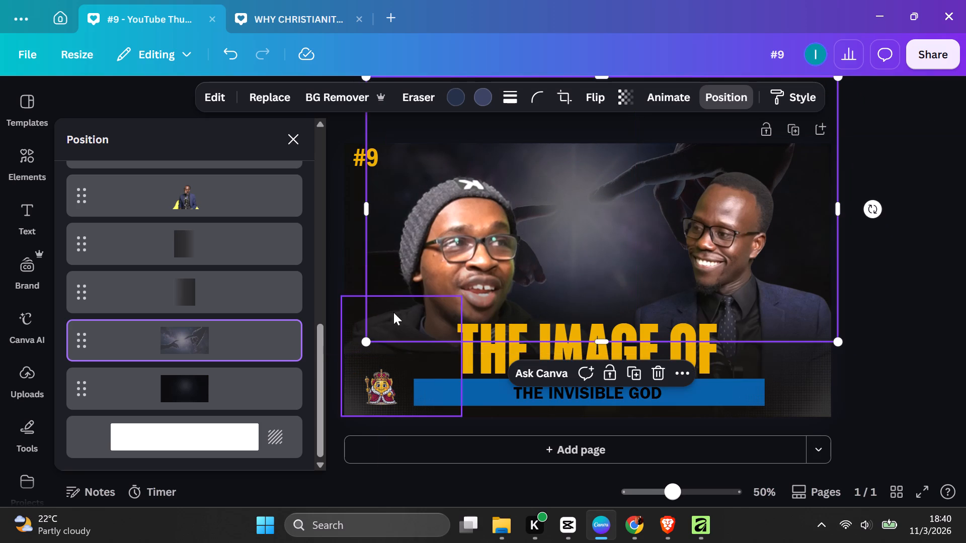
left_click_drag(365, 338, 417, 303)
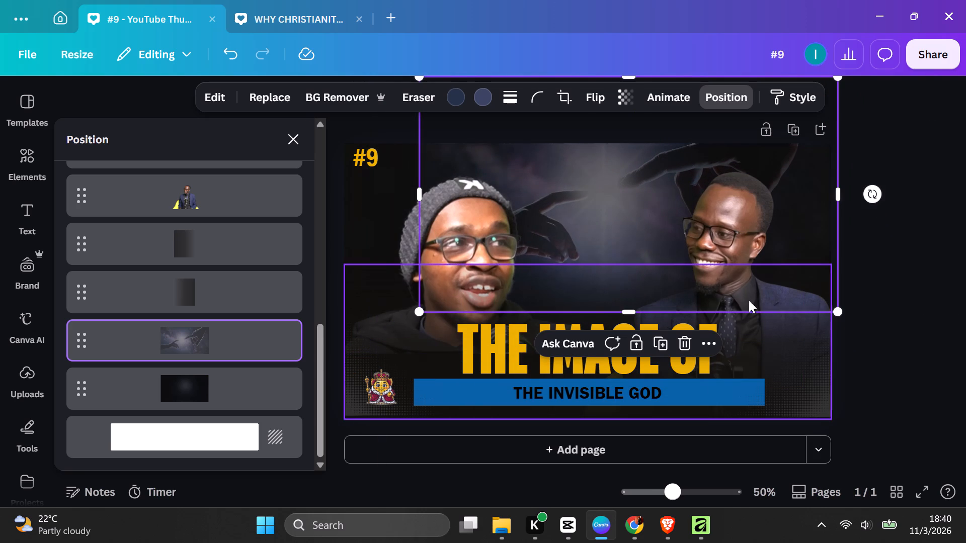
left_click_drag(839, 309, 799, 285)
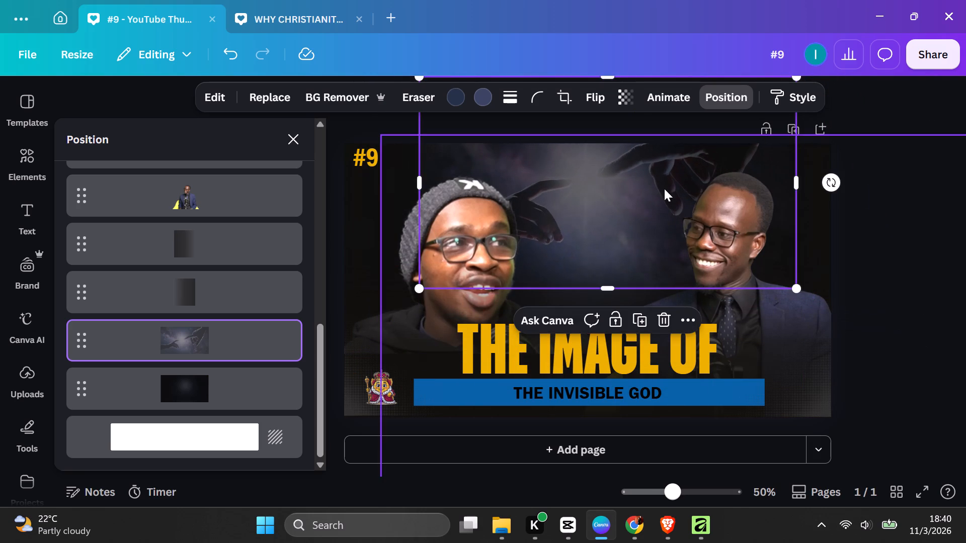
left_click_drag(662, 184, 636, 250)
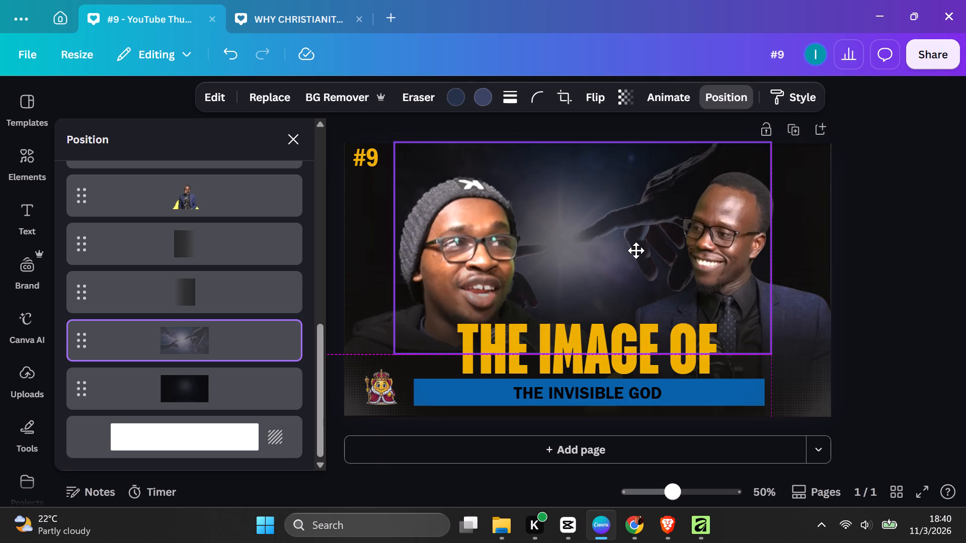
left_click_drag(636, 250, 652, 240)
left_click(904, 221)
left_click(906, 219)
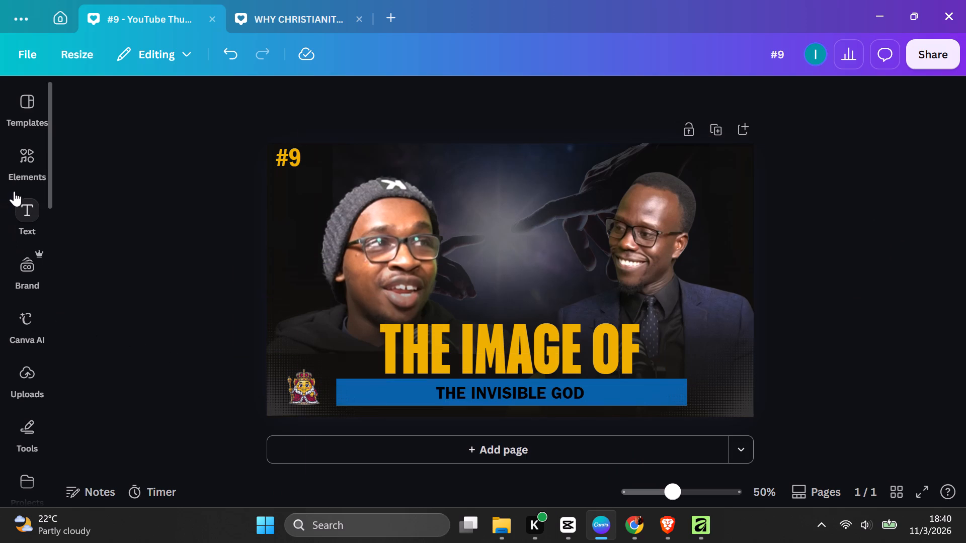
Search the photo elements for GOD.
left_click(23, 180)
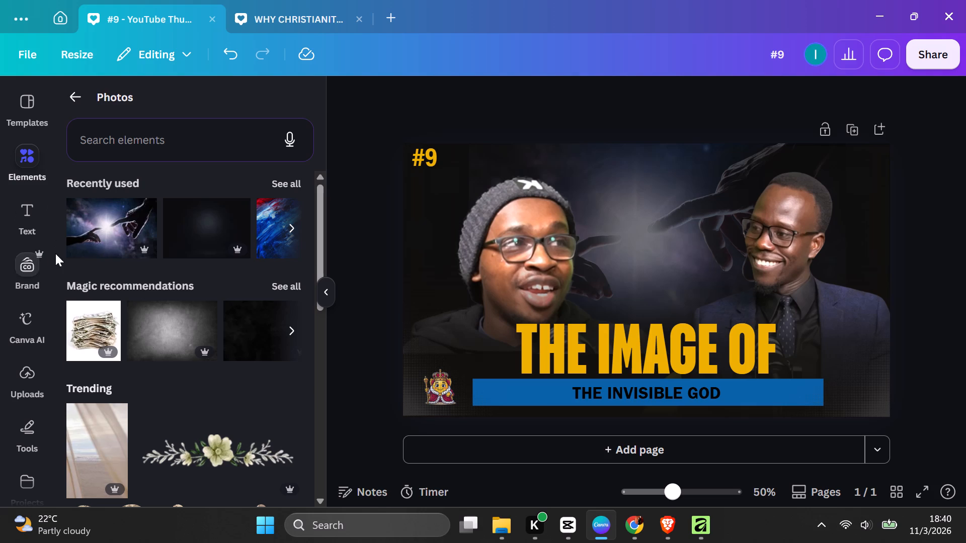
scroll(216, 236, "down", 4)
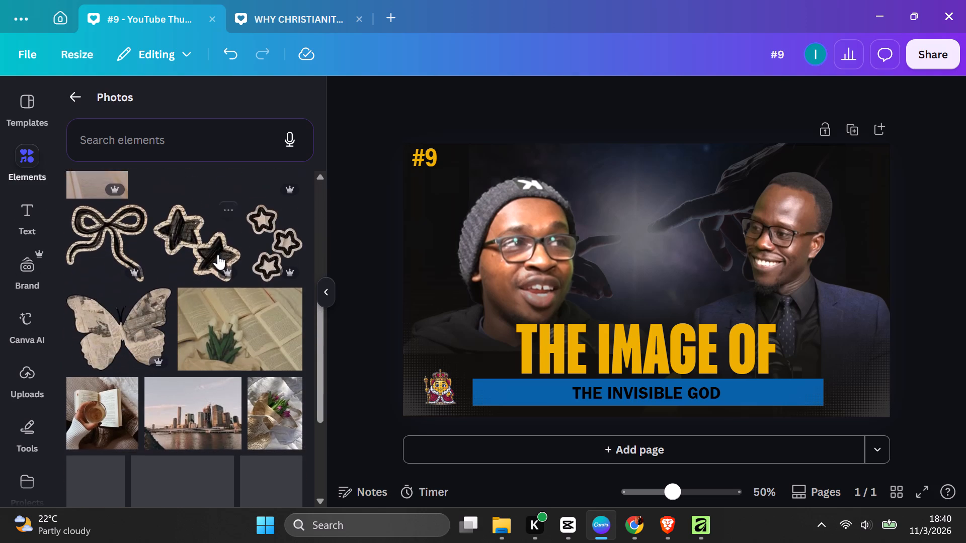
scroll(218, 254, "down", 2)
scroll(220, 254, "up", 2)
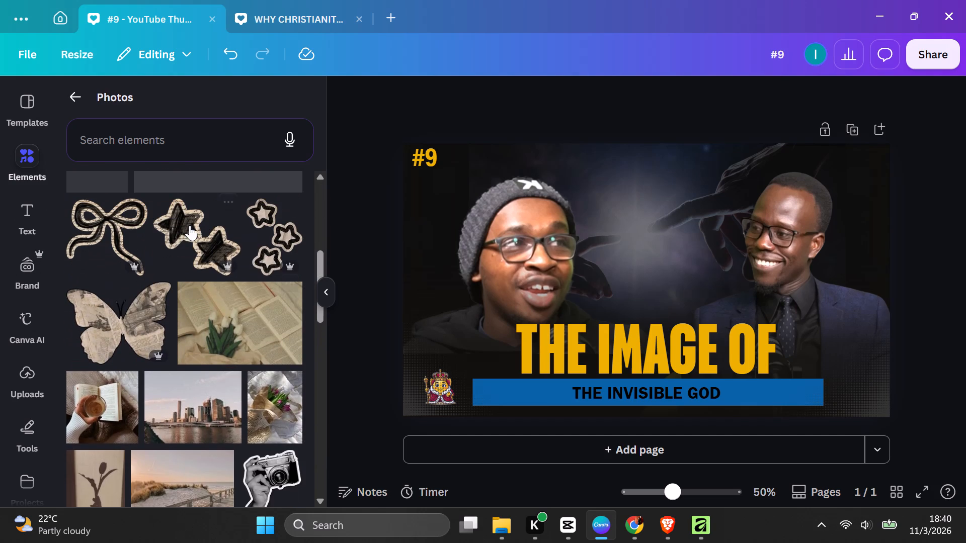
left_click(135, 145)
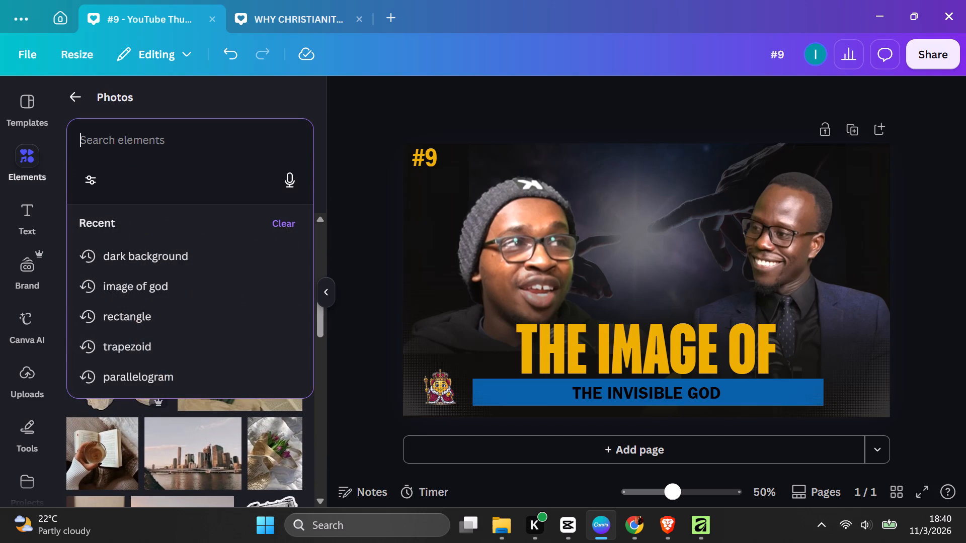
key("g")
key("o")
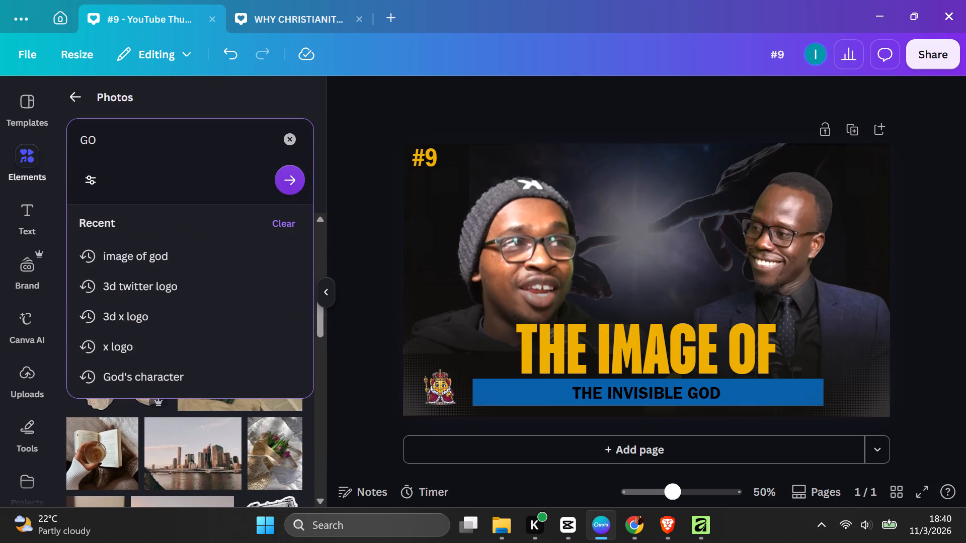
key("d")
key("Return")
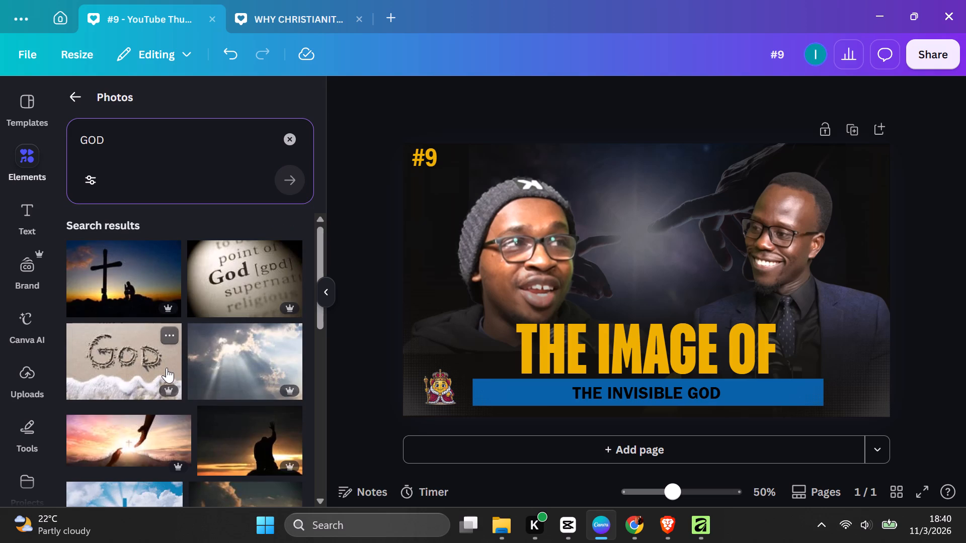
Browse the GOD photo results for an alternative background image for the thumbnail.
scroll(167, 421, "down", 3)
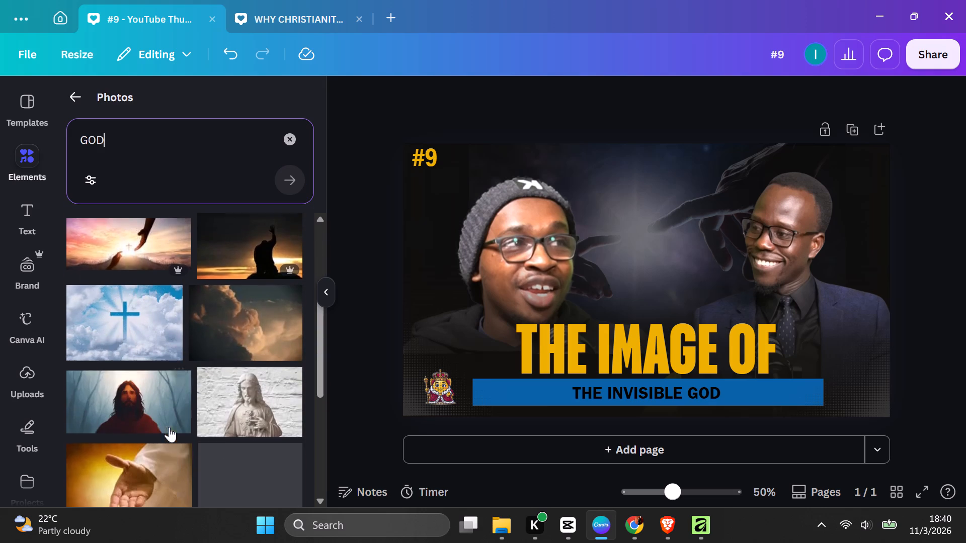
scroll(169, 427, "down", 2)
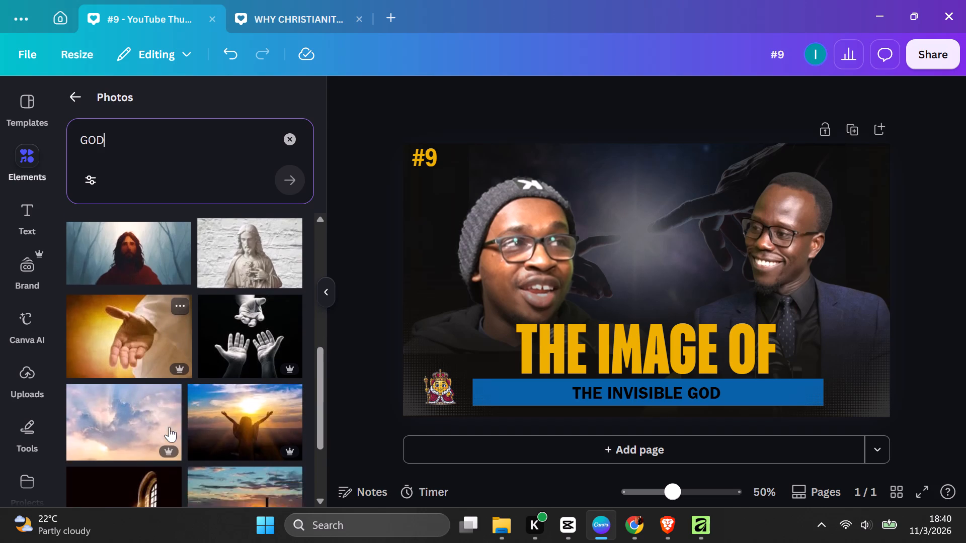
scroll(169, 427, "down", 3)
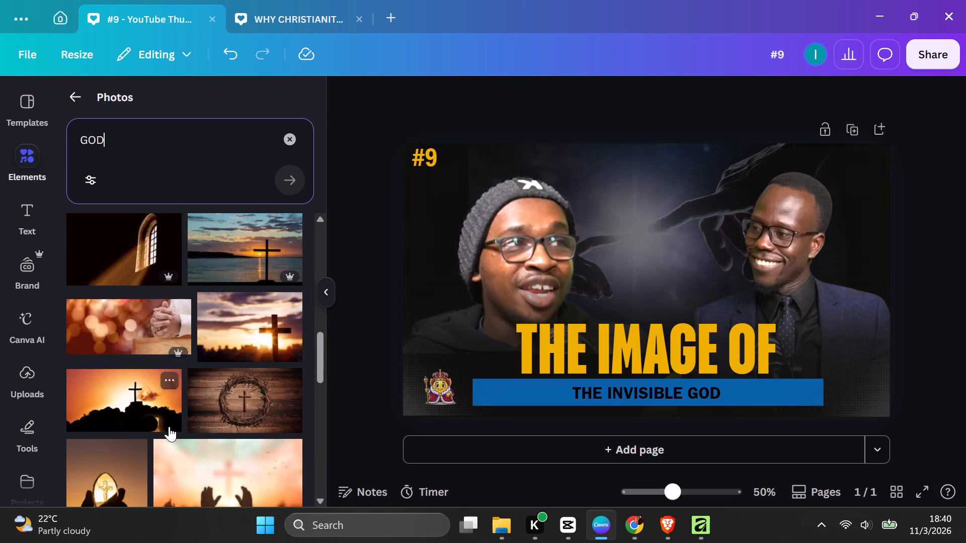
scroll(169, 426, "down", 4)
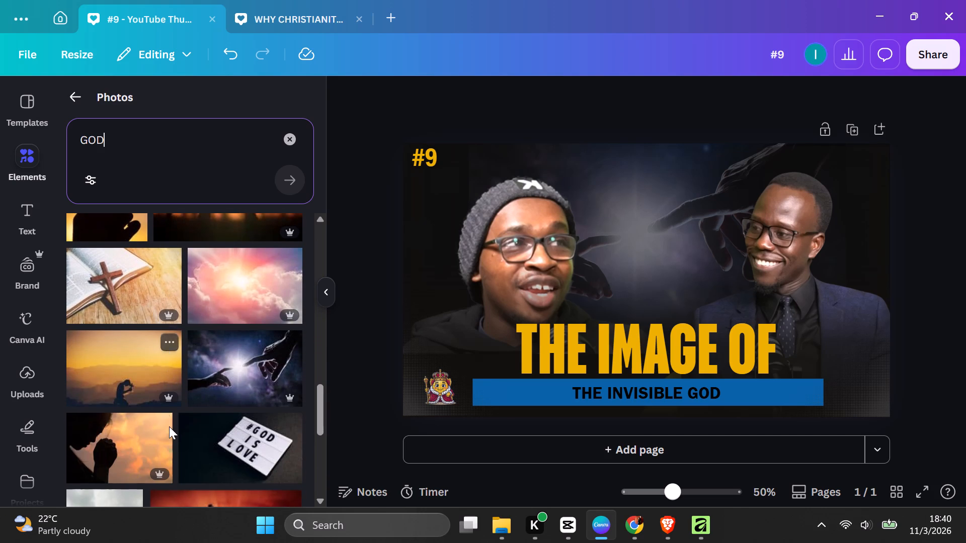
scroll(169, 426, "down", 2)
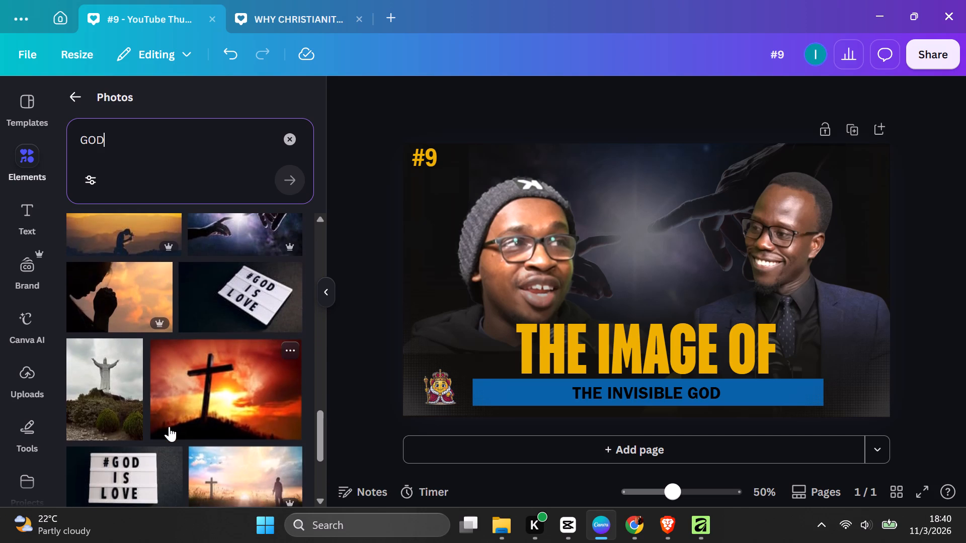
scroll(169, 426, "down", 3)
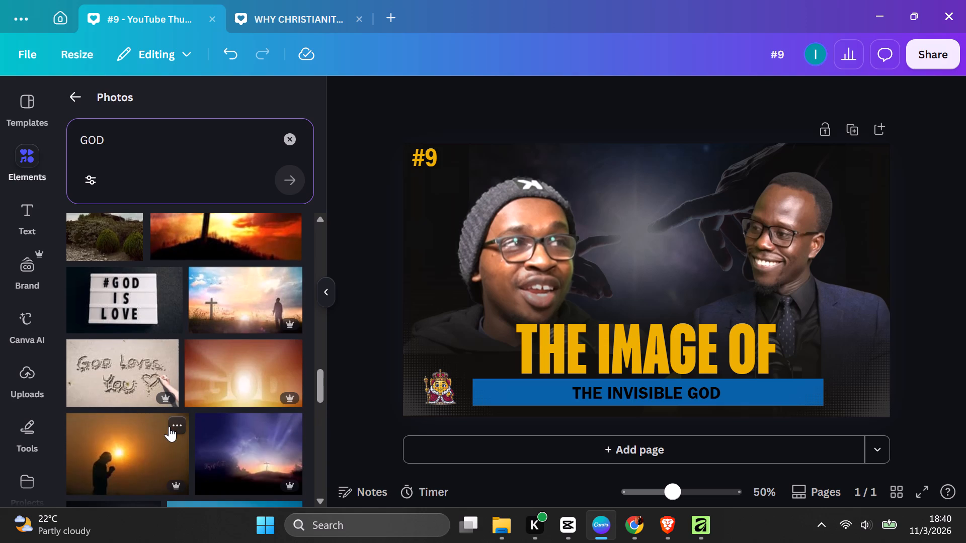
scroll(169, 426, "down", 1)
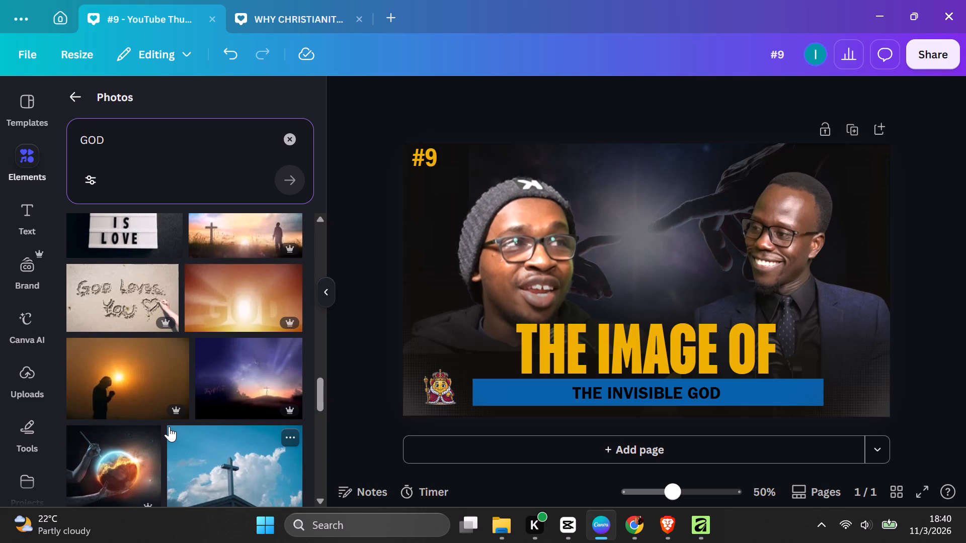
scroll(169, 426, "down", 4)
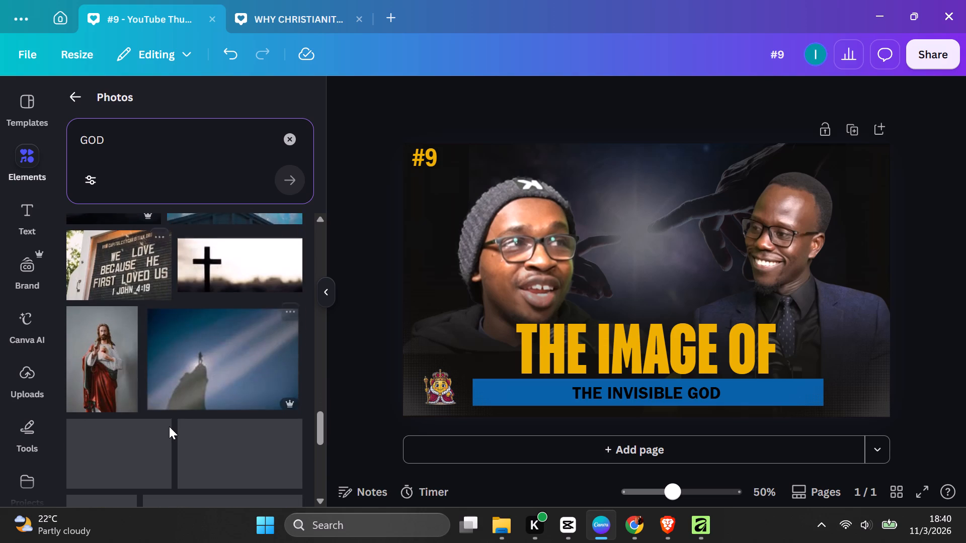
scroll(169, 426, "down", 1)
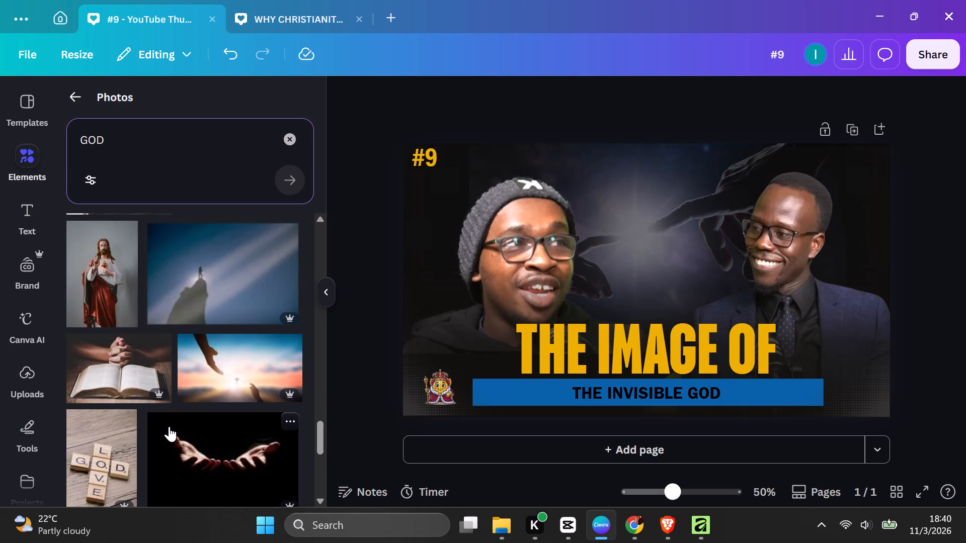
scroll(169, 426, "down", 1)
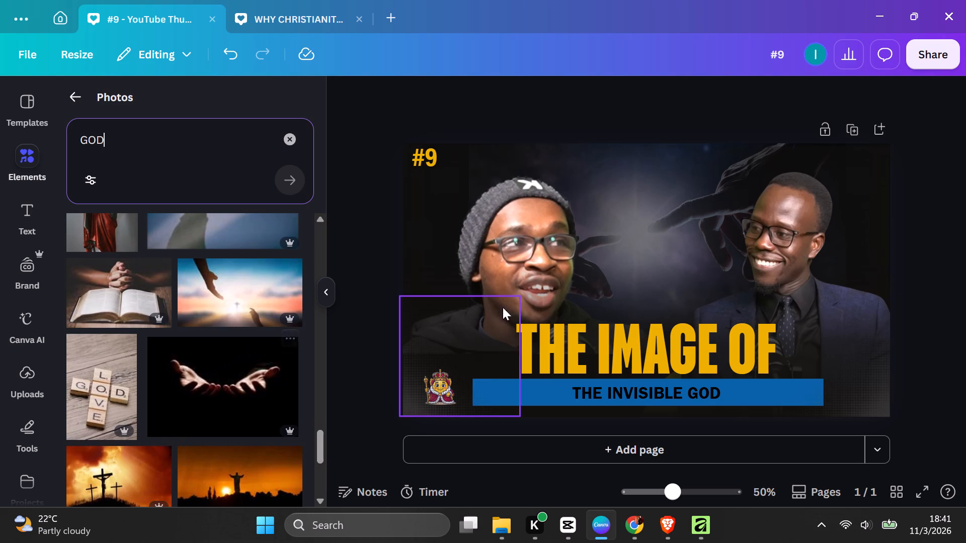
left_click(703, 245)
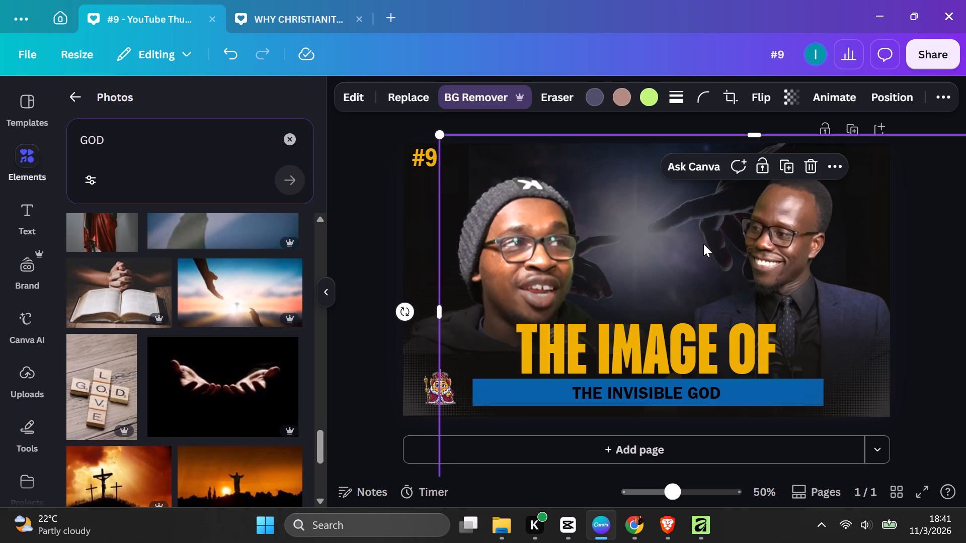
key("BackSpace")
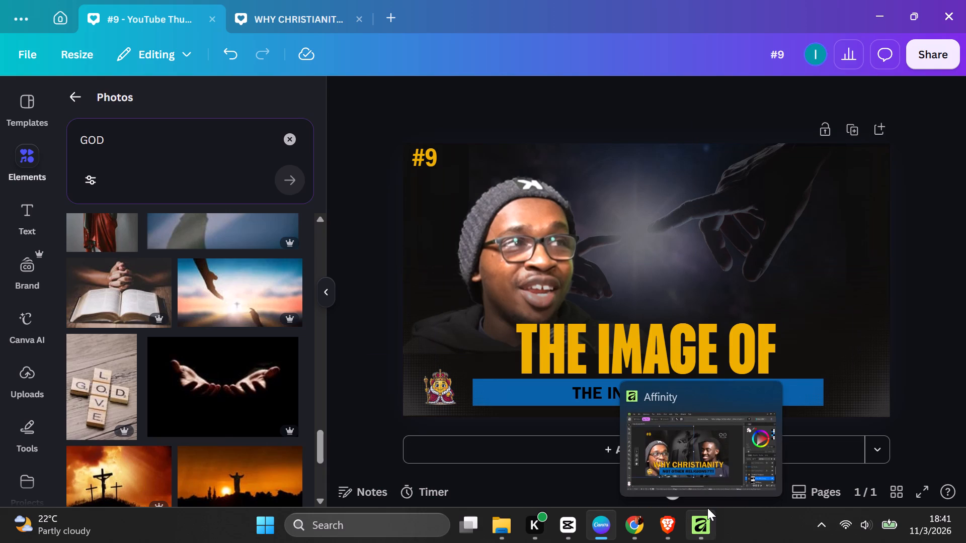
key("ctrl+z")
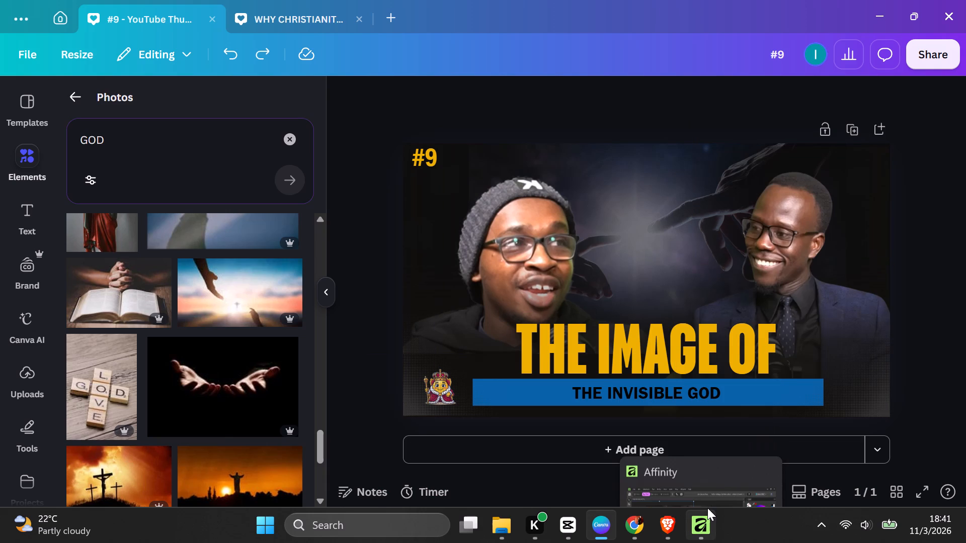
Select the dark reaching-hands image from the layers and delete it from behind the two men.
left_click(682, 243)
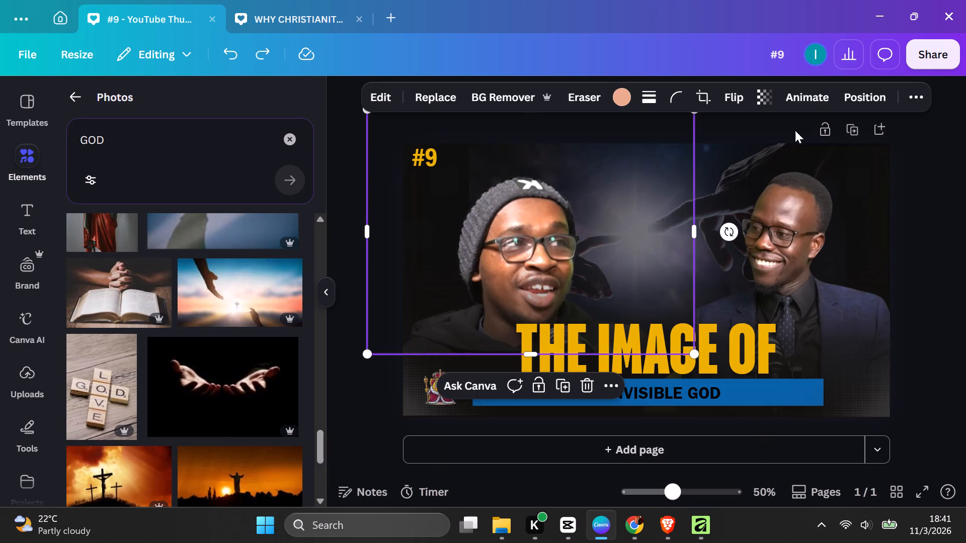
left_click(868, 89)
scroll(254, 439, "down", 2)
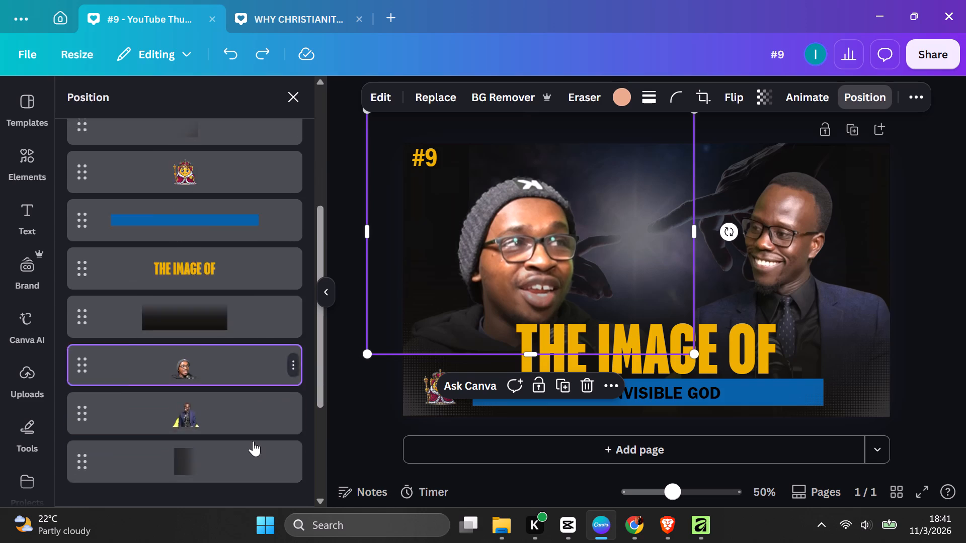
left_click(213, 468)
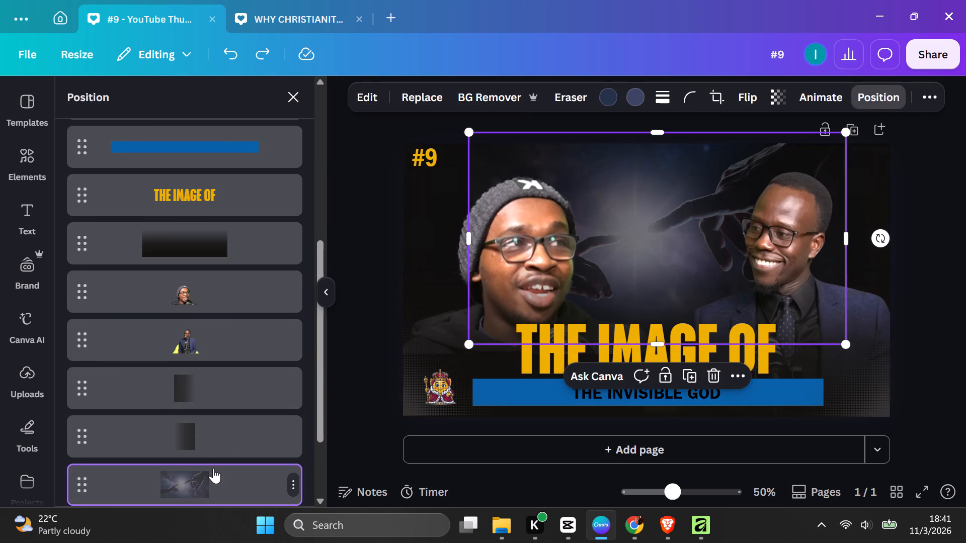
key("BackSpace")
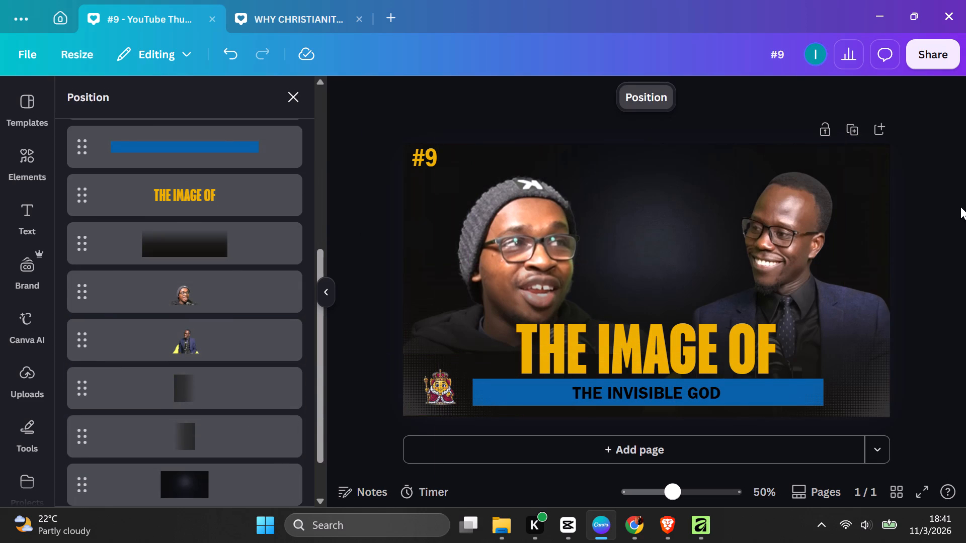
left_click(960, 207)
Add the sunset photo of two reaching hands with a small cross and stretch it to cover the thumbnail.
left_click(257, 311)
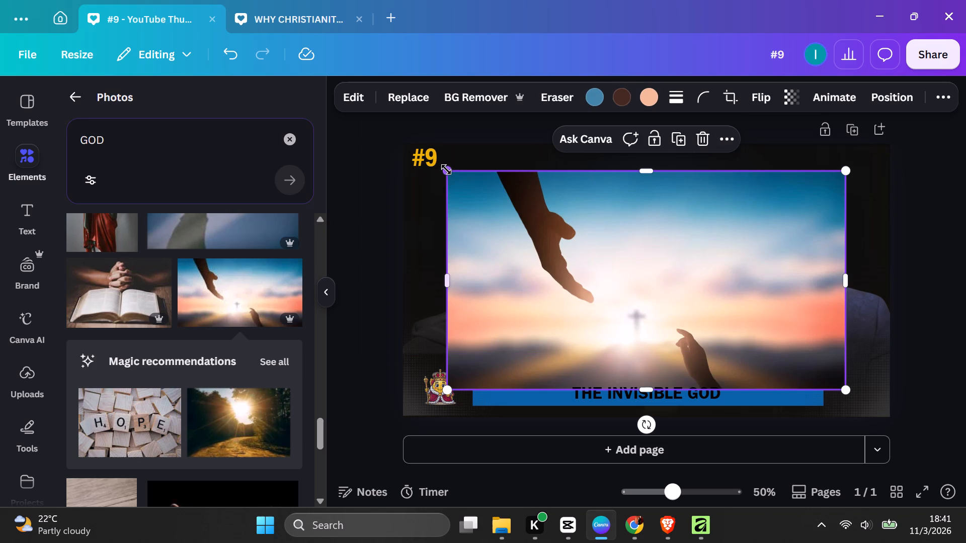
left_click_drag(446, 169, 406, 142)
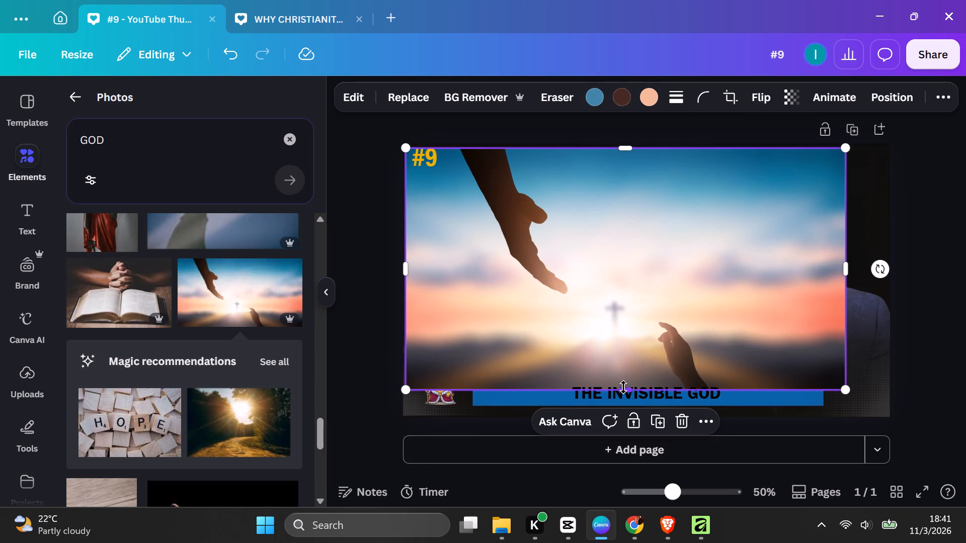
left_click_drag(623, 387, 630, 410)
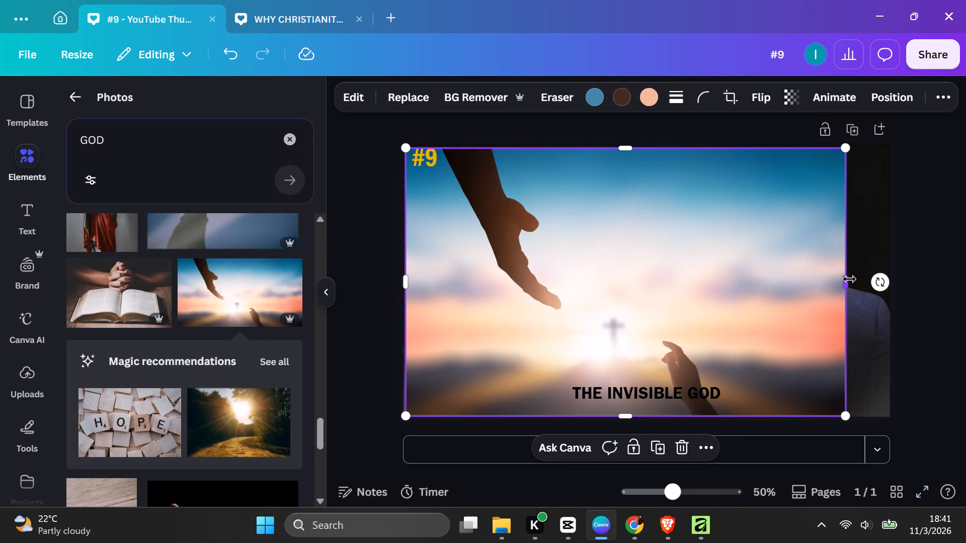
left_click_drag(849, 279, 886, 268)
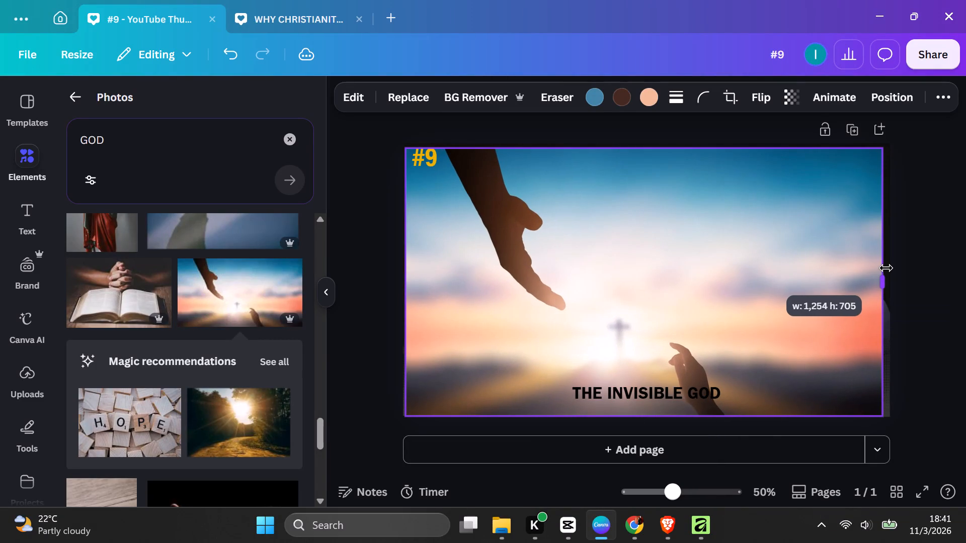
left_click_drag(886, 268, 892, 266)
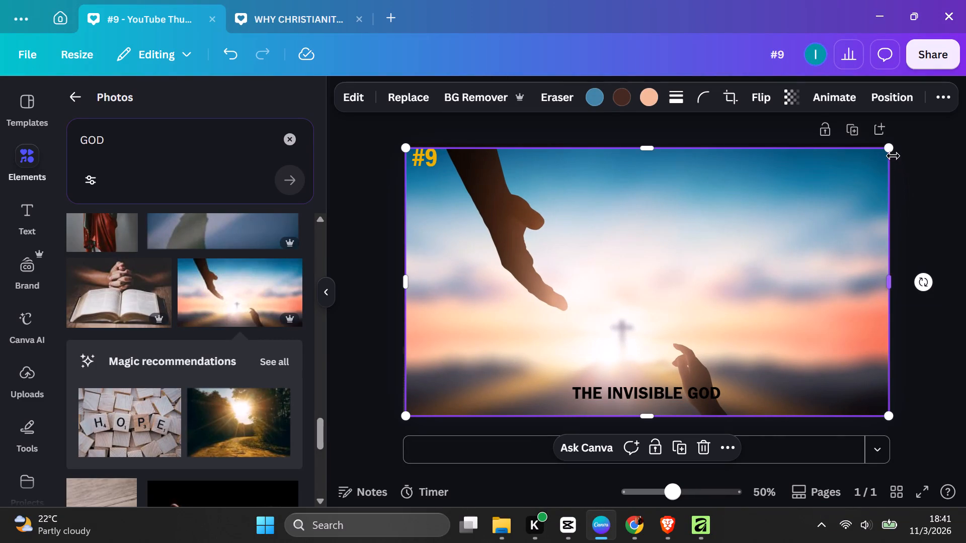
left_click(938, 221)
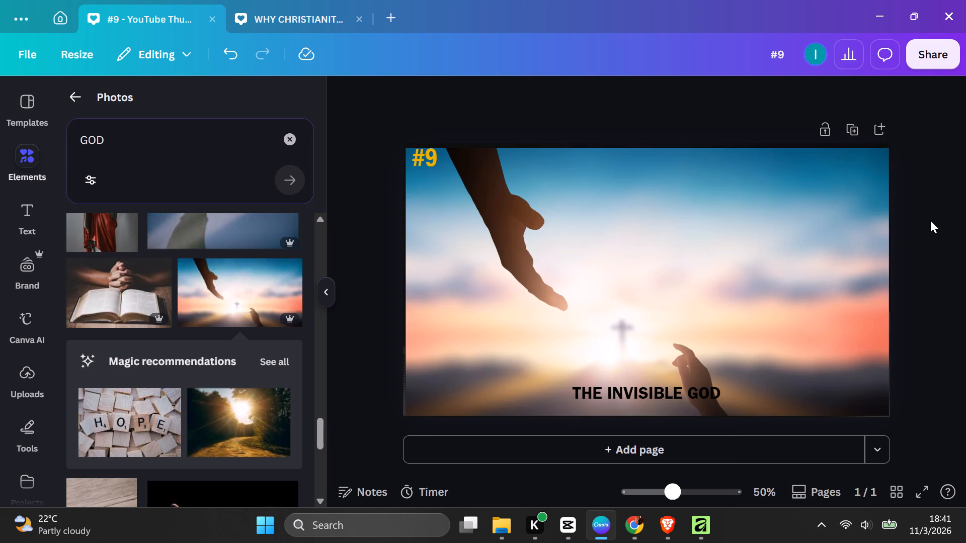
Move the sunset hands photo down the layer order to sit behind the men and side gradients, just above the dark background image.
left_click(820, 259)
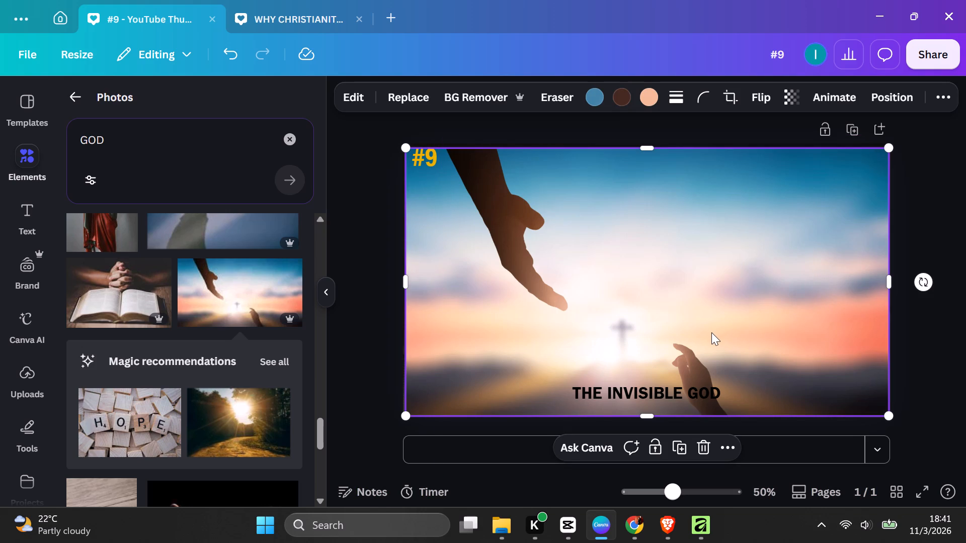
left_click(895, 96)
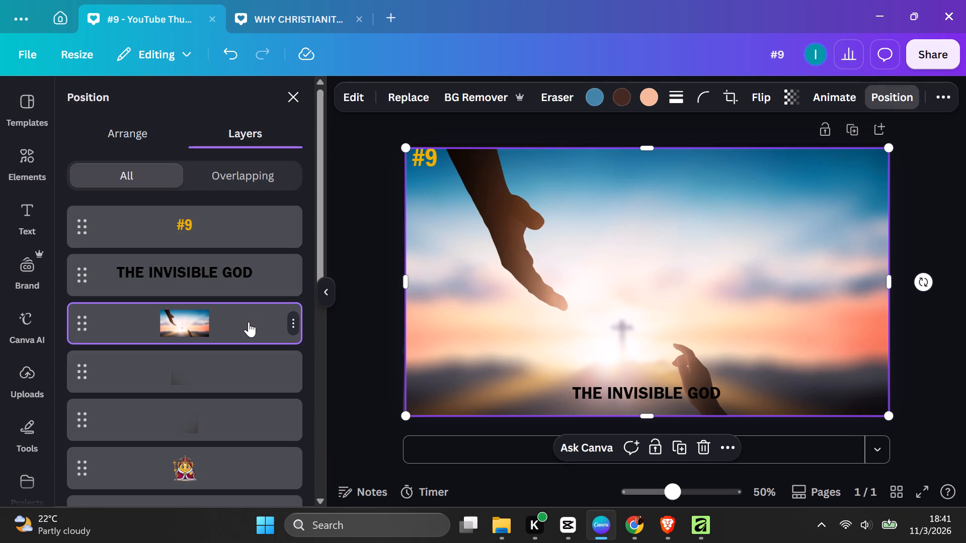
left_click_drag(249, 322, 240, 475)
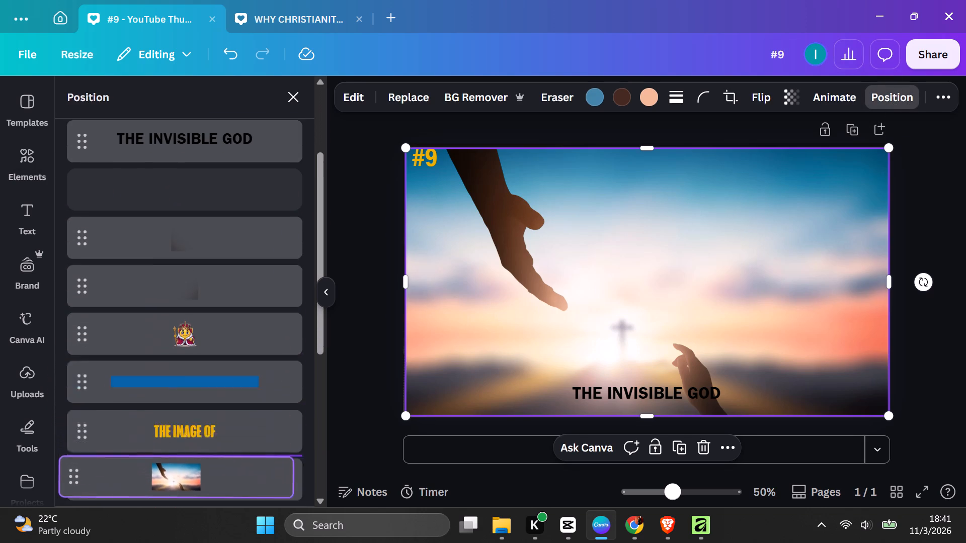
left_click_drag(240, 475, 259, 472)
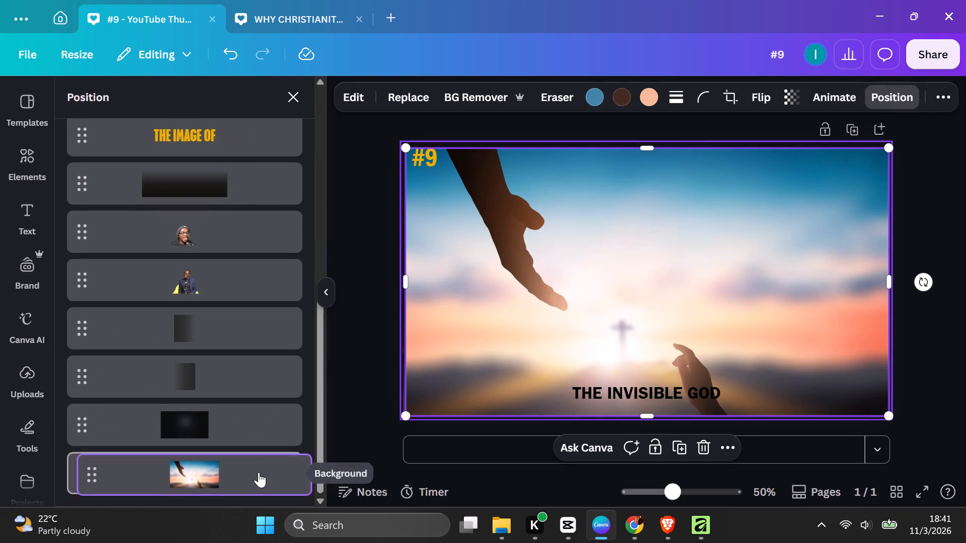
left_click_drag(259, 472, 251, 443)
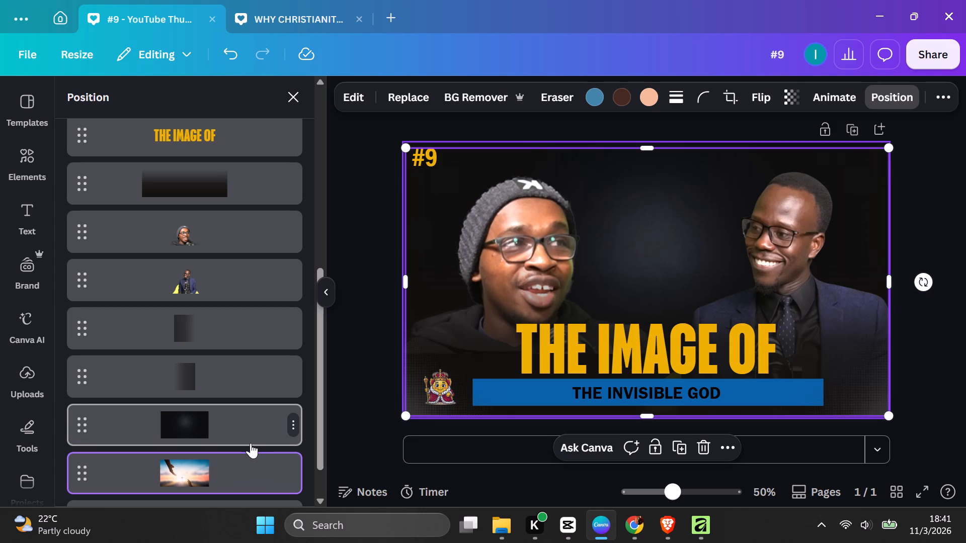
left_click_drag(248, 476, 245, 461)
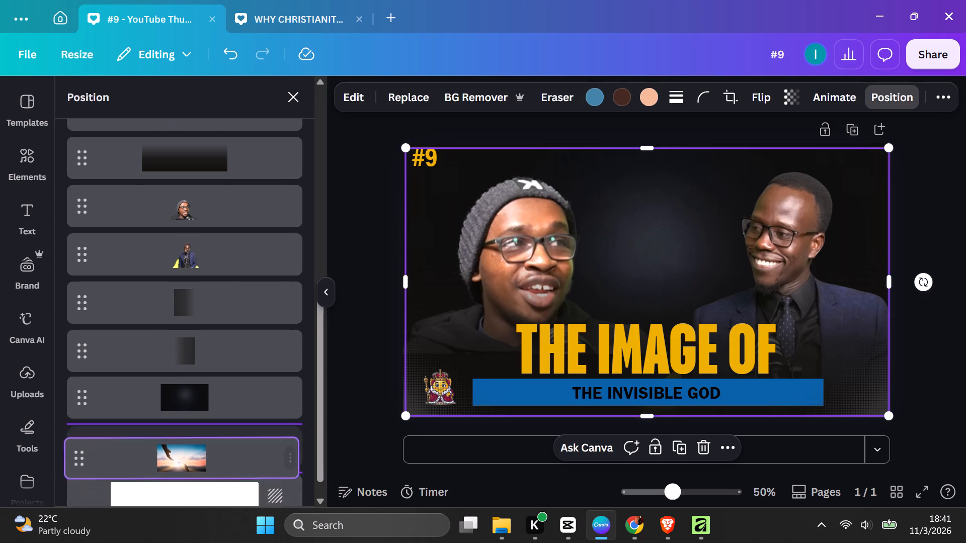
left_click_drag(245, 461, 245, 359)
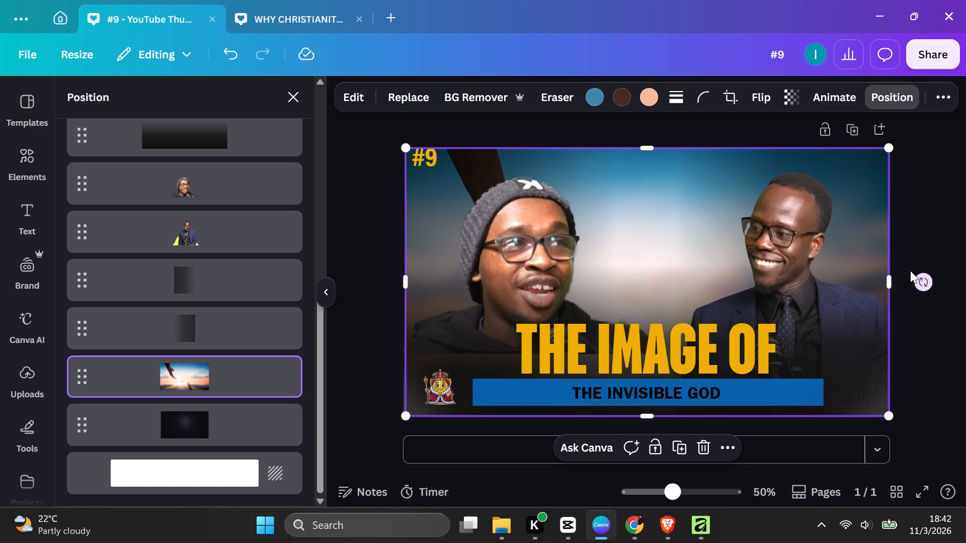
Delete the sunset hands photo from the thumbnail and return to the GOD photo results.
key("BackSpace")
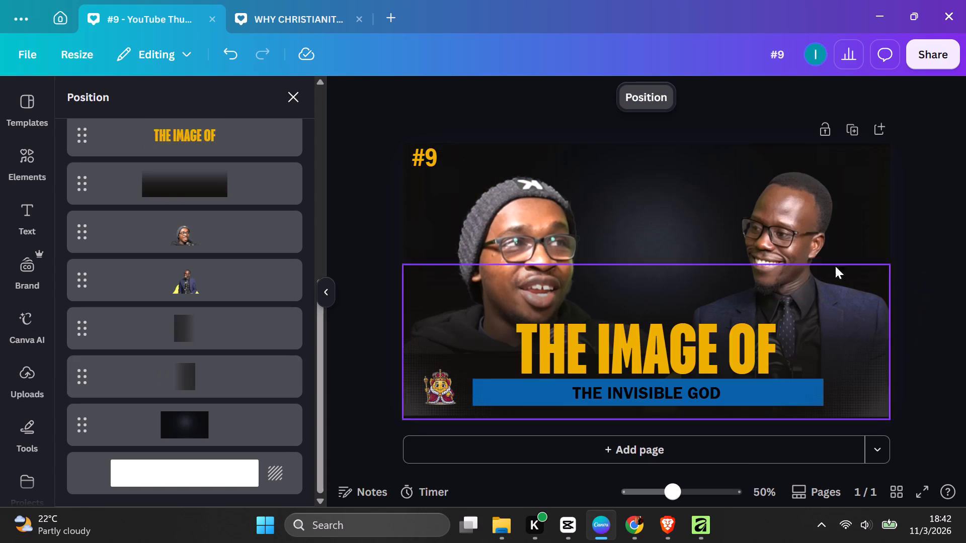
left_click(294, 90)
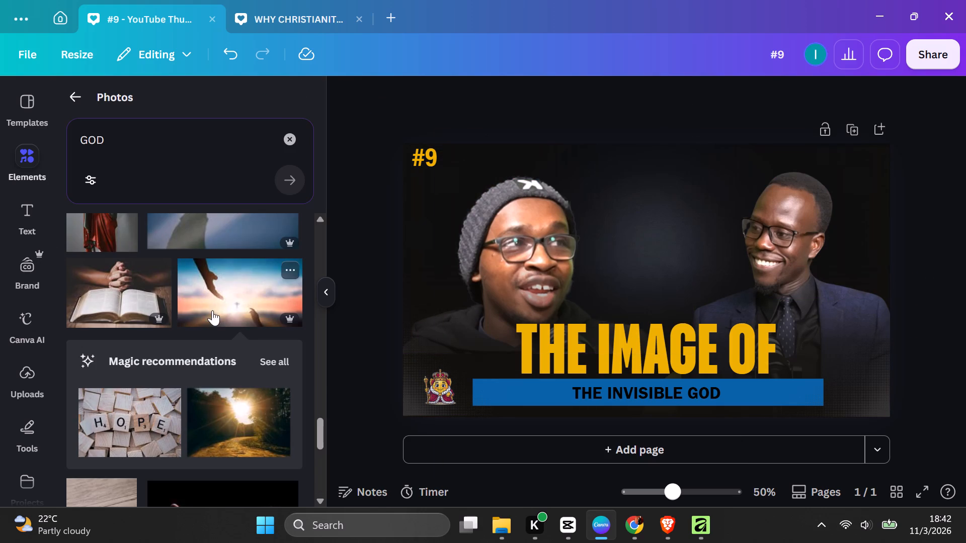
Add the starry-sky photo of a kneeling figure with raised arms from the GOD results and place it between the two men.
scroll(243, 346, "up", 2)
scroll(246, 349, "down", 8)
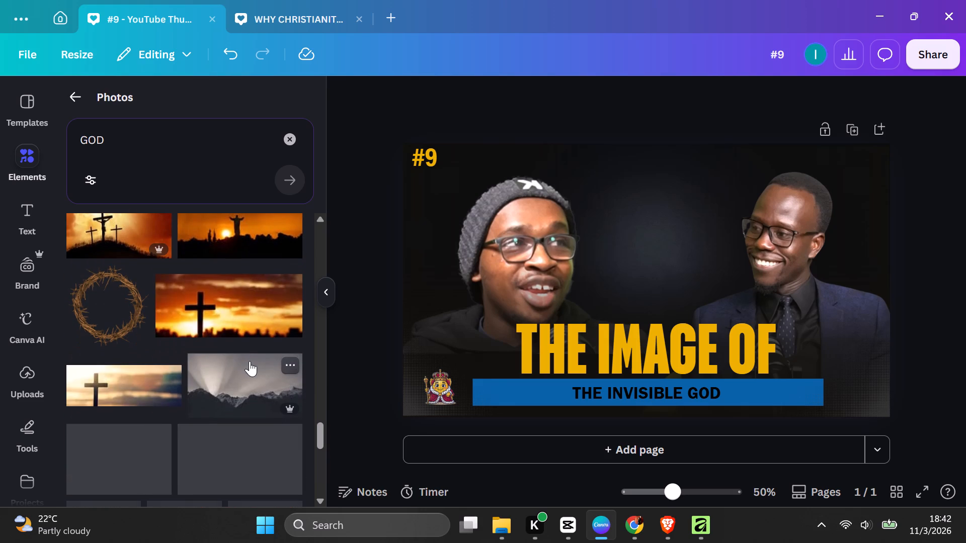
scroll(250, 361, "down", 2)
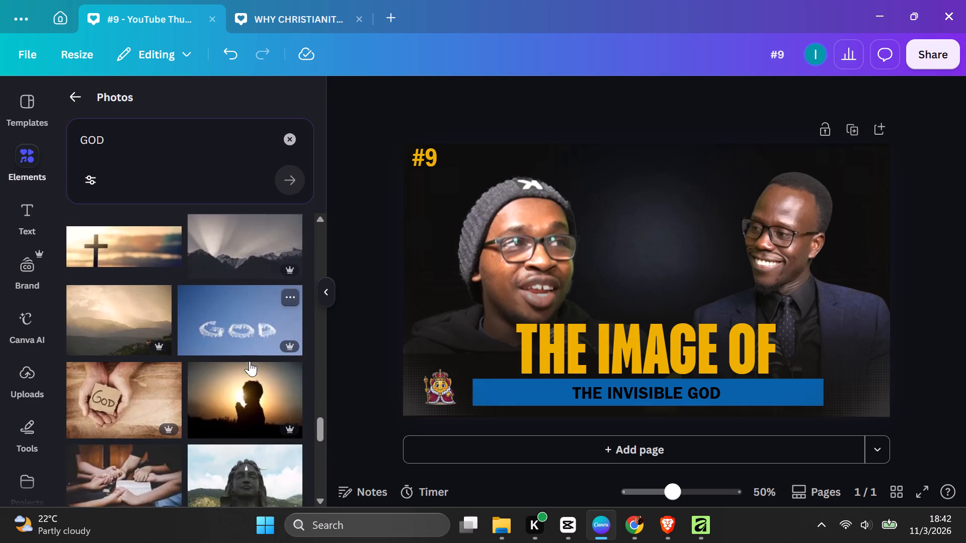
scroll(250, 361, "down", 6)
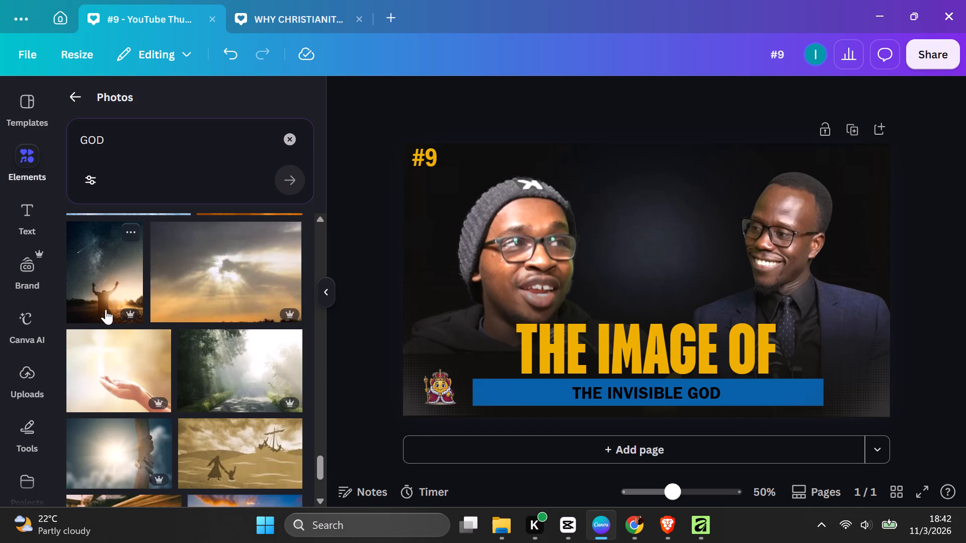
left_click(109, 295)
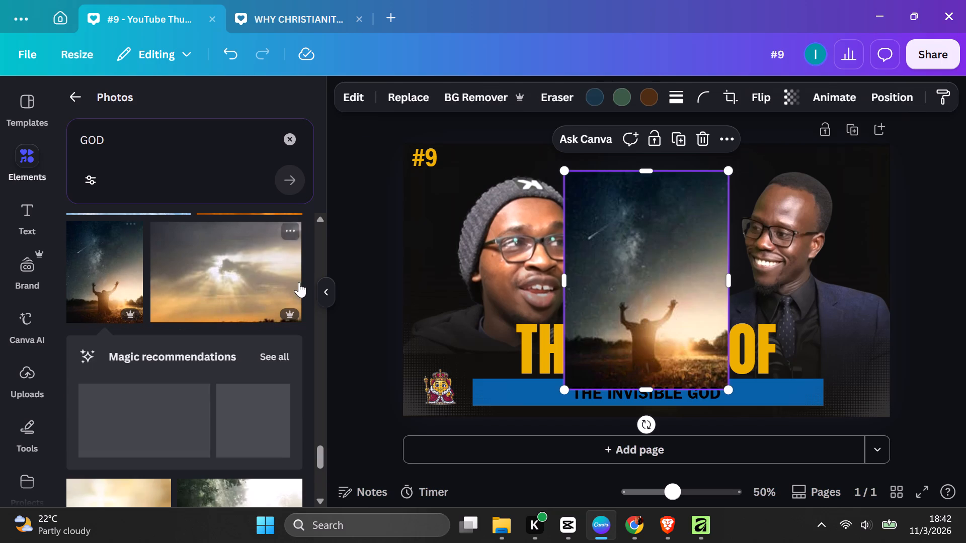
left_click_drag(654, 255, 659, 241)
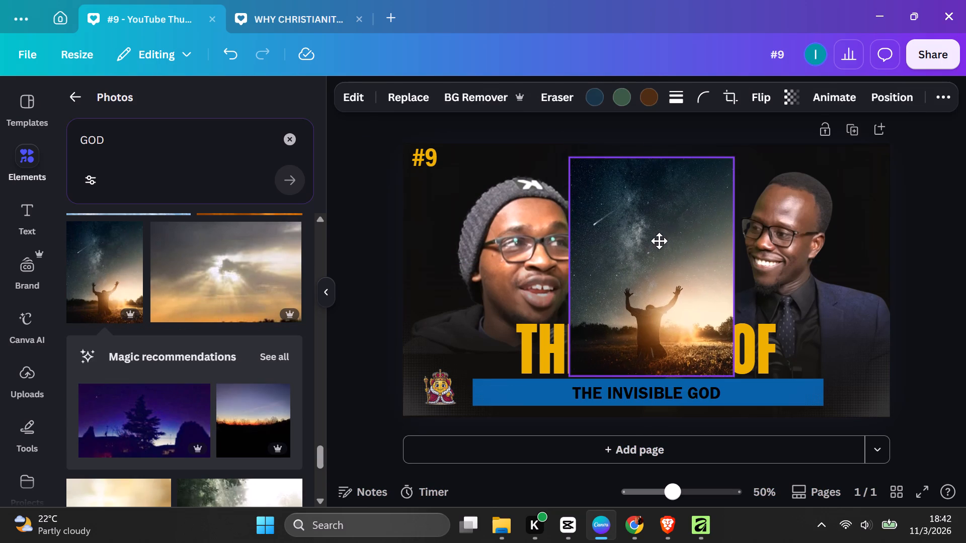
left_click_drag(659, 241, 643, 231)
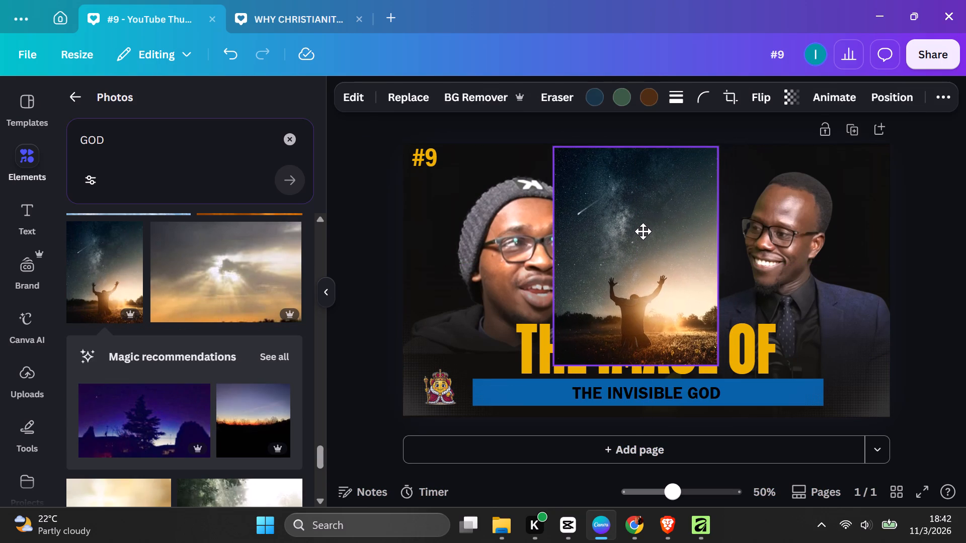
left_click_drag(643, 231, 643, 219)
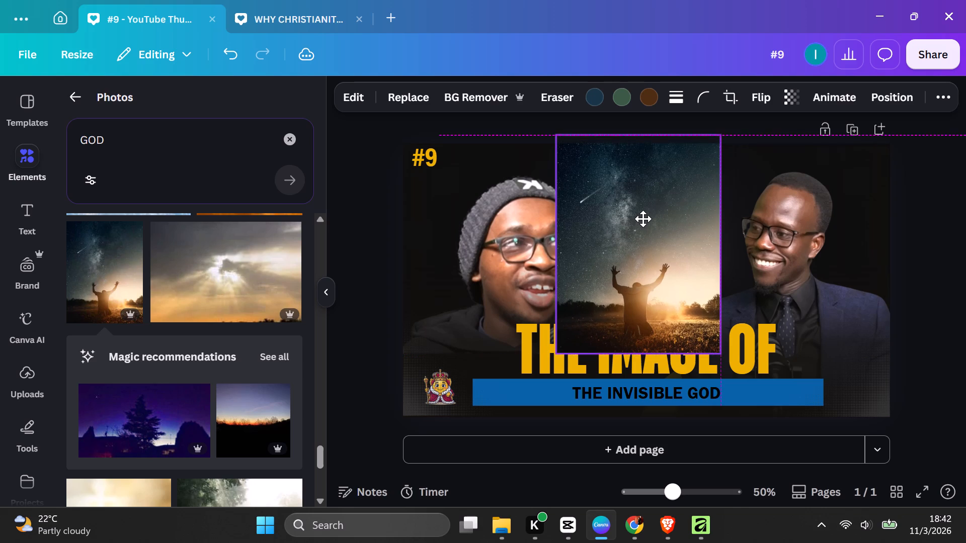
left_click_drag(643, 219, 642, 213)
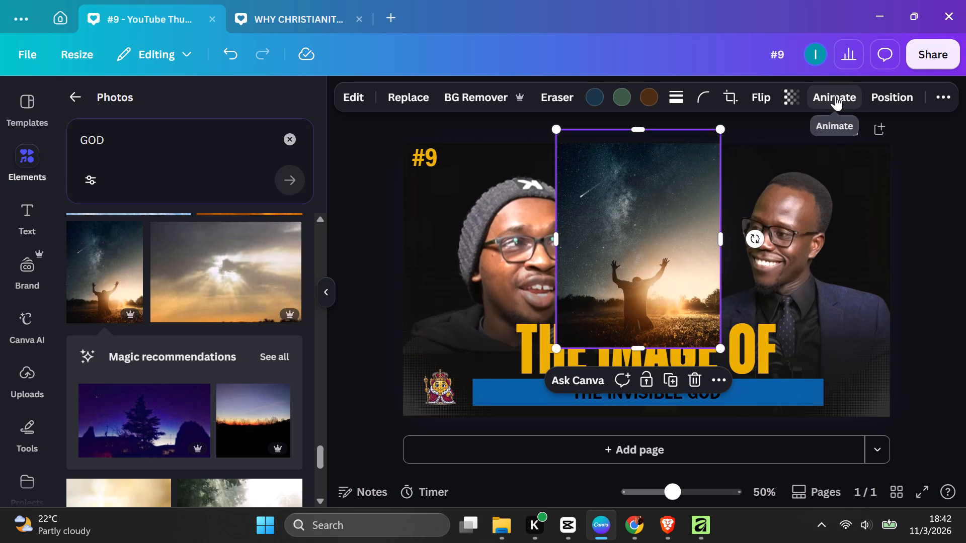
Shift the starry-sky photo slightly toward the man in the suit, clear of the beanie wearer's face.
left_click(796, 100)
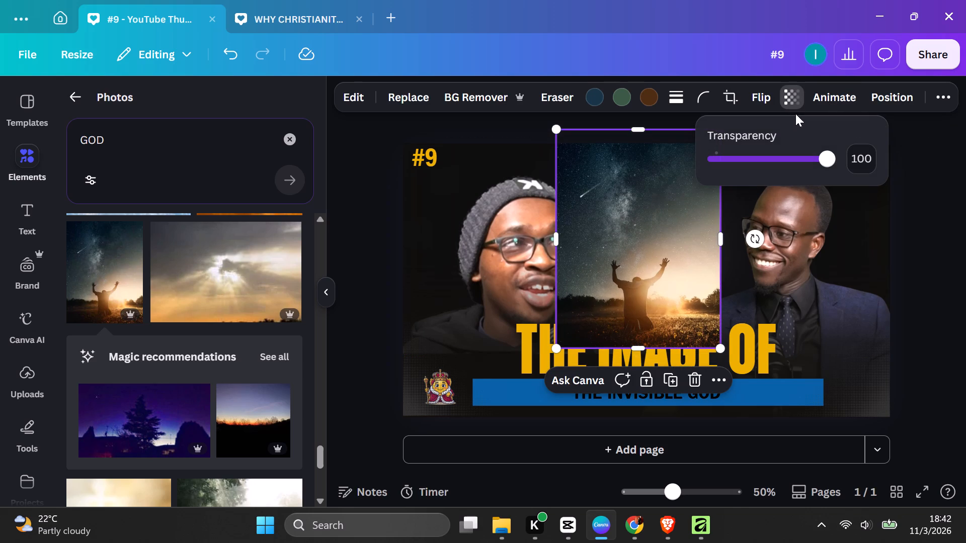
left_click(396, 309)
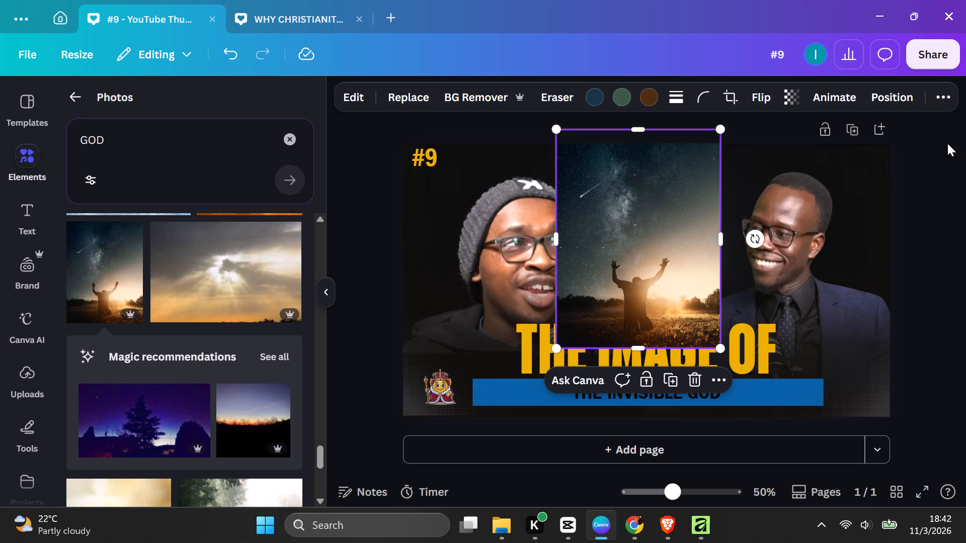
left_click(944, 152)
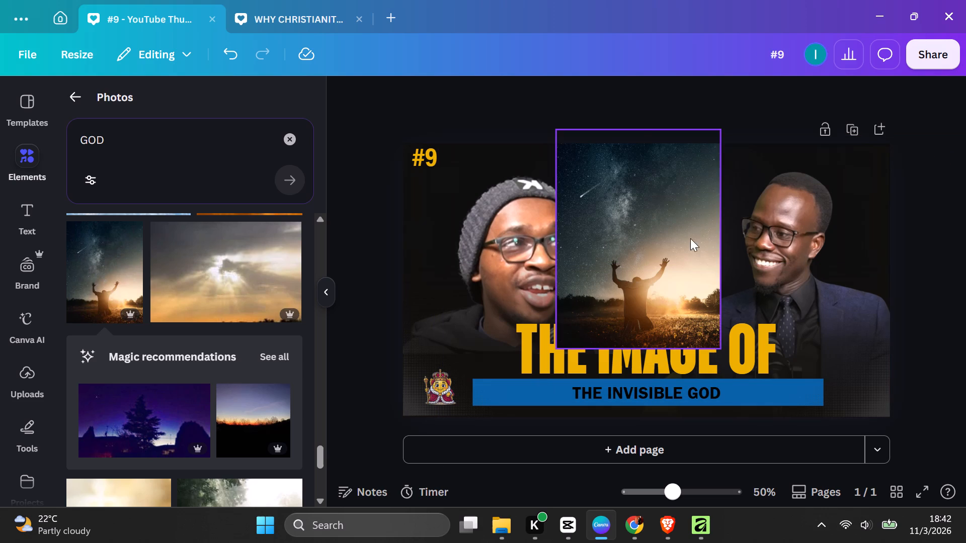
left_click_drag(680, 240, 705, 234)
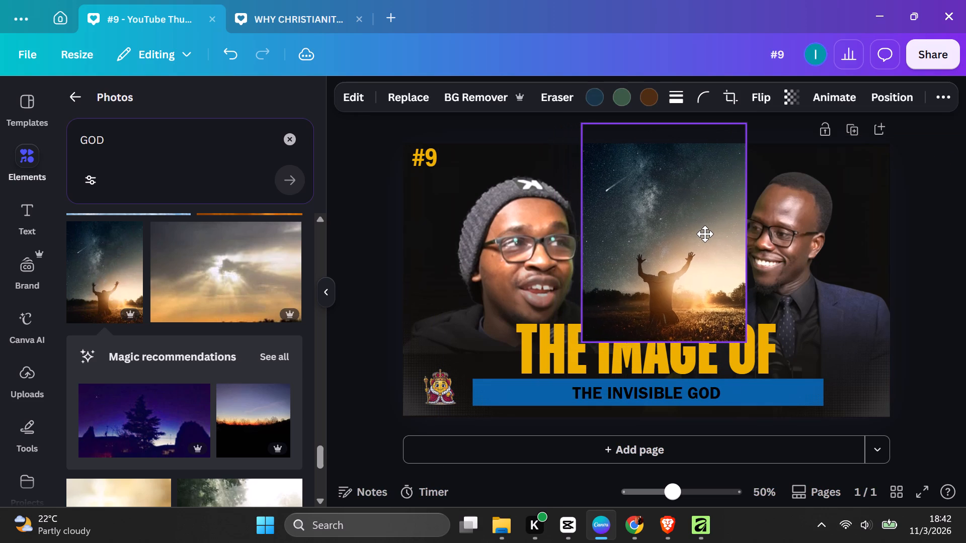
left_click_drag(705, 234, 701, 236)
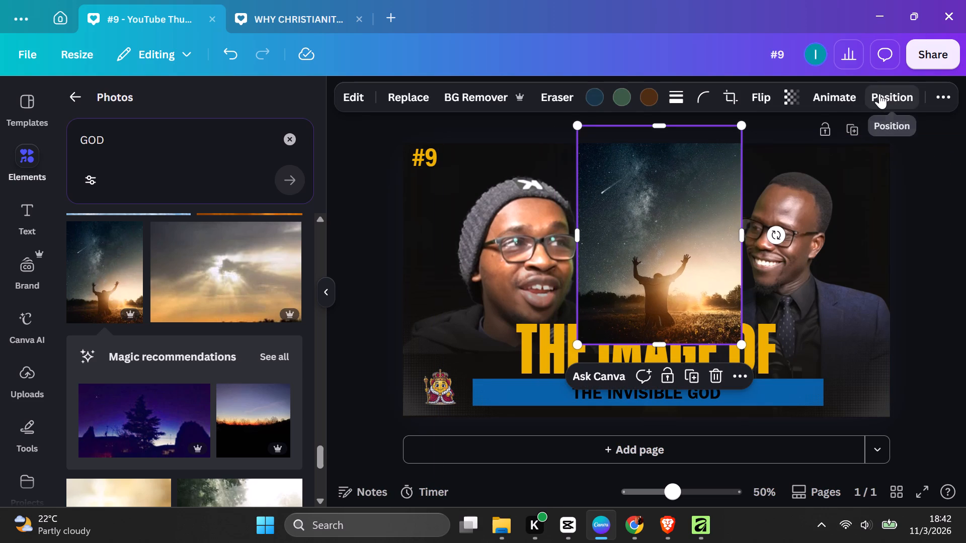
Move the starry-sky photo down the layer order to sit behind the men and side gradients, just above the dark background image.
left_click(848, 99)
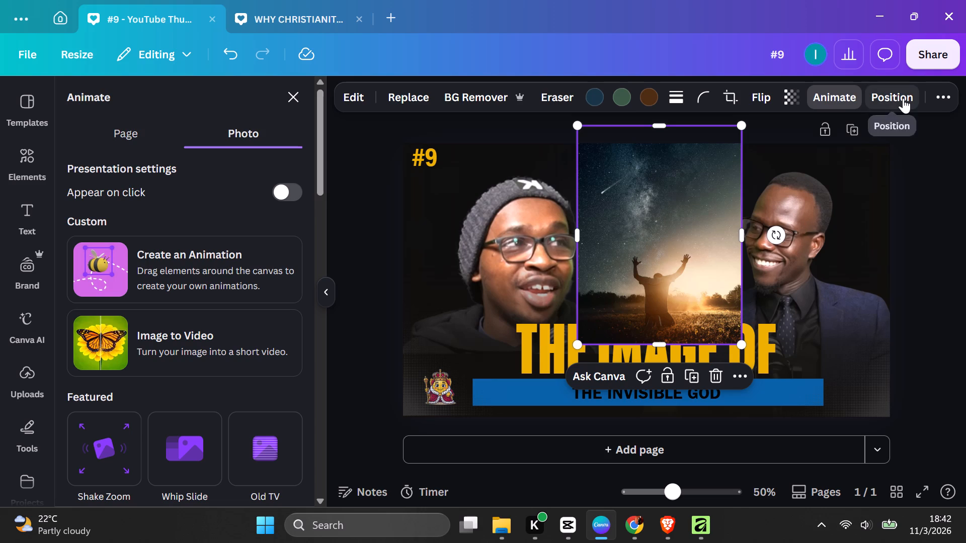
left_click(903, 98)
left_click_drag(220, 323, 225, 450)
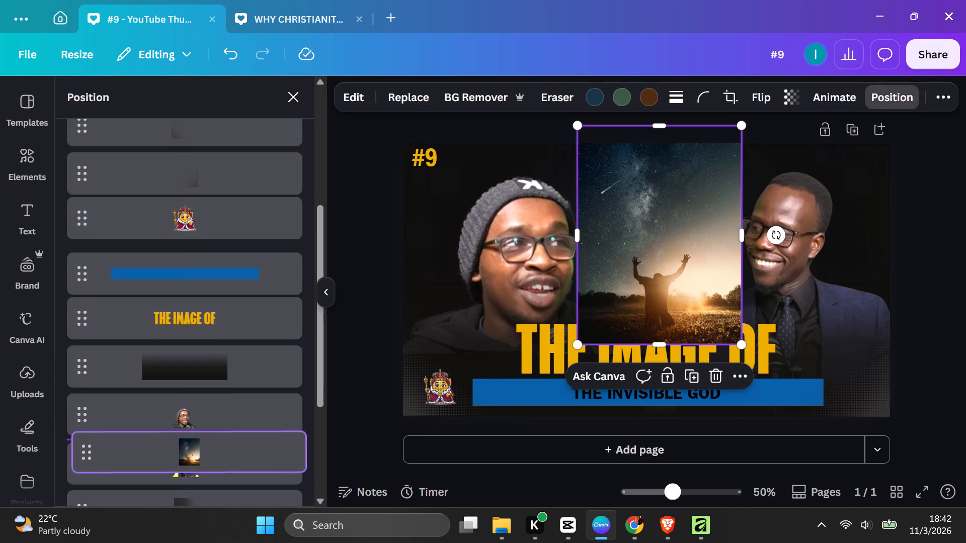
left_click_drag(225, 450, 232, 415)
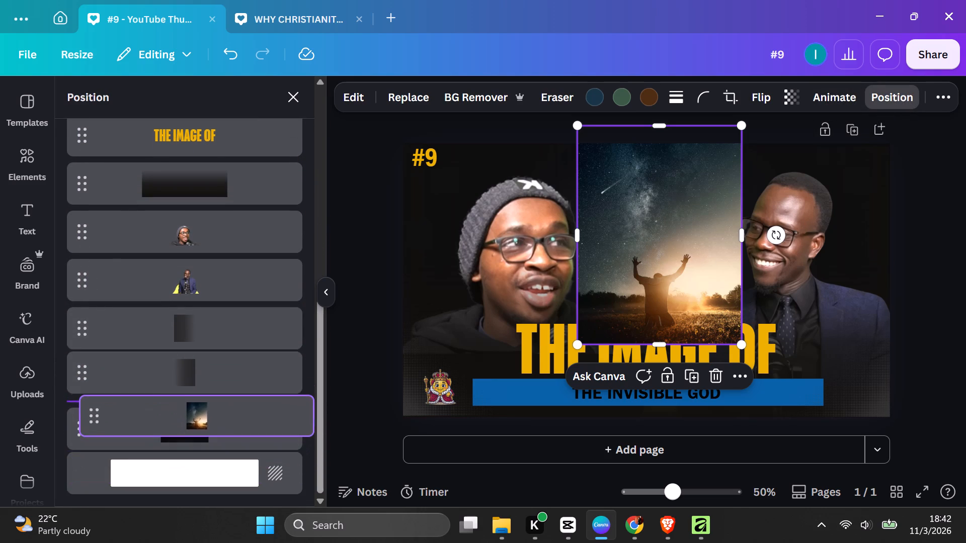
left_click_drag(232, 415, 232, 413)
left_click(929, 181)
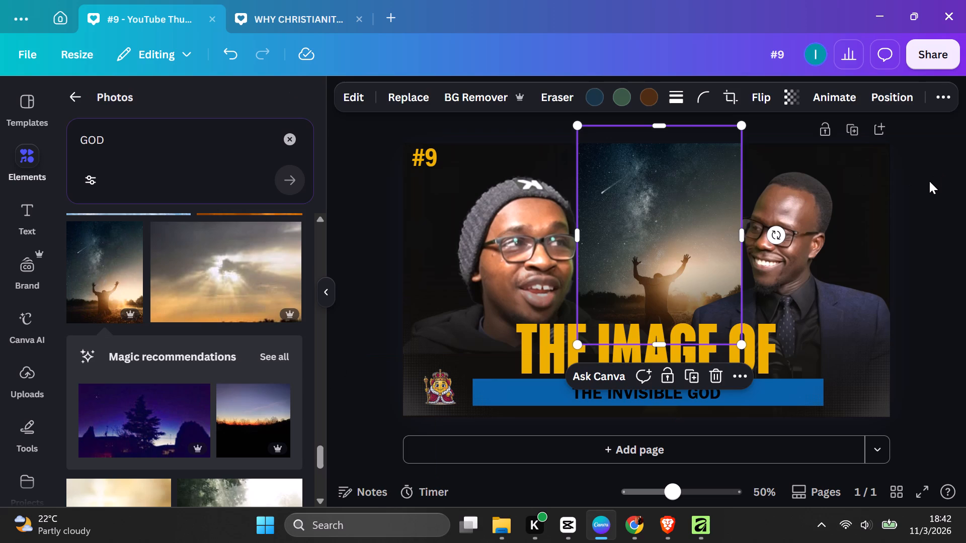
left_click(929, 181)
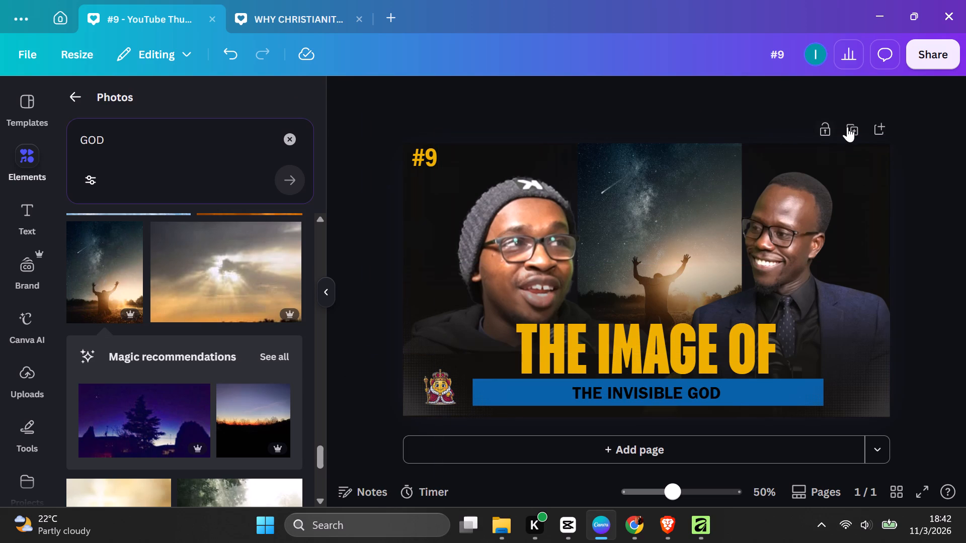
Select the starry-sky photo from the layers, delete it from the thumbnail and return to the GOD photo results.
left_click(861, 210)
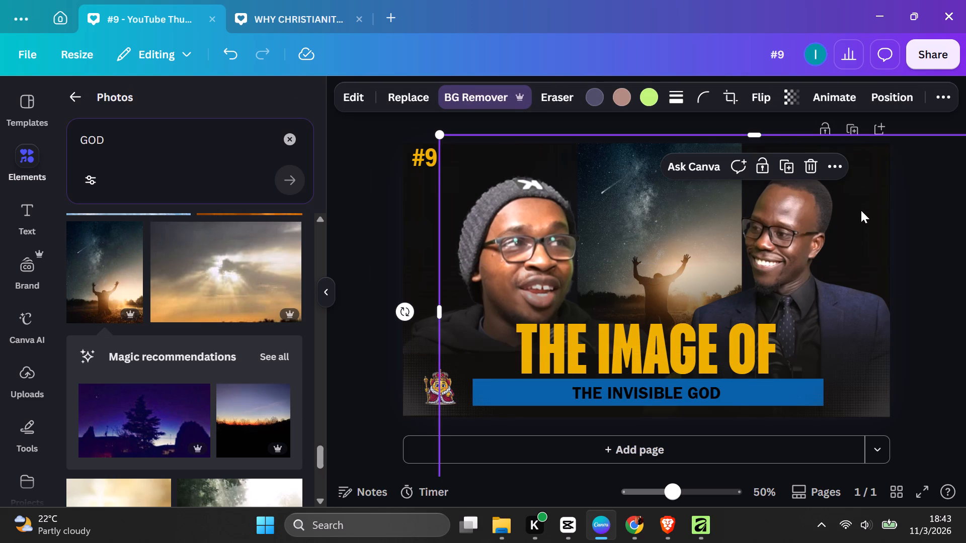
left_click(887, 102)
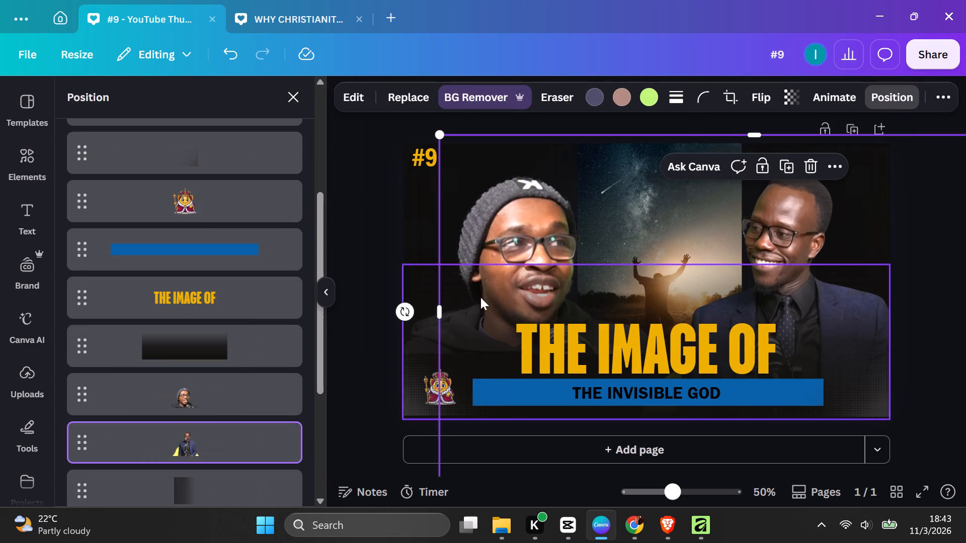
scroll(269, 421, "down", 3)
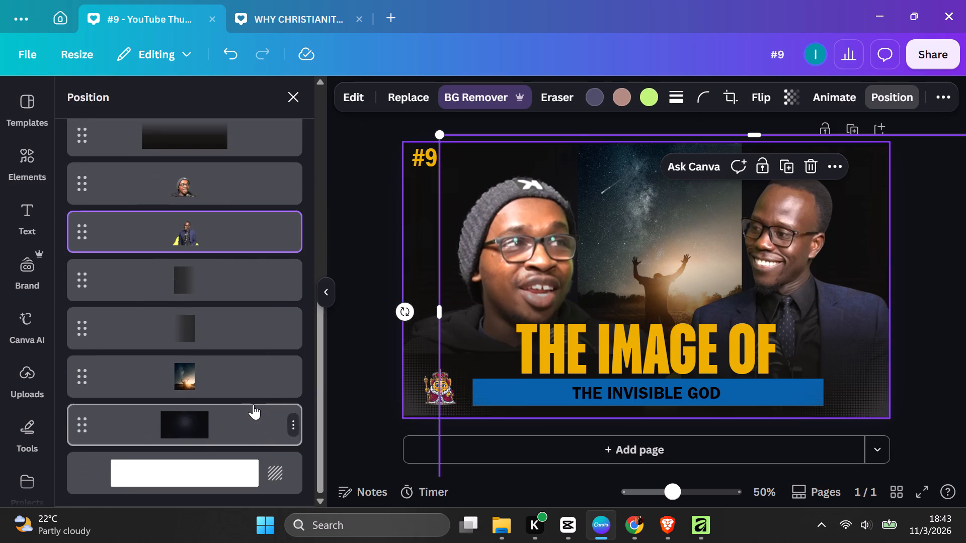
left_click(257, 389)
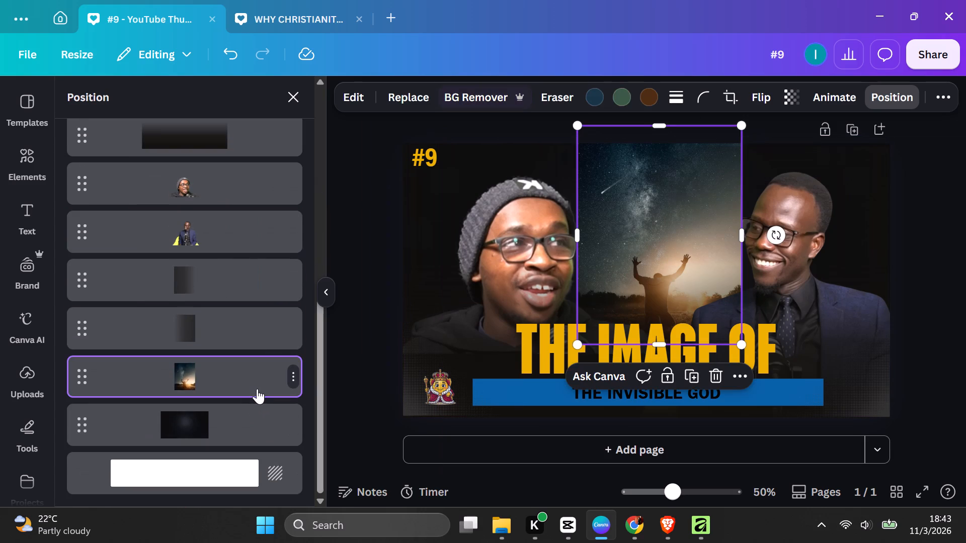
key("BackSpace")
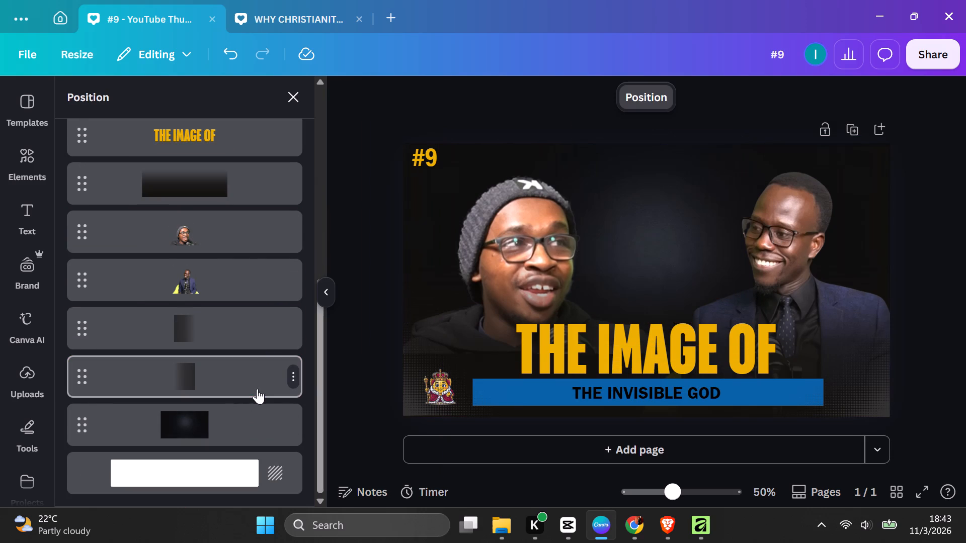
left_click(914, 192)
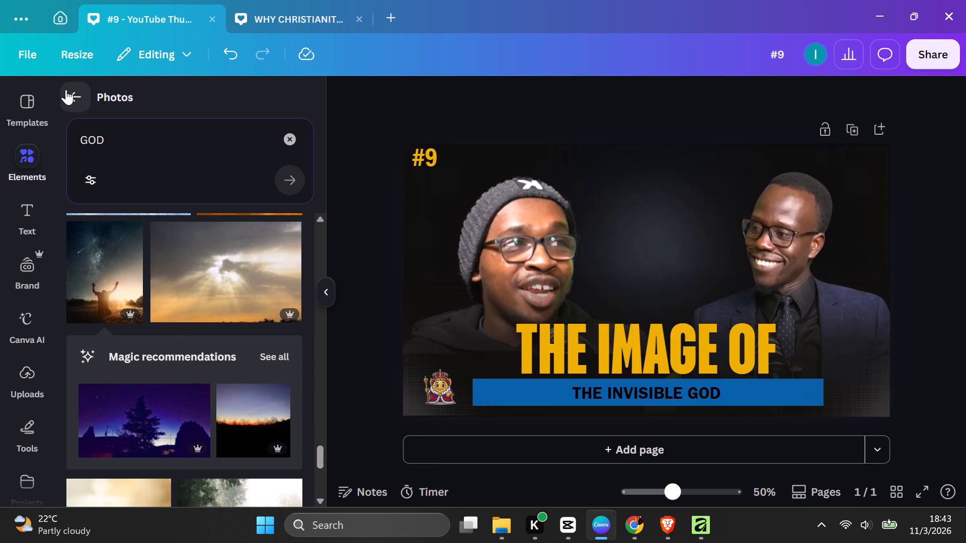
Leave the GOD photo results and open the Frames category of the elements library.
left_click(66, 89)
scroll(154, 234, "up", 2)
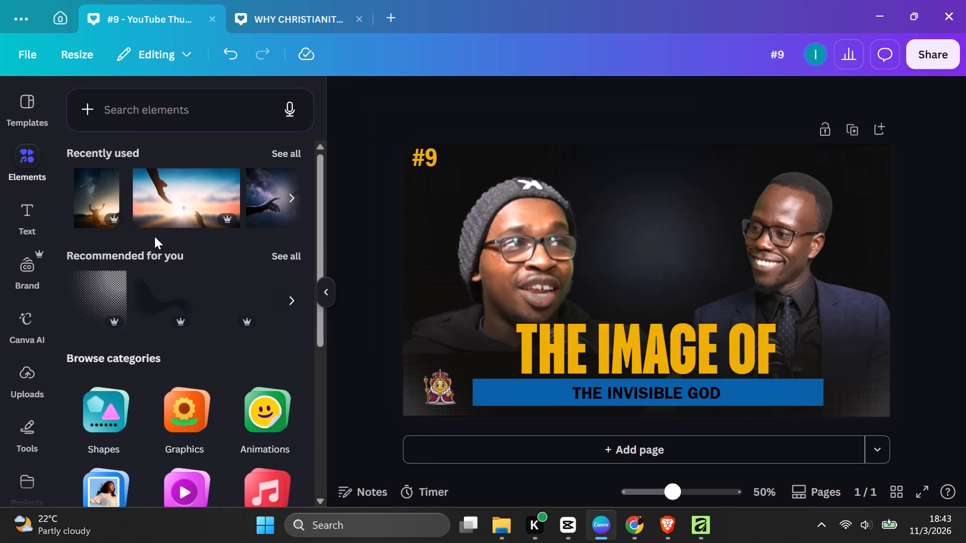
scroll(154, 236, "up", 2)
scroll(183, 360, "down", 2)
scroll(218, 325, "down", 1)
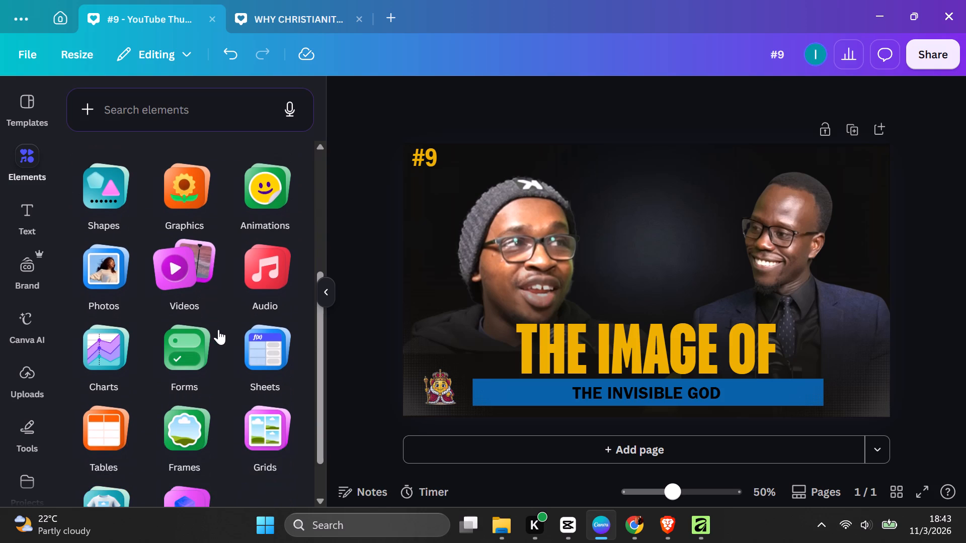
scroll(218, 329, "down", 1)
left_click(200, 370)
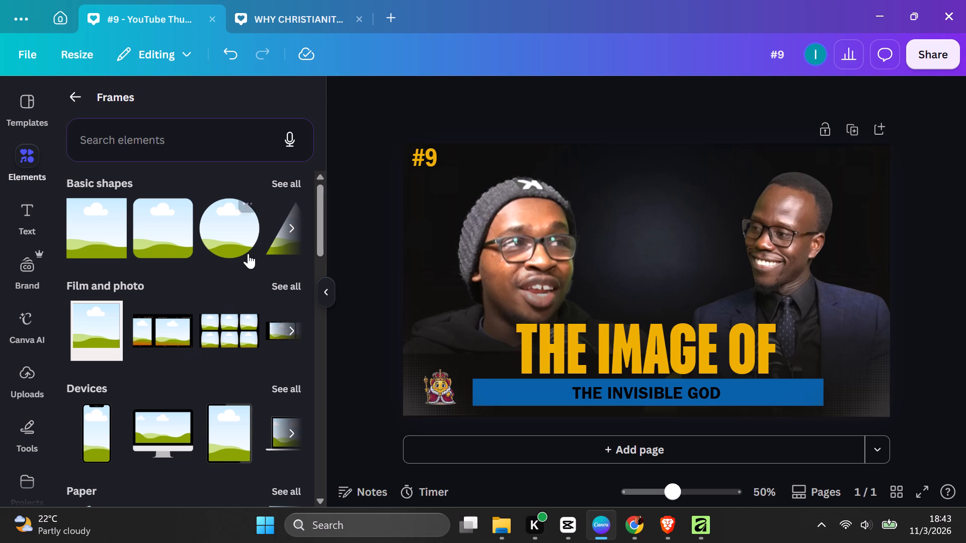
Browse the frame collections, including blob, retro, letters, numbers and trending shapes, for one that suits the space between the two men.
scroll(238, 293, "down", 6)
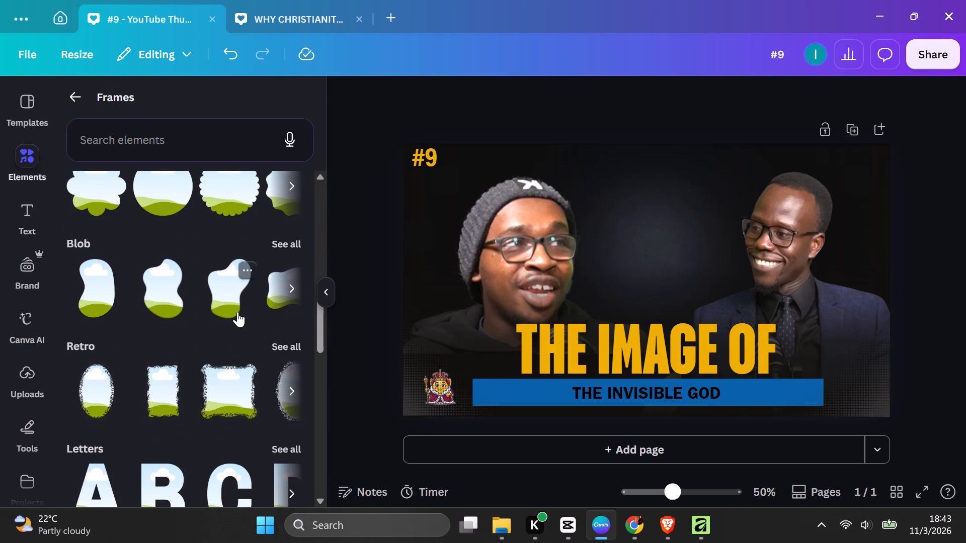
scroll(237, 312, "down", 5)
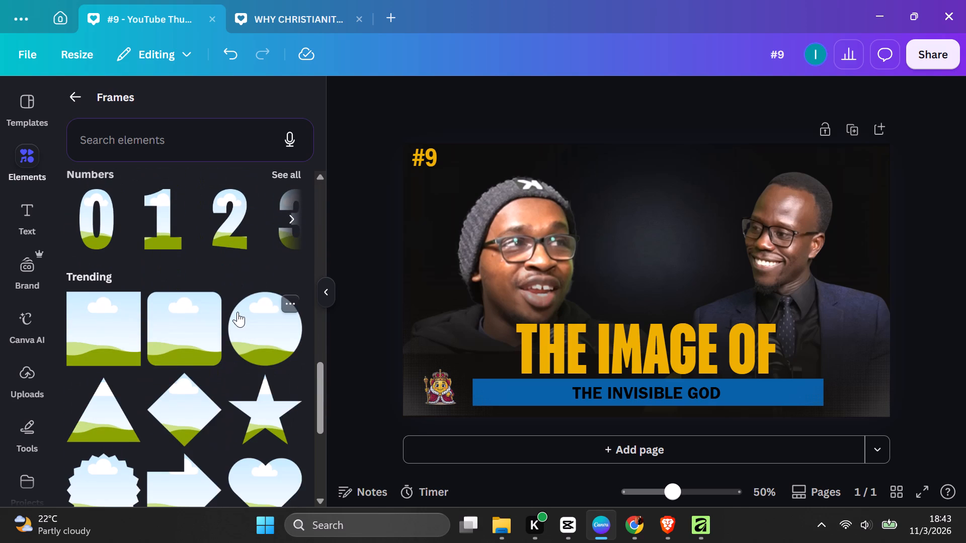
scroll(237, 312, "down", 2)
scroll(237, 312, "up", 2)
scroll(236, 312, "down", 6)
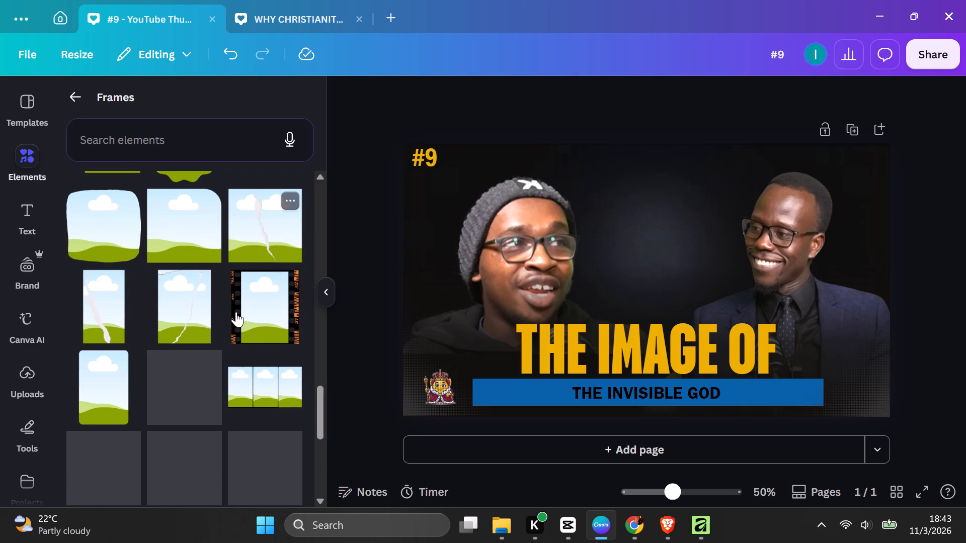
scroll(236, 310, "down", 3)
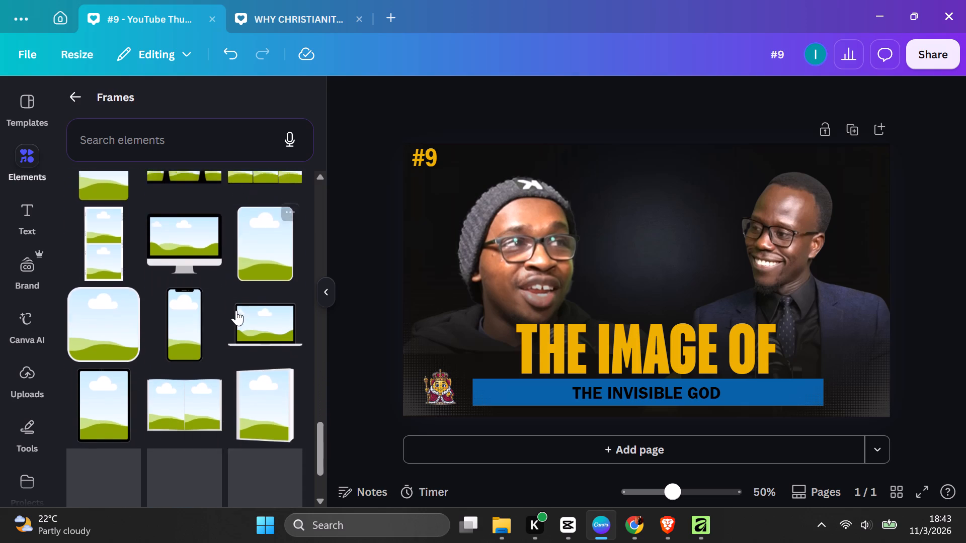
scroll(236, 310, "down", 1)
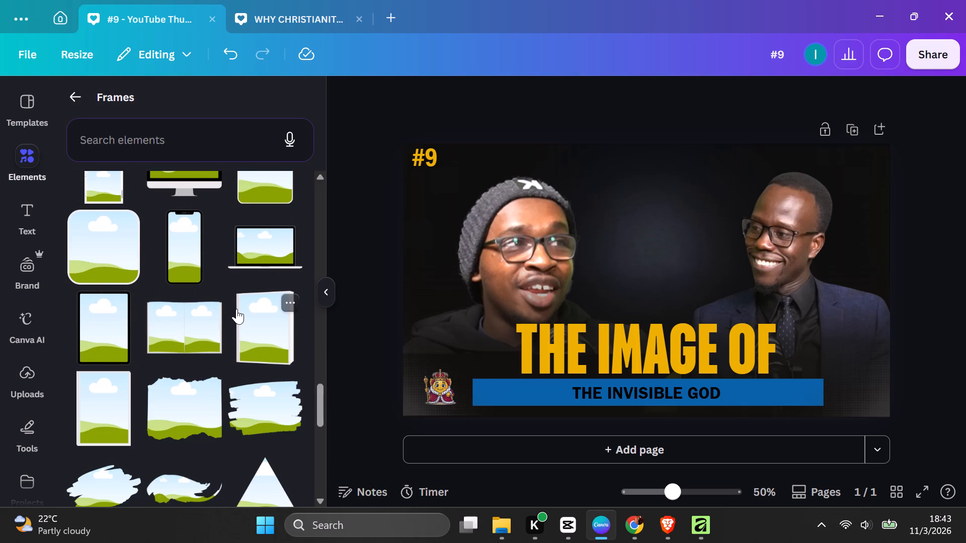
scroll(236, 309, "down", 4)
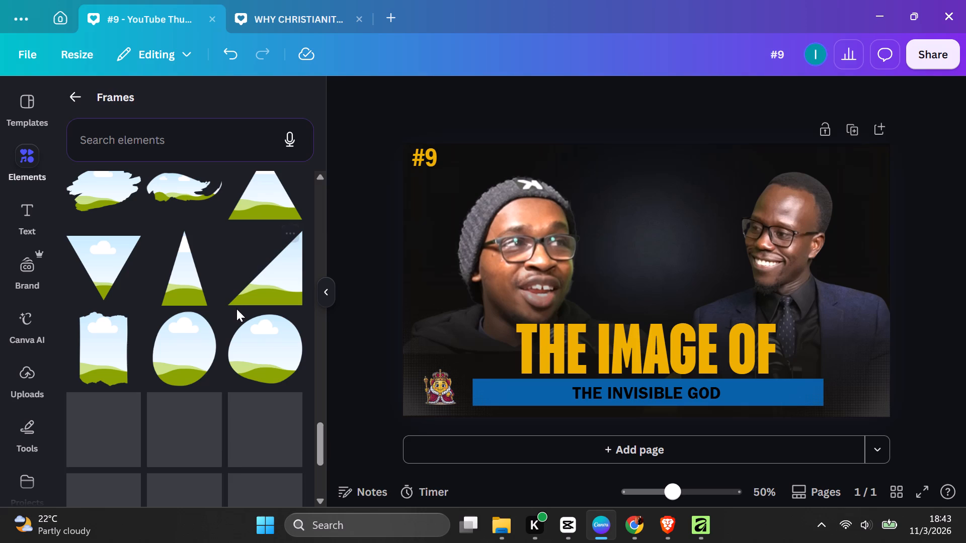
scroll(237, 308, "down", 3)
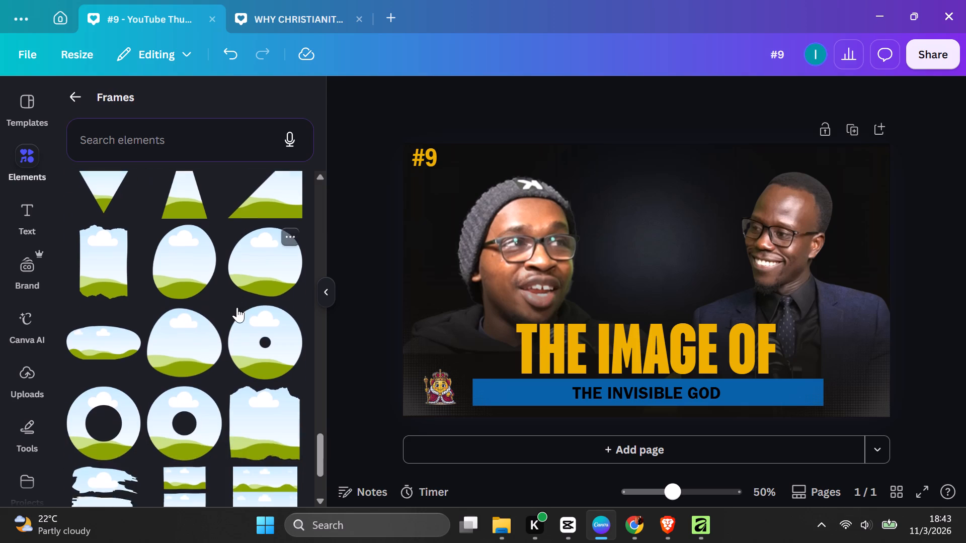
scroll(237, 307, "down", 4)
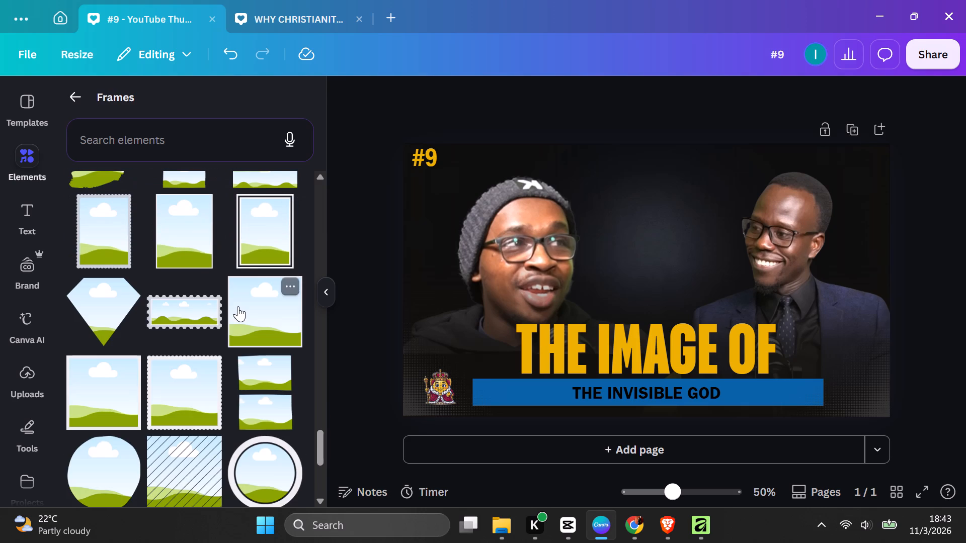
scroll(238, 306, "down", 4)
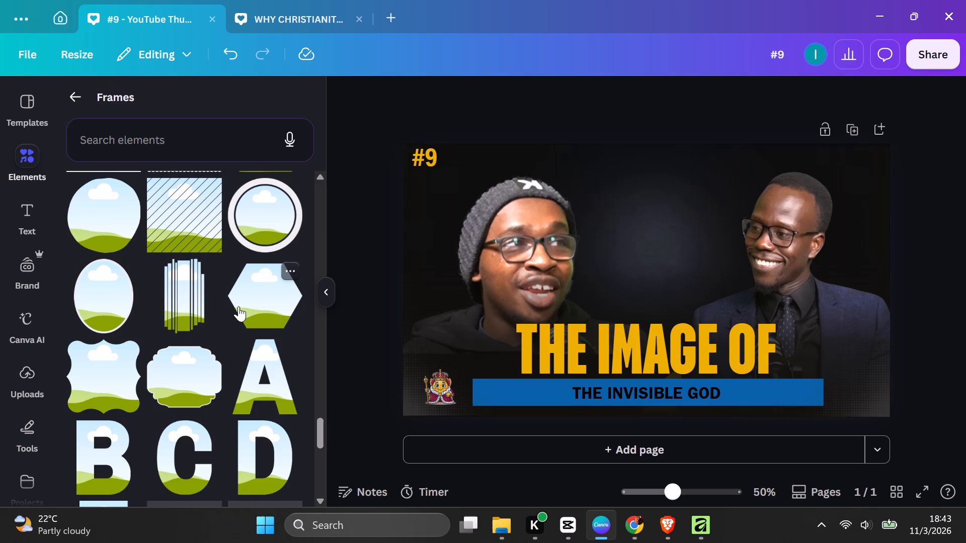
scroll(238, 306, "down", 12)
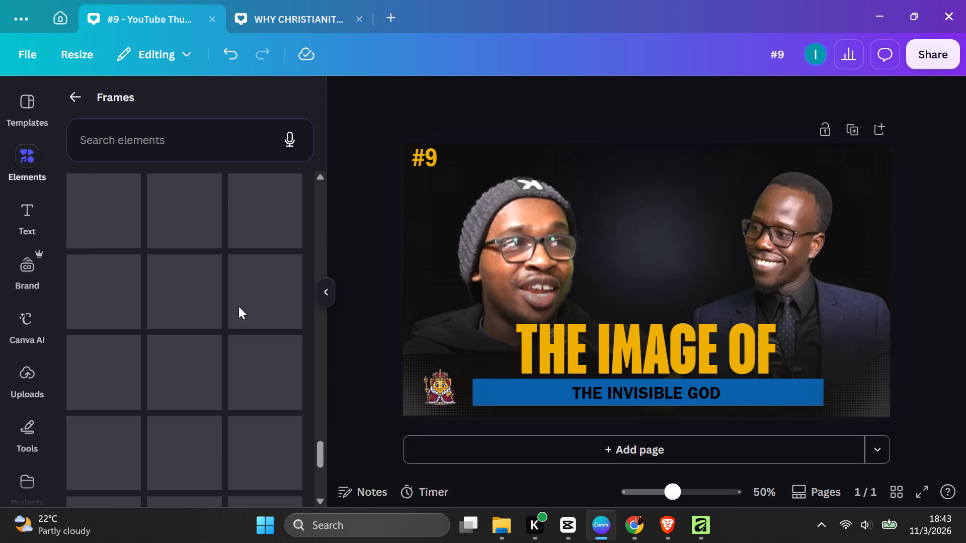
scroll(238, 306, "down", 9)
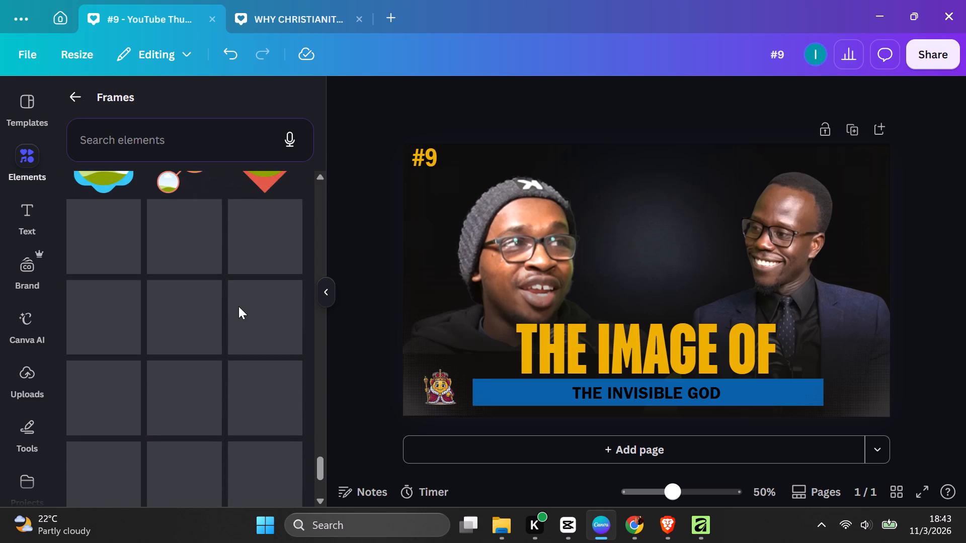
scroll(238, 306, "up", 16)
scroll(241, 303, "up", 5)
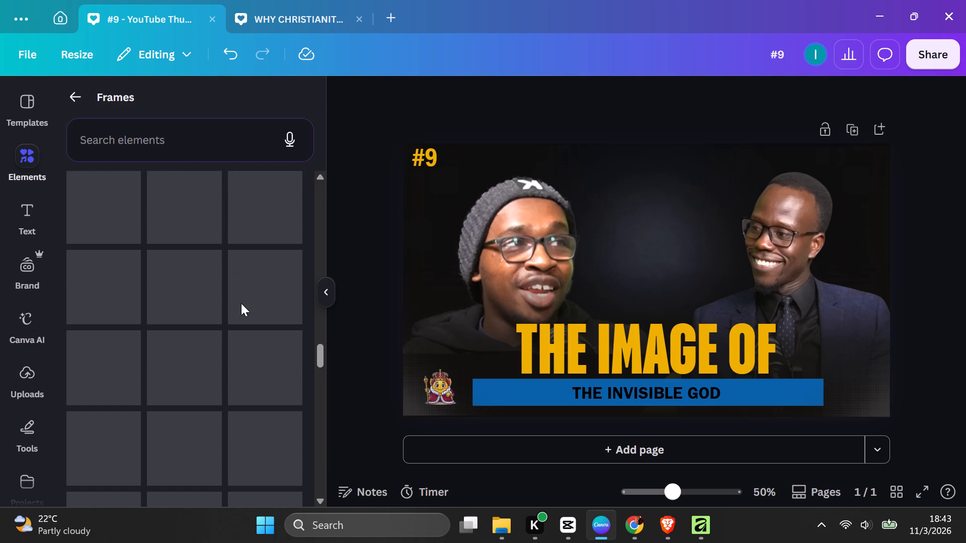
scroll(241, 303, "up", 15)
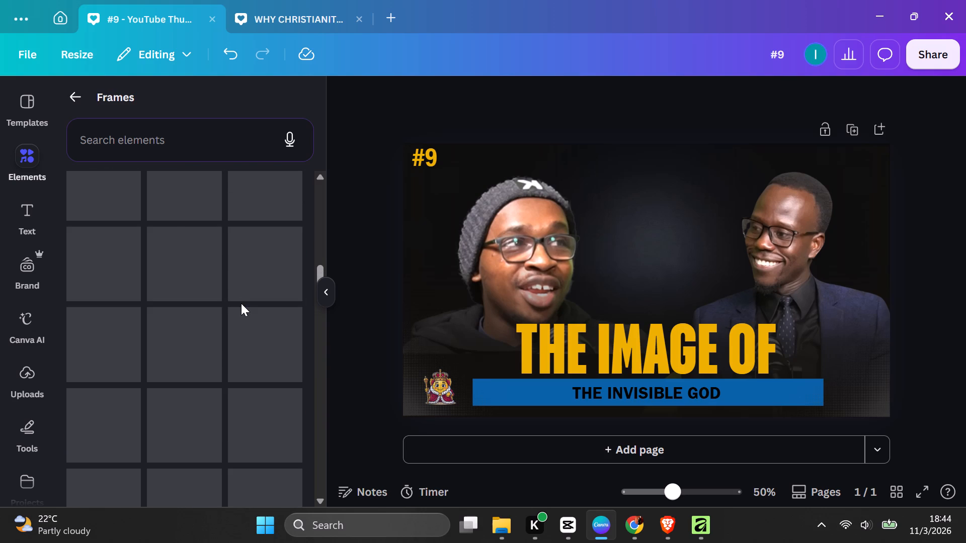
scroll(241, 303, "up", 1)
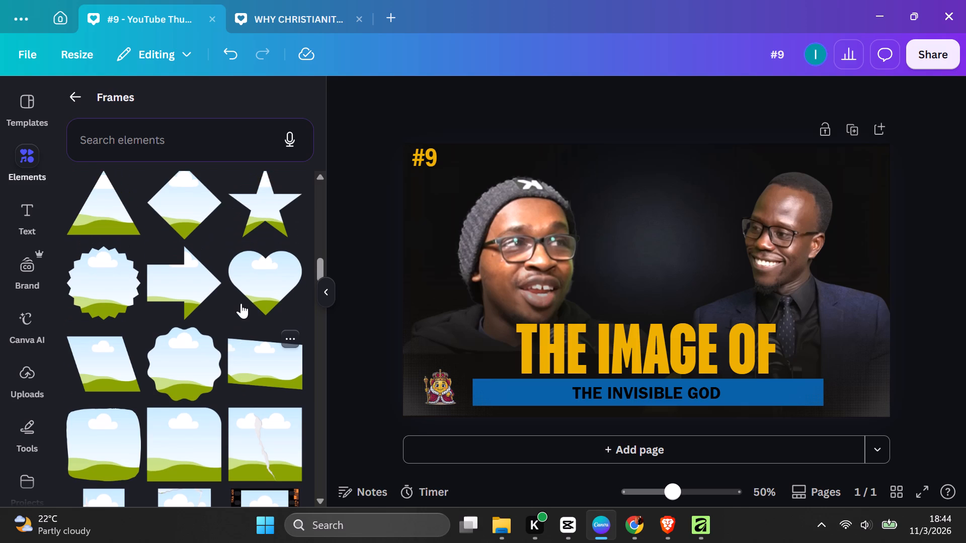
scroll(241, 303, "up", 5)
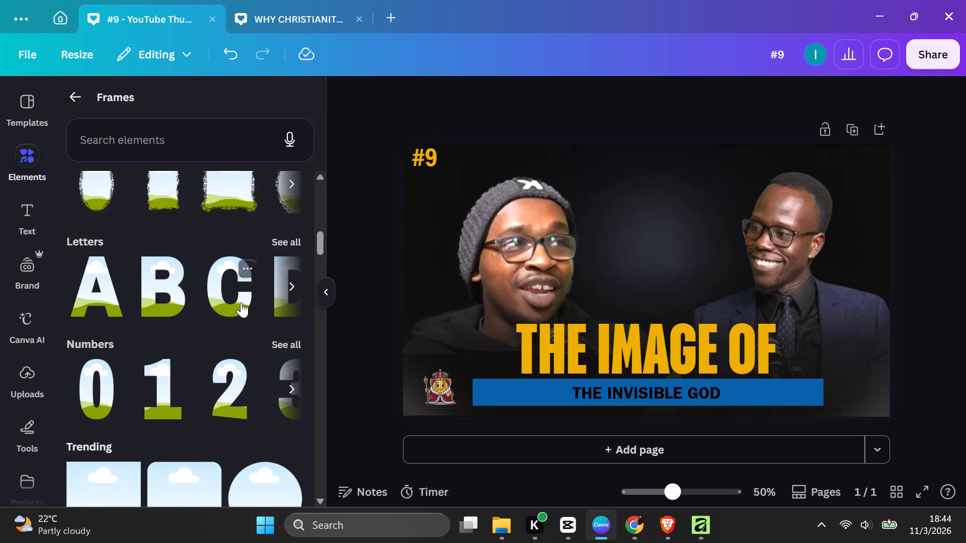
Add the circle frame from the Trending frames to the thumbnail.
scroll(241, 302, "down", 3)
left_click(263, 297)
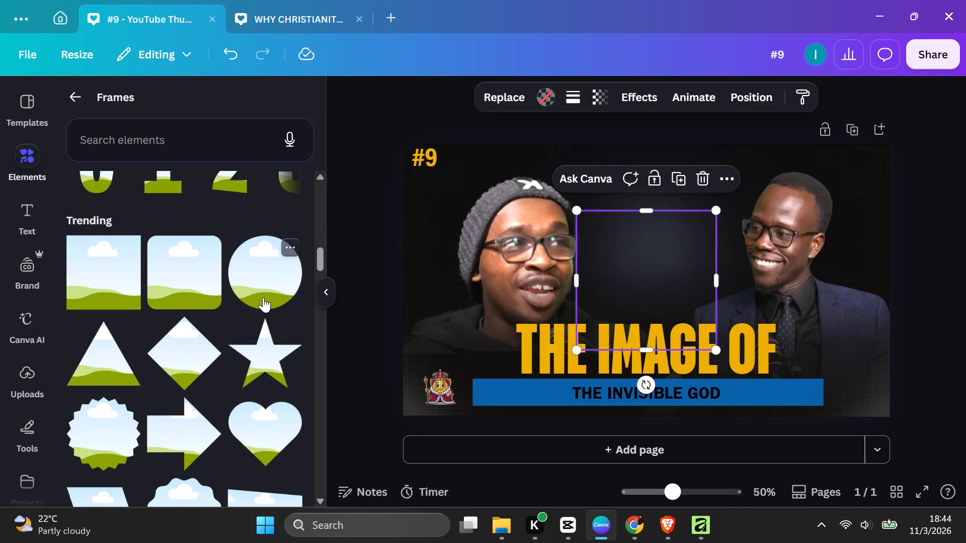
Move the circle frame down the layer order to sit behind the men and side gradients, just above the dark background image.
left_click(757, 101)
left_click_drag(207, 325, 205, 490)
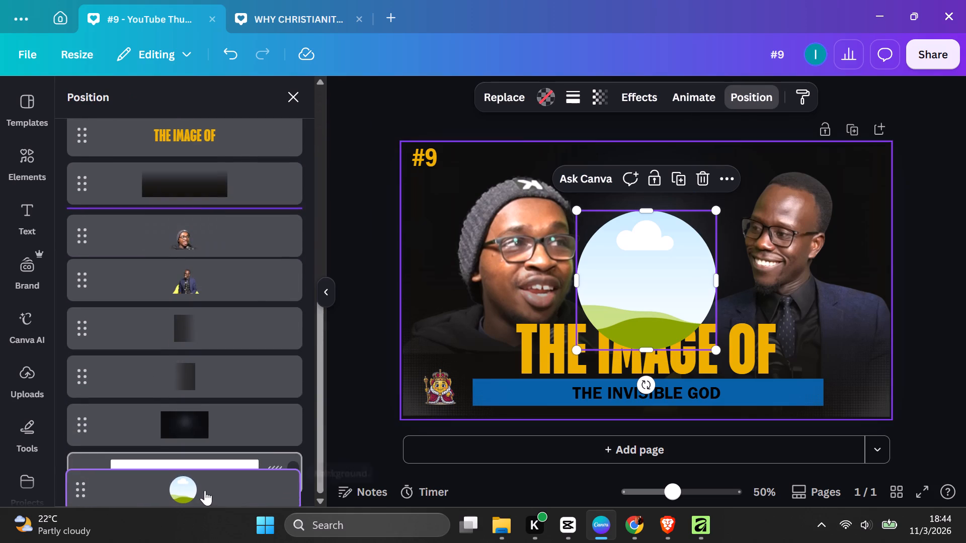
left_click_drag(205, 490, 220, 405)
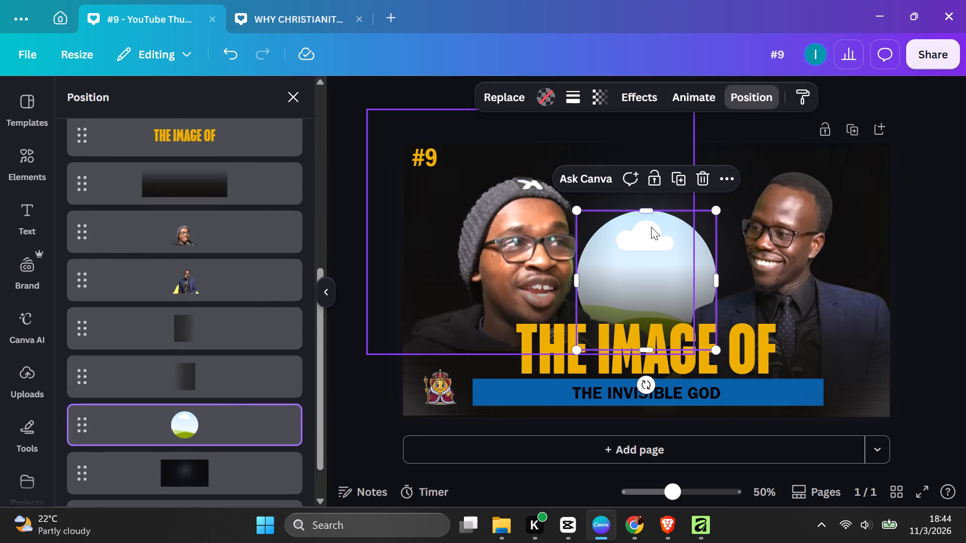
Raise the circle frame to the thumbnail's top edge and stretch it into an oval about 713 wide and 393 high between the men.
left_click_drag(651, 224, 649, 165)
left_click_drag(578, 223, 536, 236)
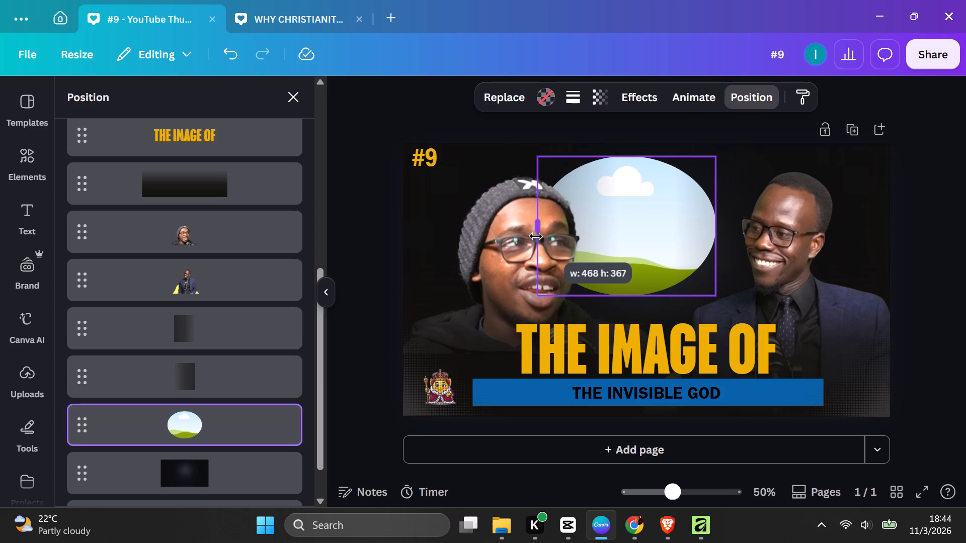
left_click_drag(536, 236, 516, 237)
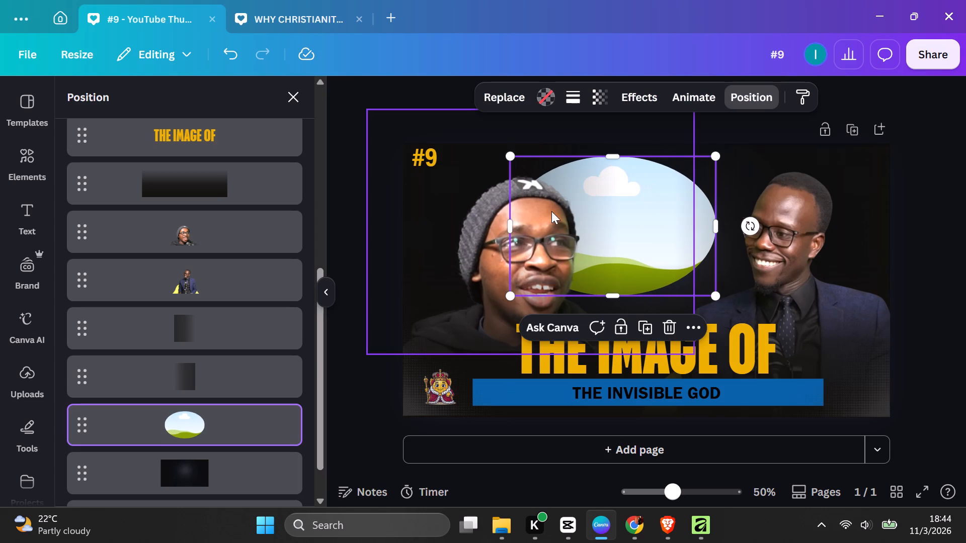
left_click_drag(608, 158, 610, 150)
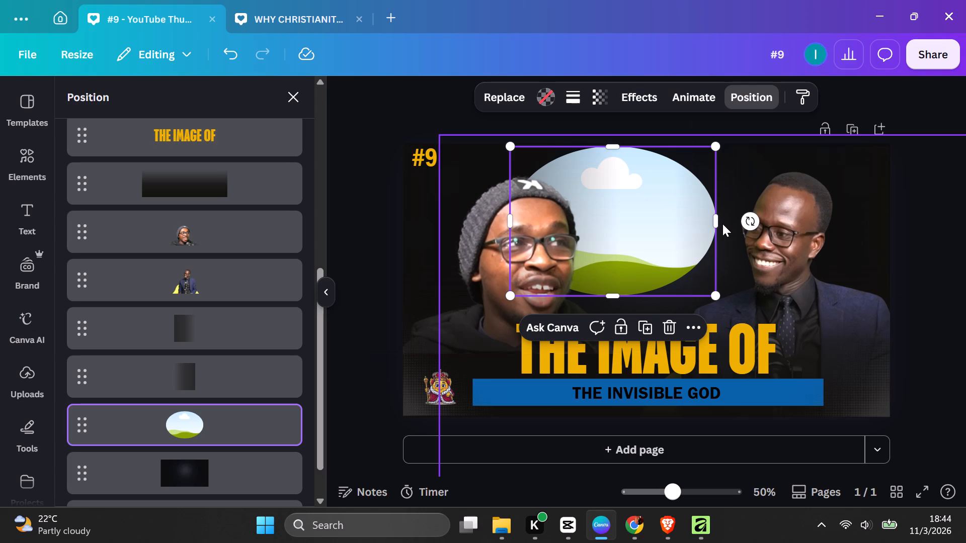
left_click_drag(714, 220, 769, 221)
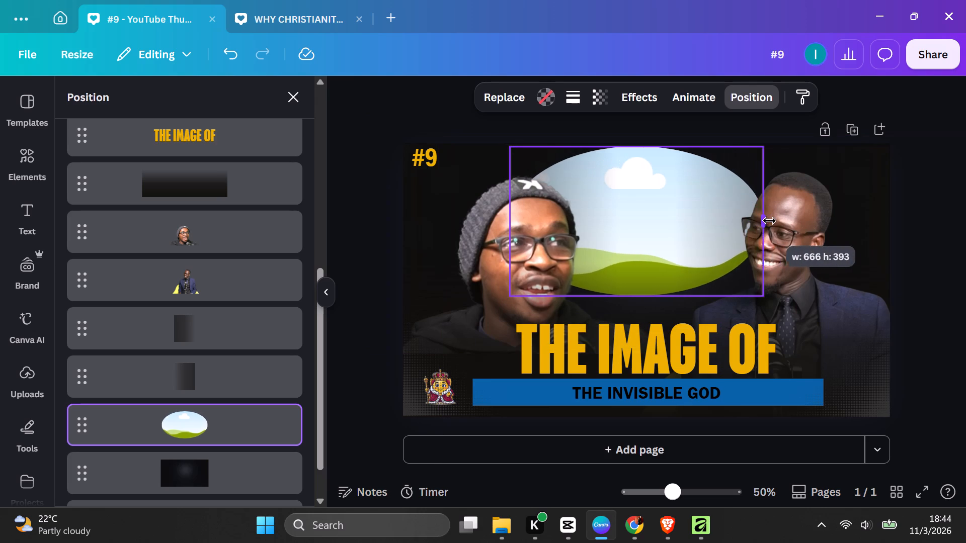
left_click_drag(769, 221, 782, 221)
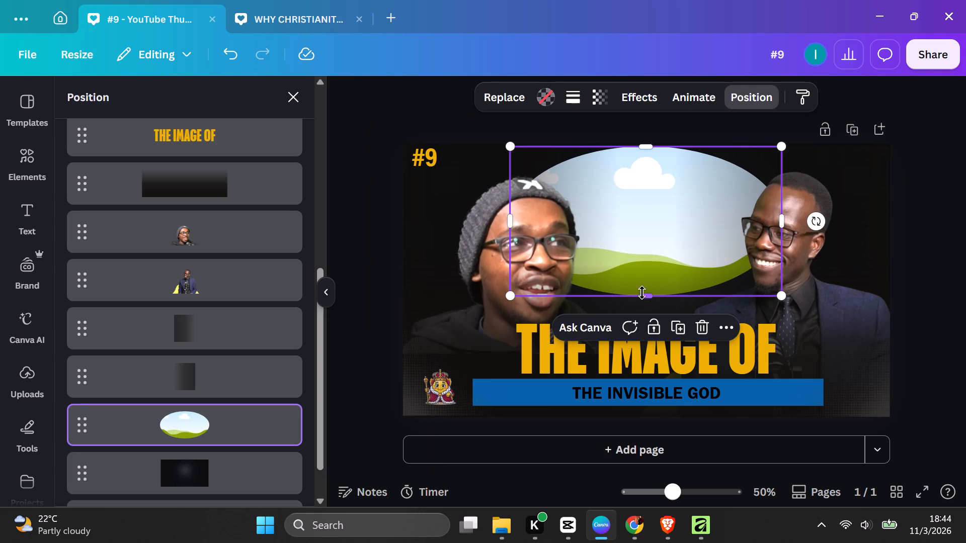
Stretch the oval frame to about 542 high, from above the thumbnail's top edge down to THE IMAGE OF title.
left_click_drag(642, 293, 643, 332)
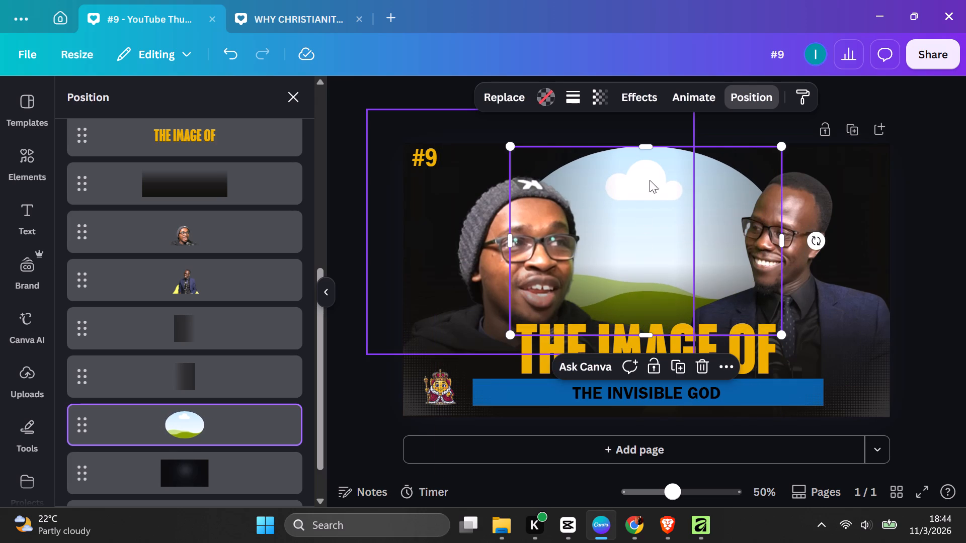
left_click_drag(648, 148, 645, 139)
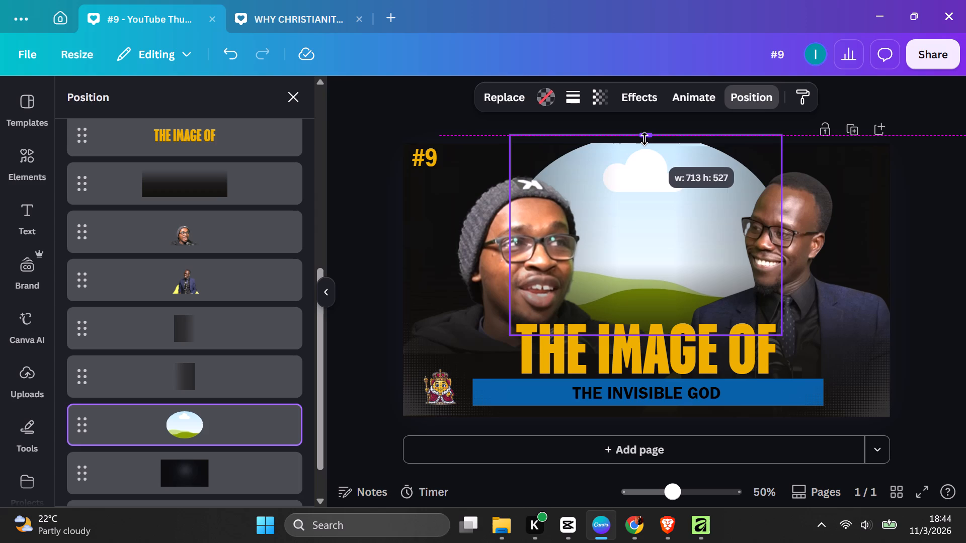
left_click_drag(645, 139, 645, 131)
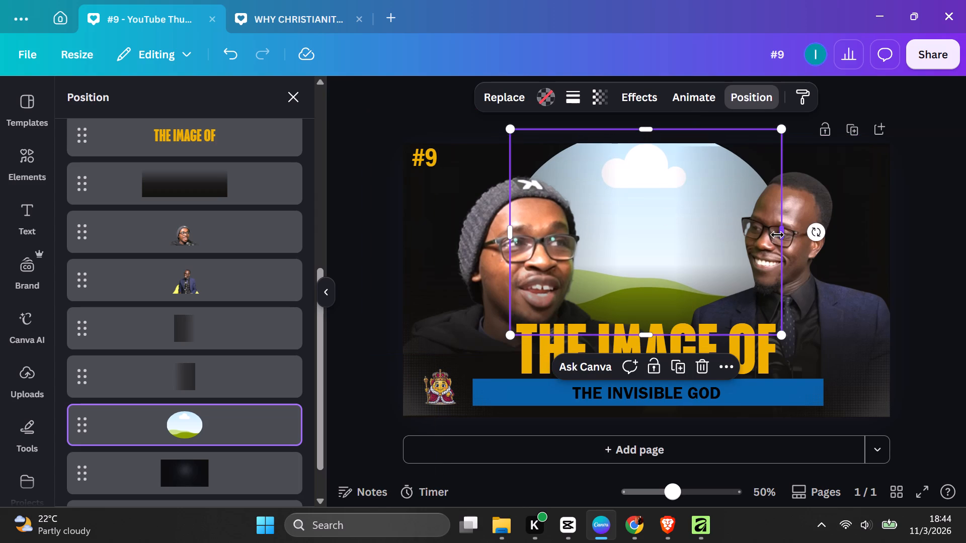
Widen the oval frame on both sides so it extends farther behind both men's heads, and deselect it.
left_click_drag(777, 235, 804, 231)
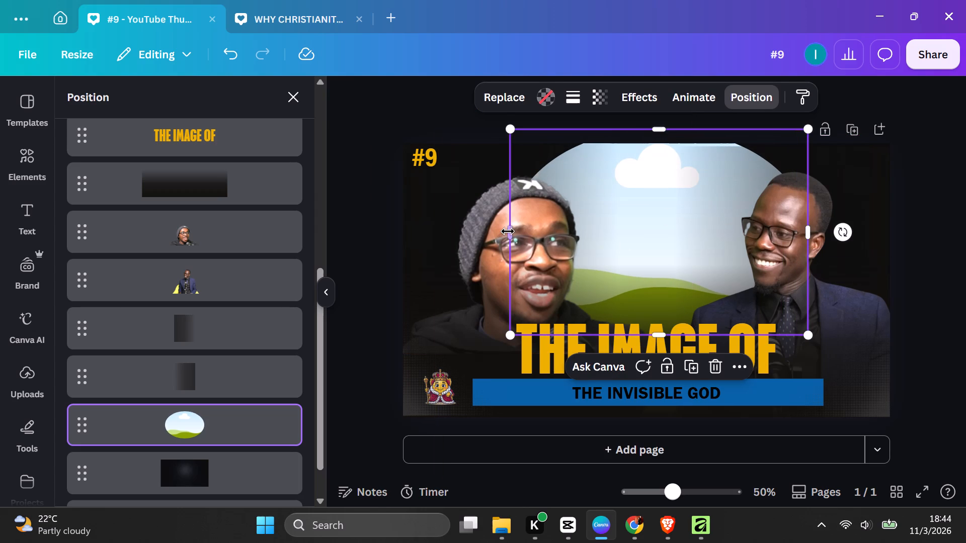
left_click_drag(508, 230, 489, 231)
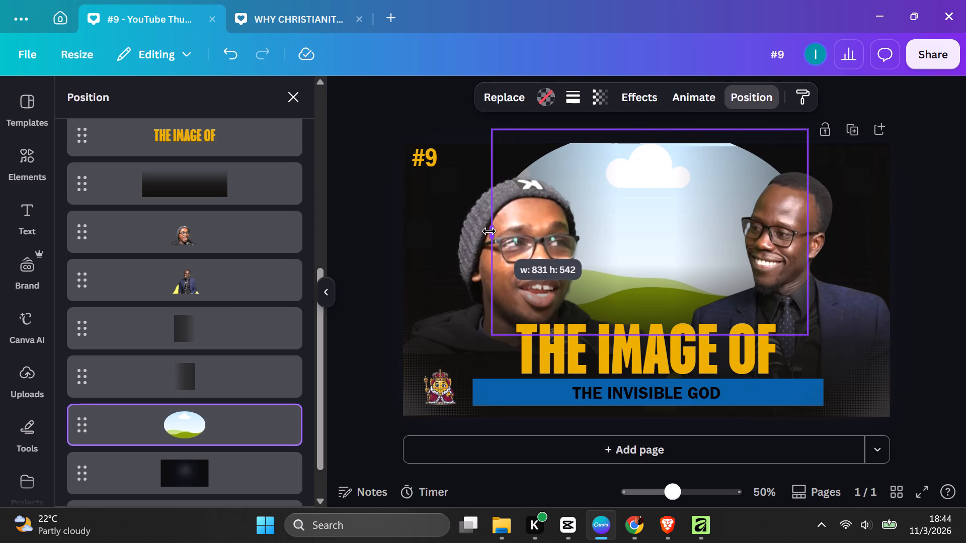
left_click_drag(489, 231, 484, 233)
left_click(484, 233)
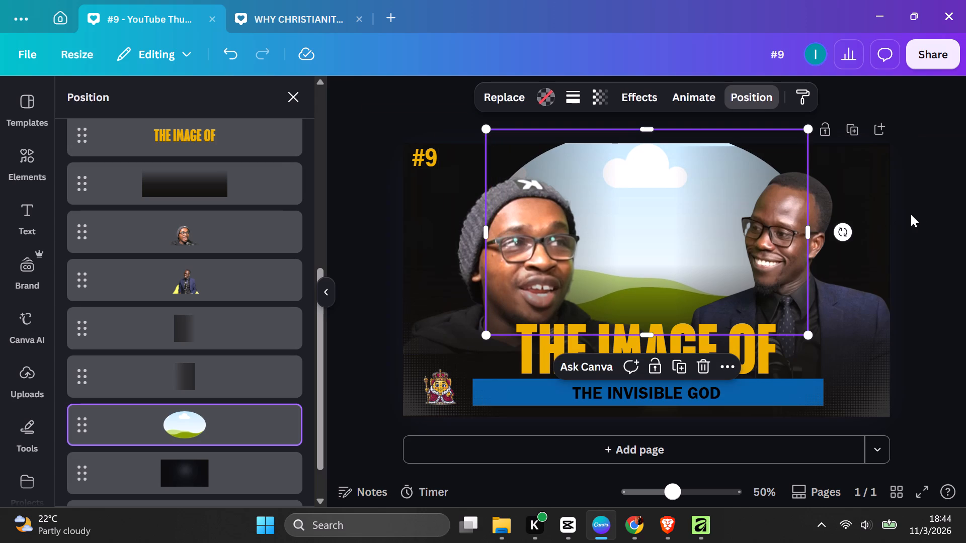
left_click(924, 216)
left_click(924, 216)
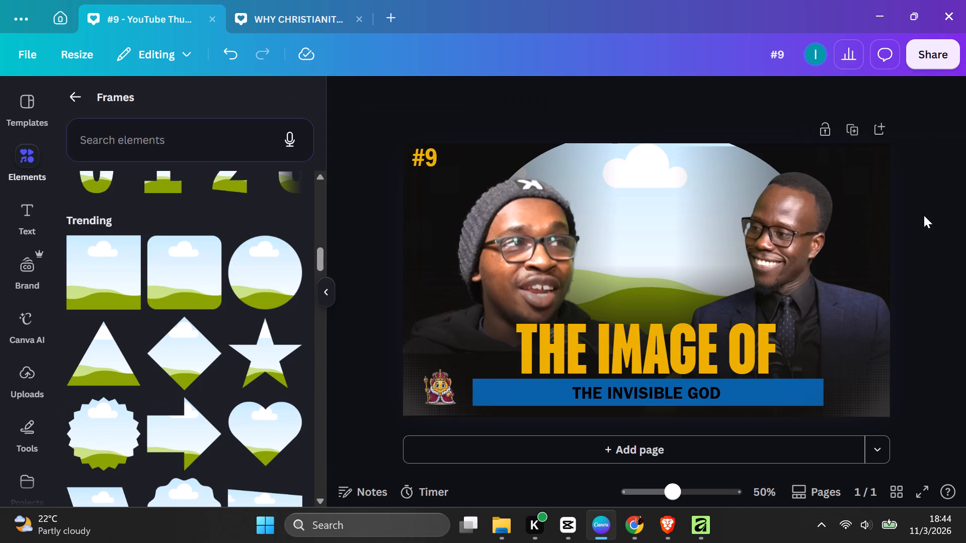
Fill the oval frame with the recently used photo of two hands reaching toward a starburst in a purple galaxy, and deselect.
left_click(331, 292)
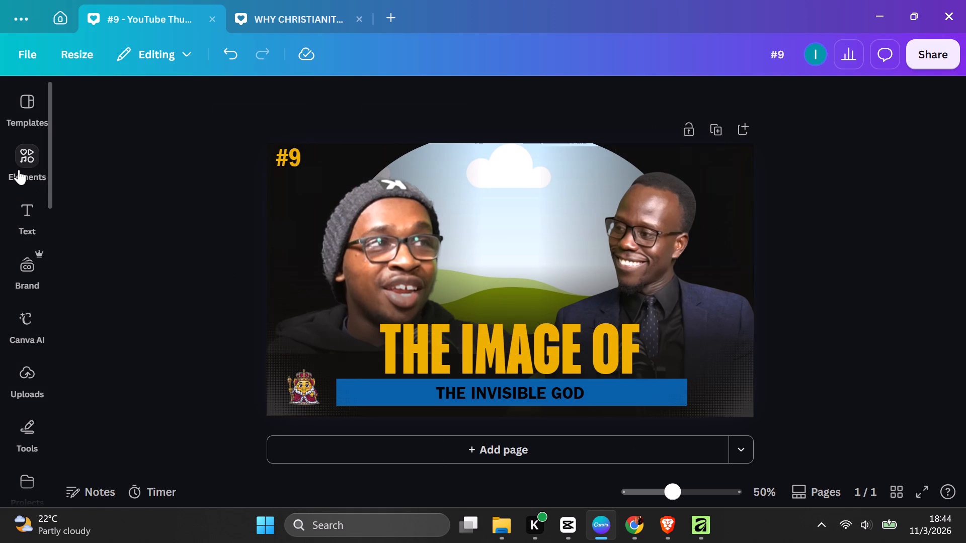
left_click(19, 169)
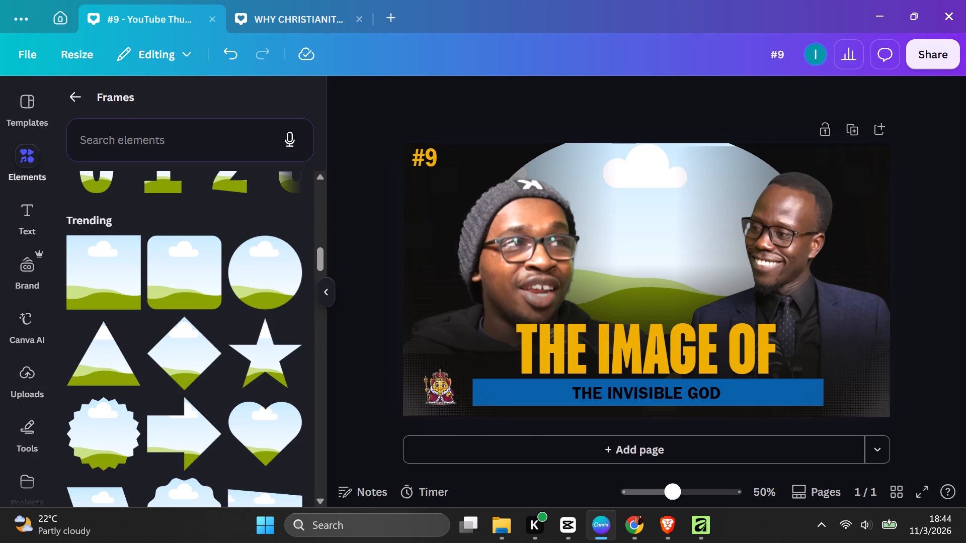
left_click(82, 98)
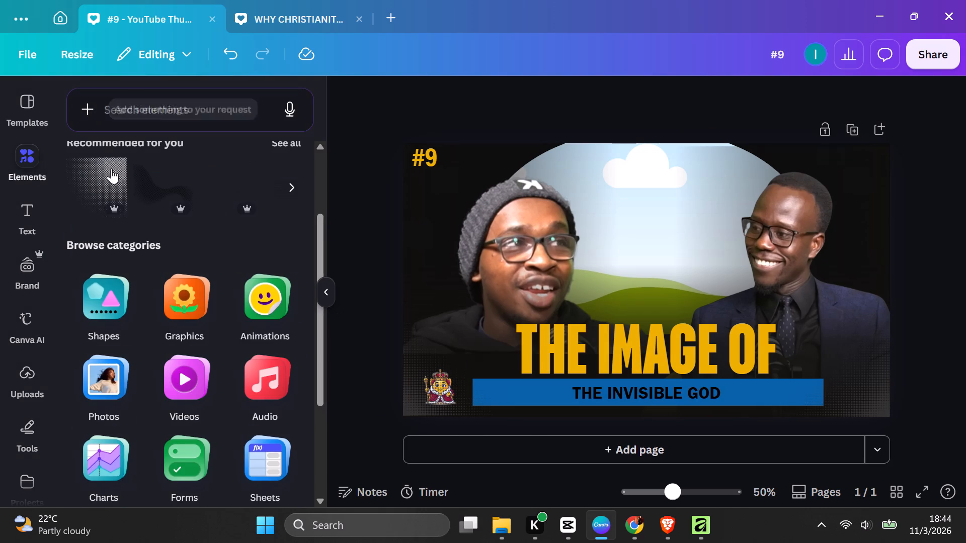
scroll(189, 269, "down", 5)
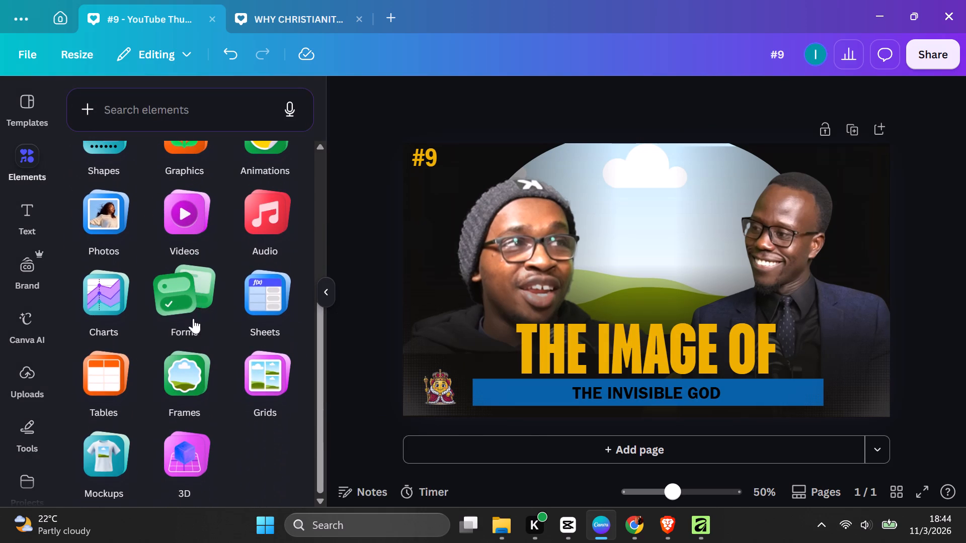
left_click(116, 223)
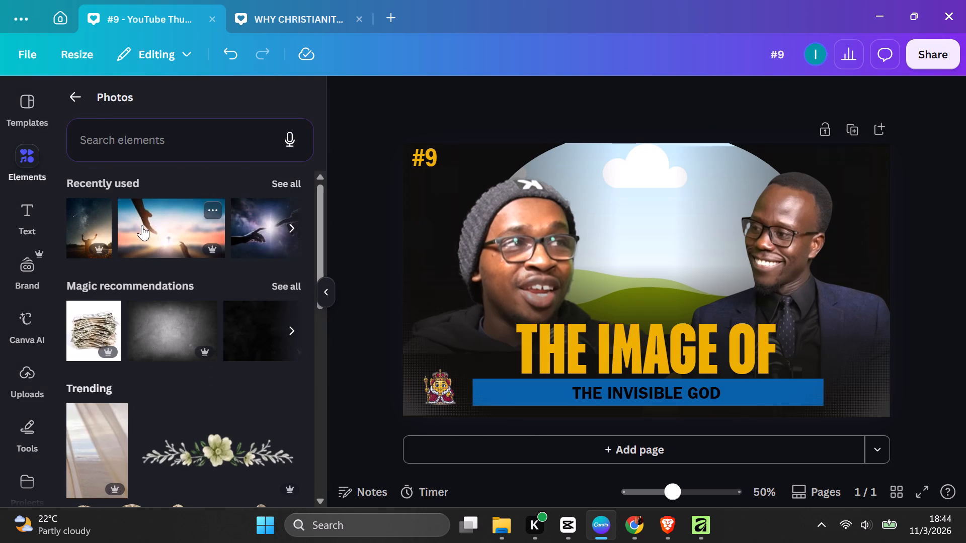
left_click(277, 244)
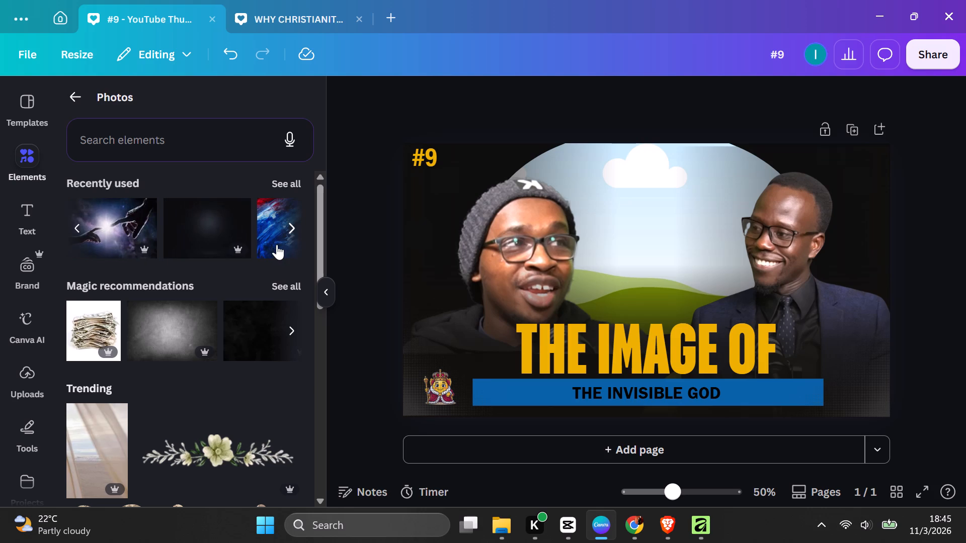
left_click(128, 234)
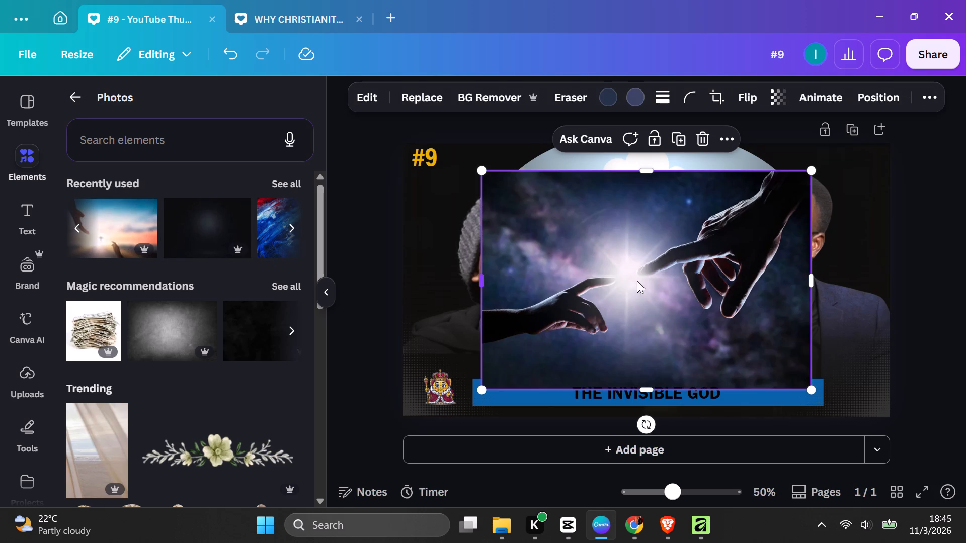
left_click_drag(656, 260, 626, 280)
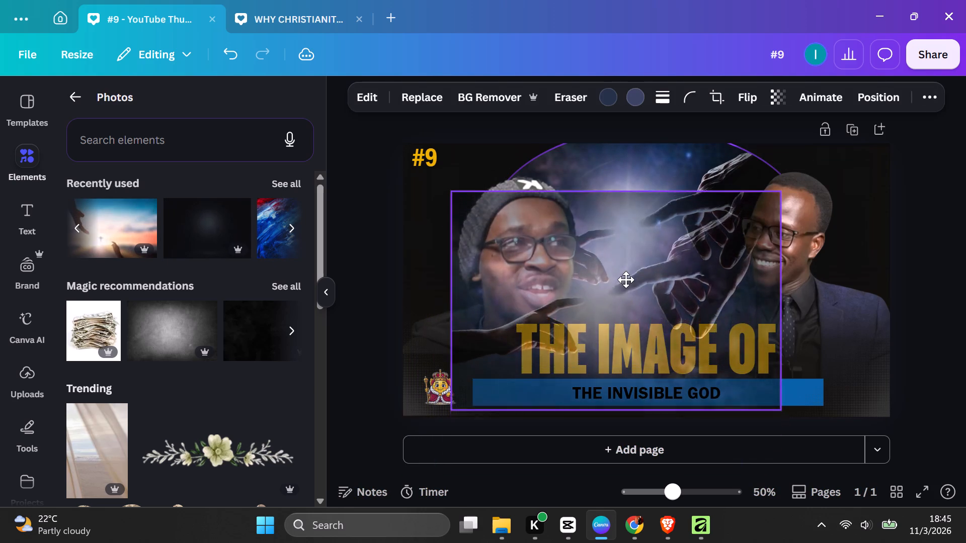
left_click_drag(626, 280, 626, 279)
left_click(922, 273)
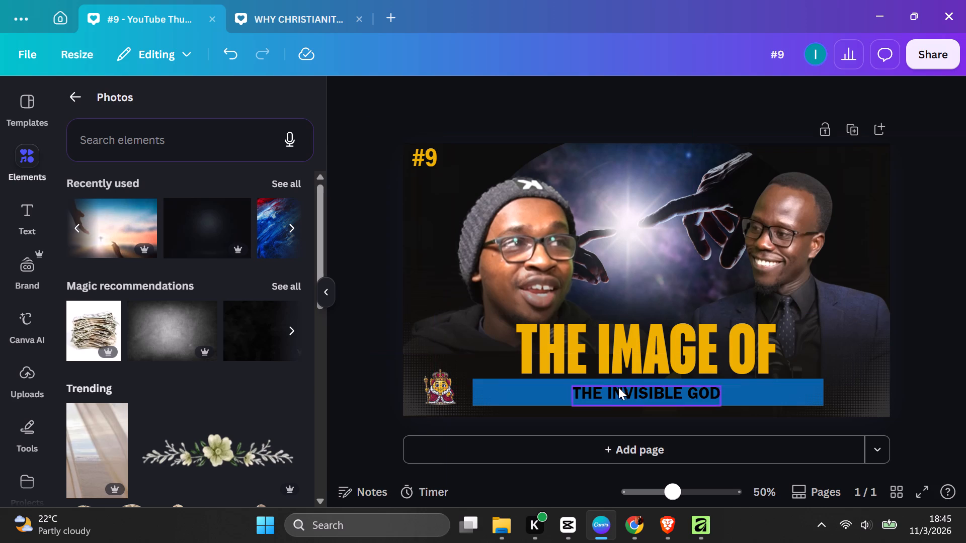
Select the hands oval through the layer order, shift it slightly down and toward the man in the beanie, and deselect.
left_click(860, 194)
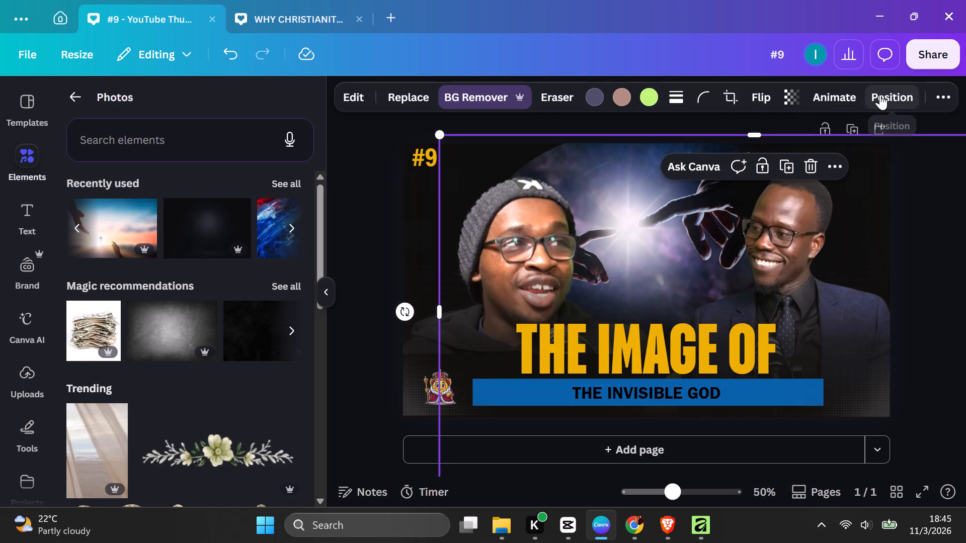
left_click(880, 95)
scroll(202, 415, "down", 2)
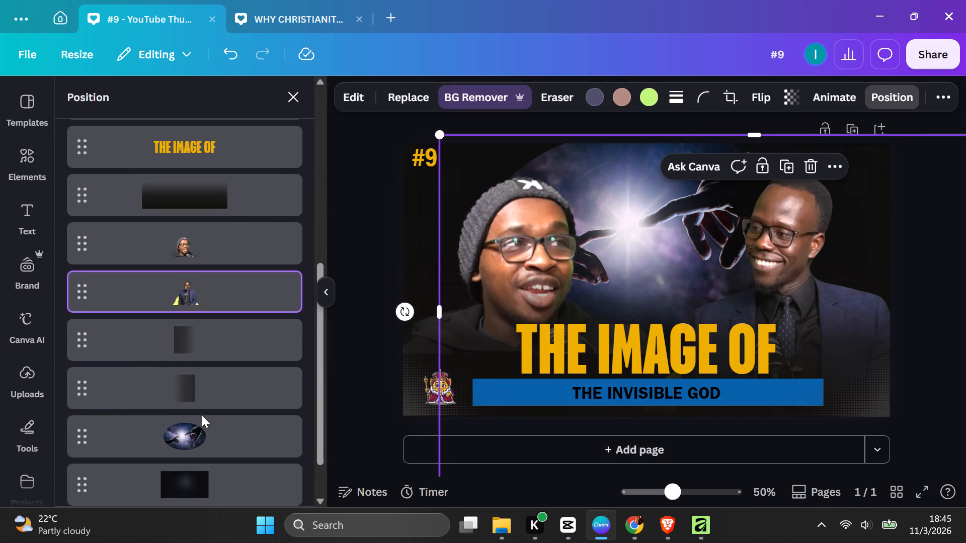
scroll(202, 415, "down", 1)
left_click(212, 384)
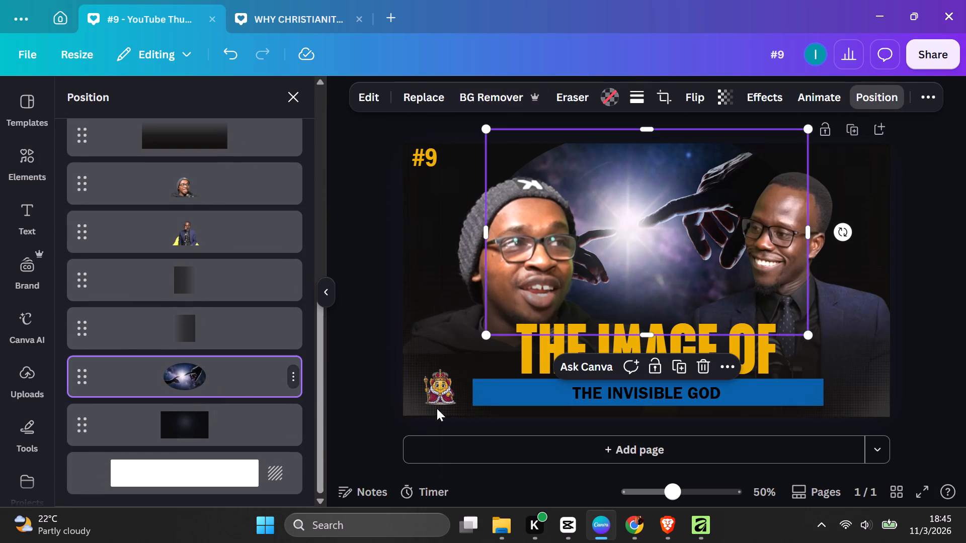
left_click_drag(649, 227, 633, 246)
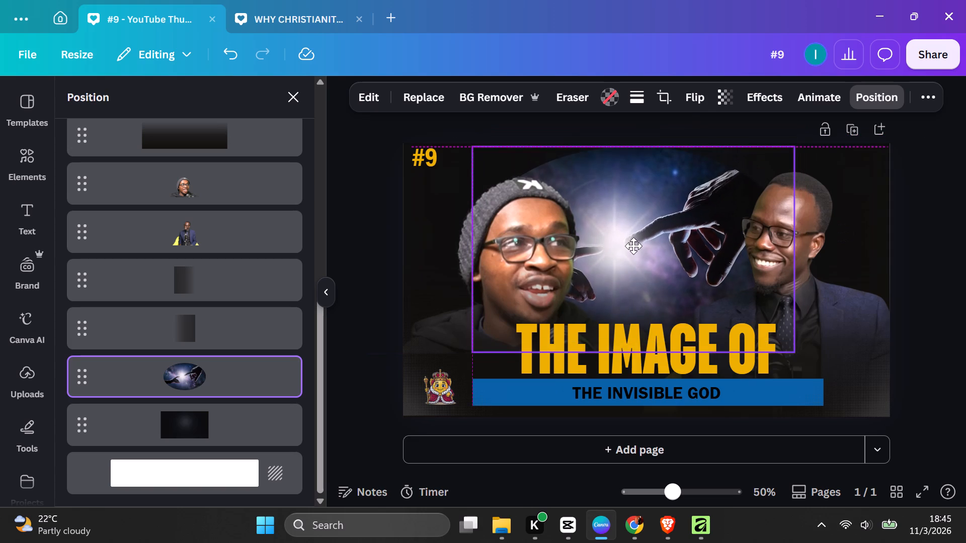
left_click_drag(633, 246, 643, 234)
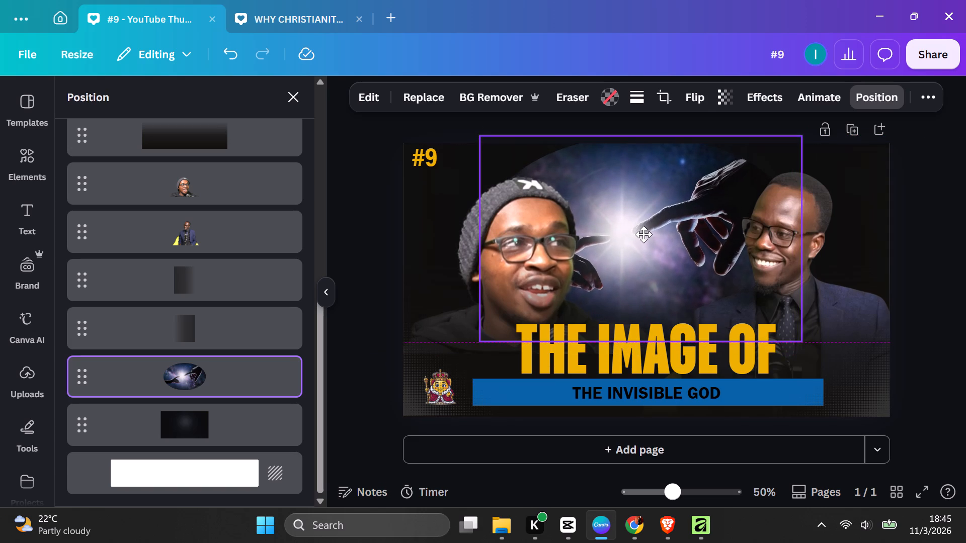
left_click_drag(643, 234, 777, 291)
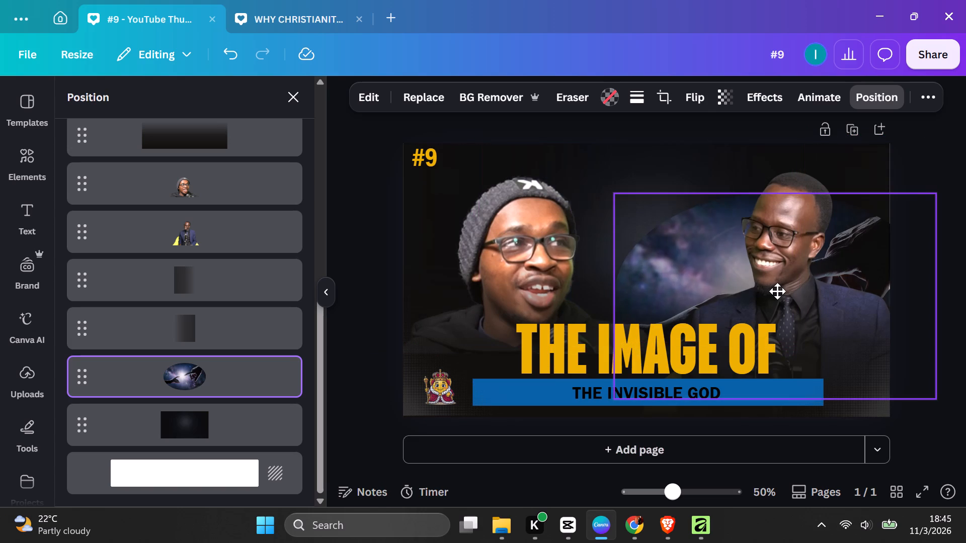
left_click_drag(777, 291, 667, 227)
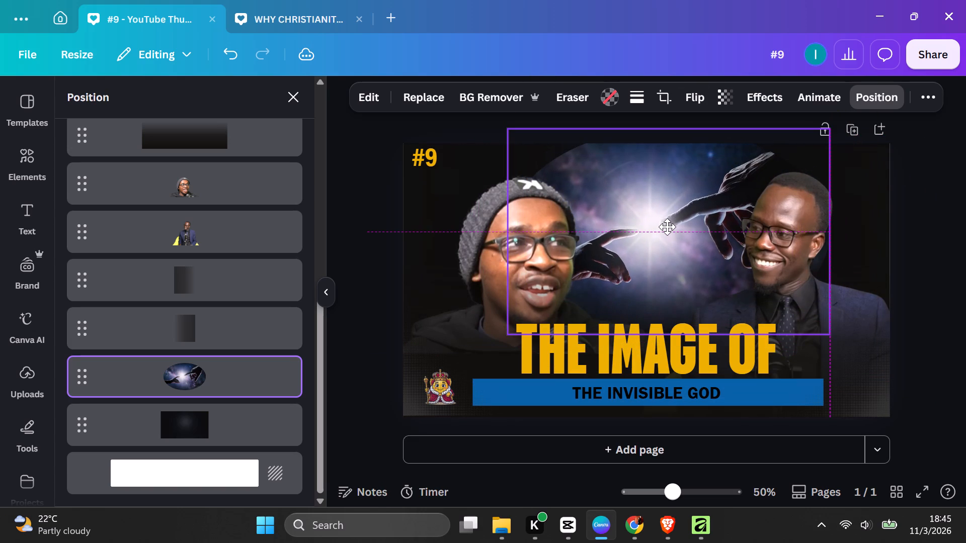
left_click_drag(667, 227, 641, 235)
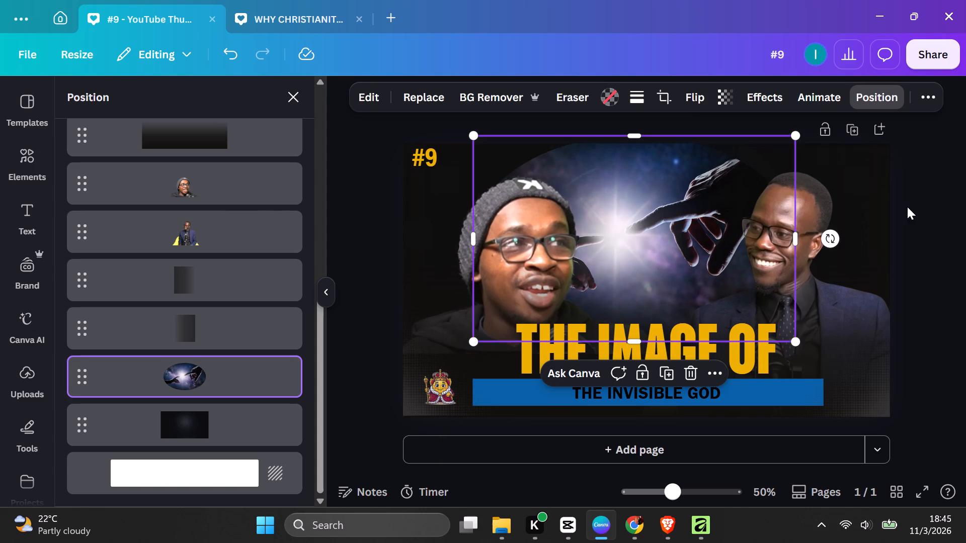
left_click(913, 208)
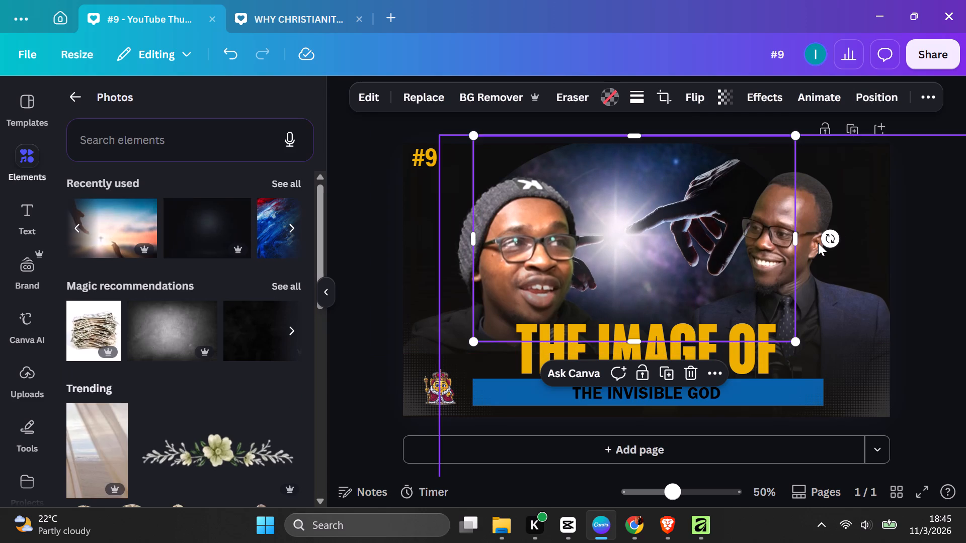
key("Right")
key("Right")
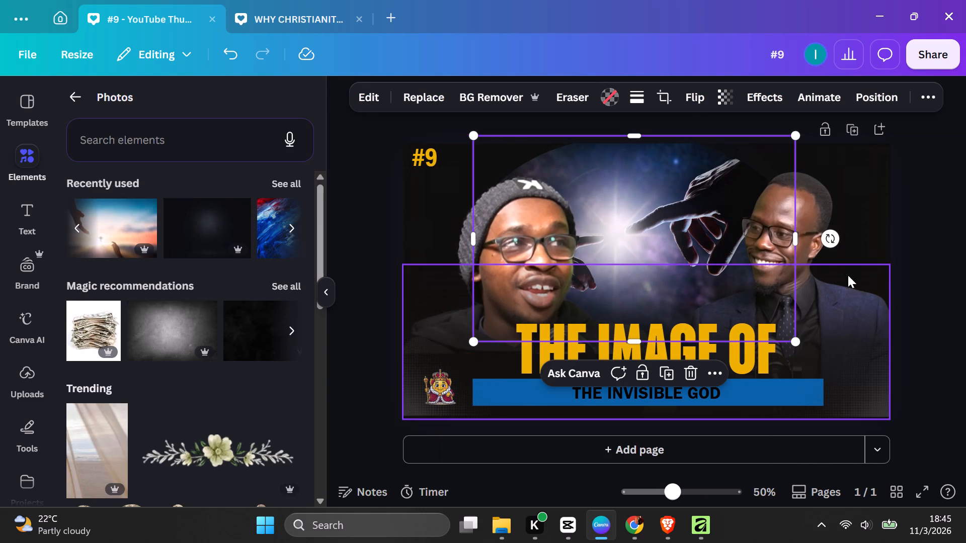
left_click(906, 234)
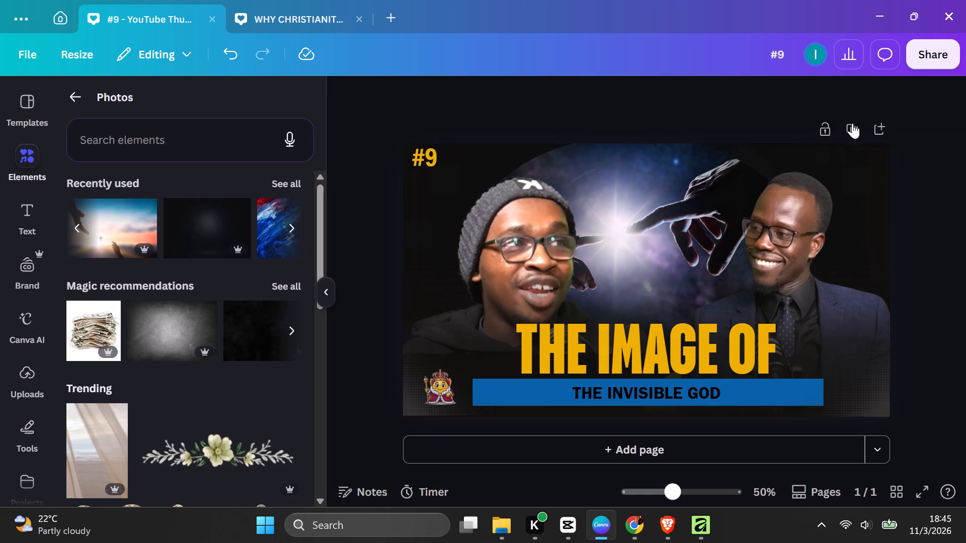
Select the hands oval through the layer order, open its photo for cropping, and try to reposition the photo inside the frame.
left_click(781, 207)
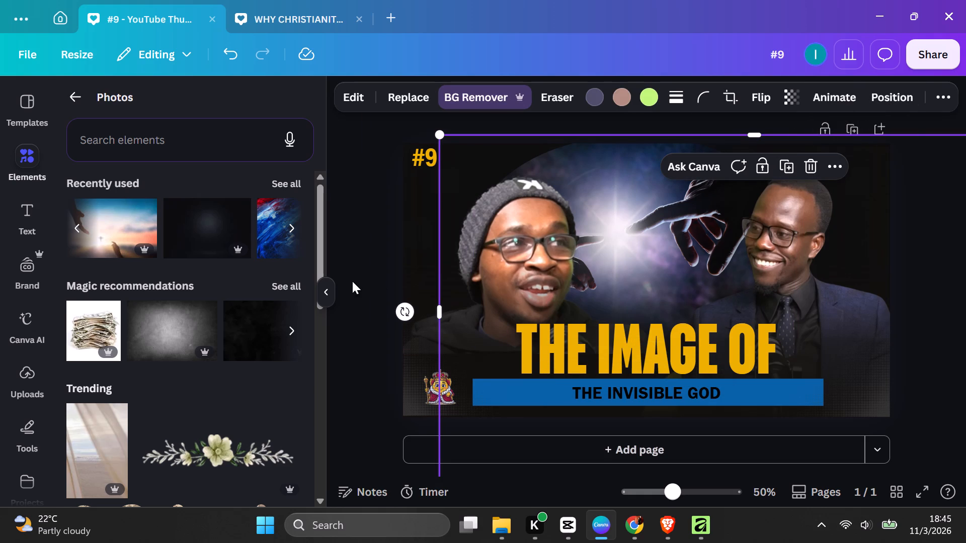
left_click(330, 288)
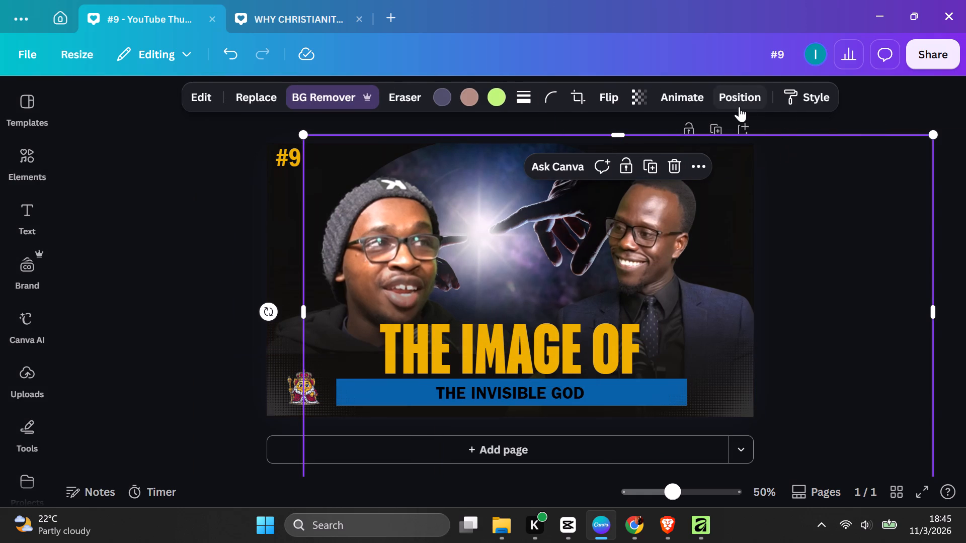
left_click(739, 104)
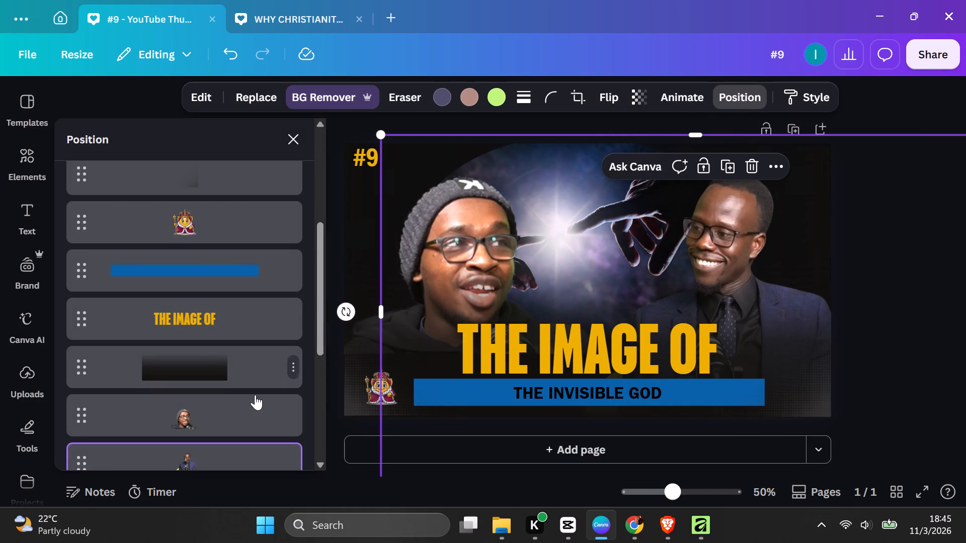
scroll(237, 401, "down", 3)
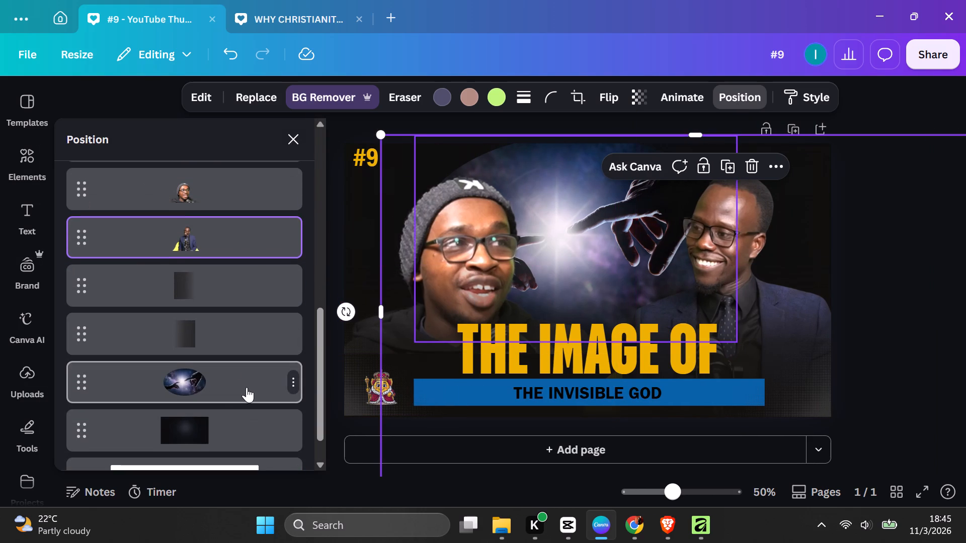
left_click(247, 387)
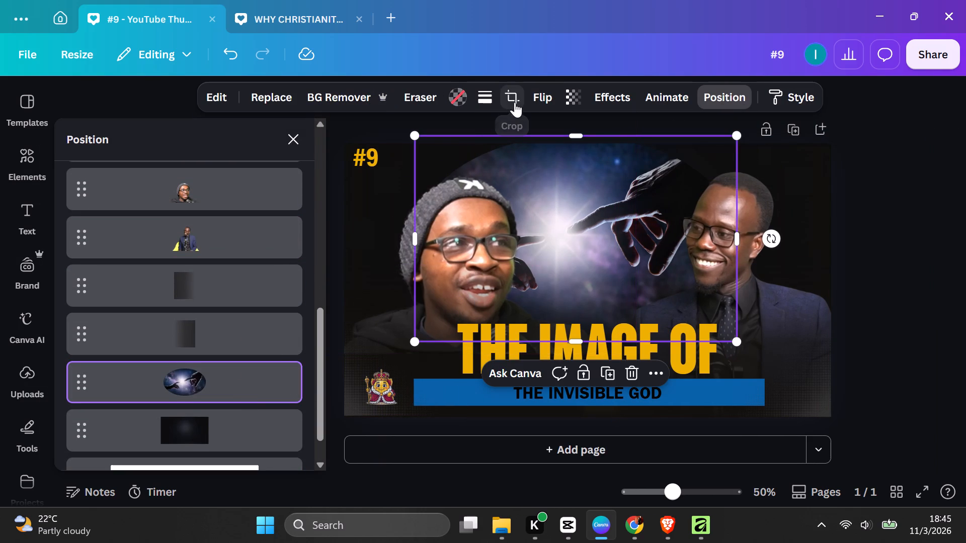
left_click(515, 102)
left_click_drag(545, 237, 556, 283)
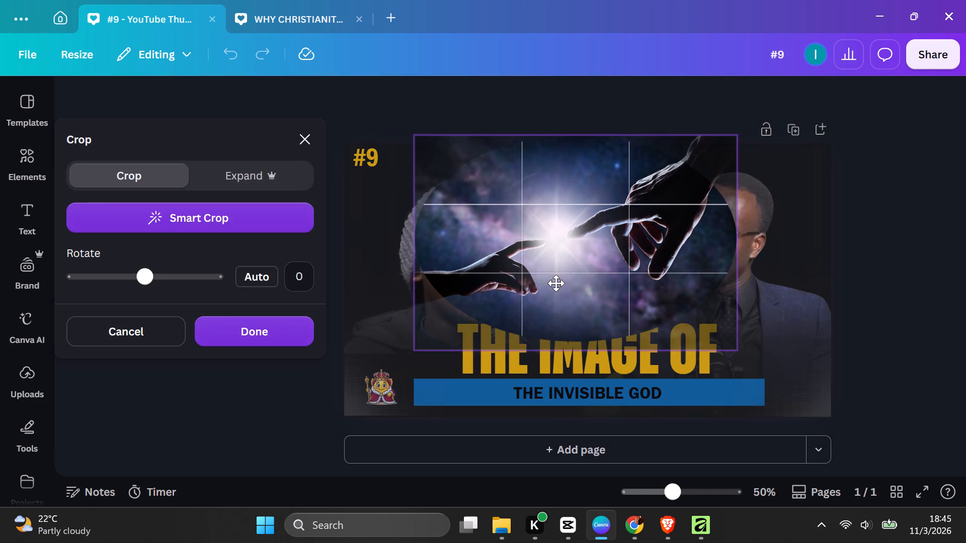
left_click_drag(556, 283, 588, 286)
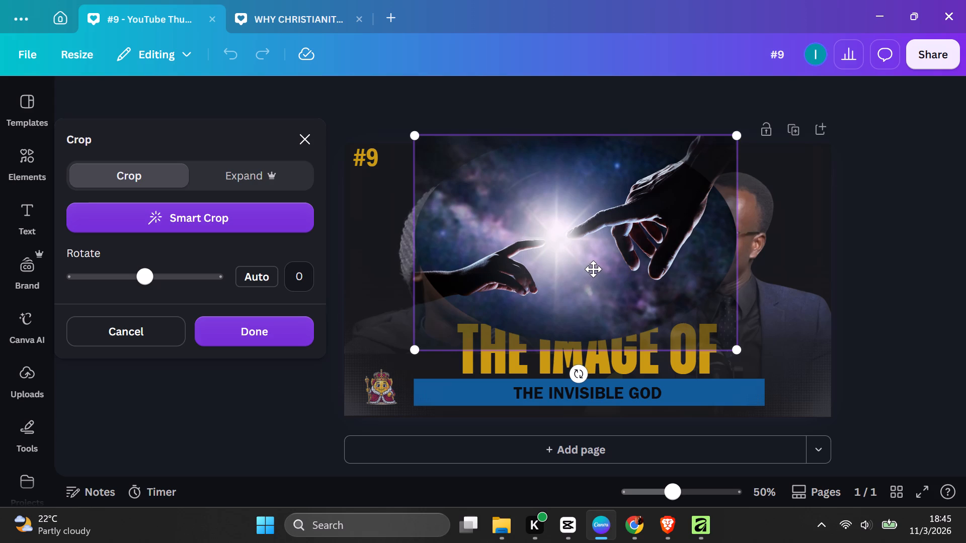
left_click_drag(606, 264, 581, 275)
left_click_drag(601, 259, 574, 271)
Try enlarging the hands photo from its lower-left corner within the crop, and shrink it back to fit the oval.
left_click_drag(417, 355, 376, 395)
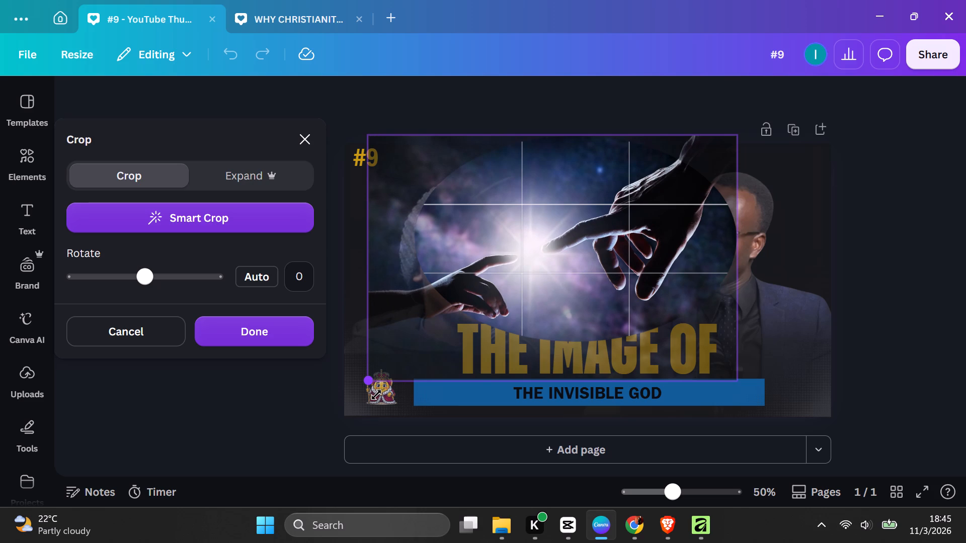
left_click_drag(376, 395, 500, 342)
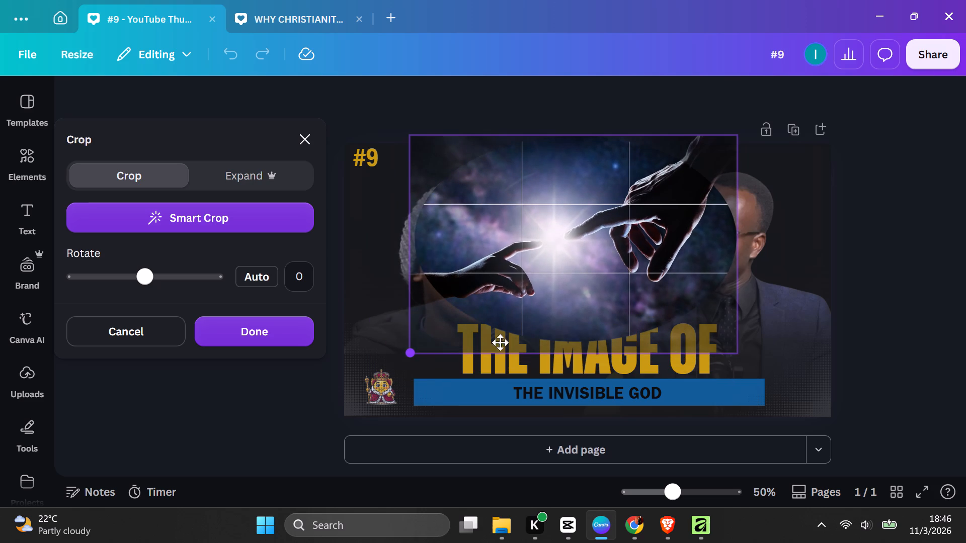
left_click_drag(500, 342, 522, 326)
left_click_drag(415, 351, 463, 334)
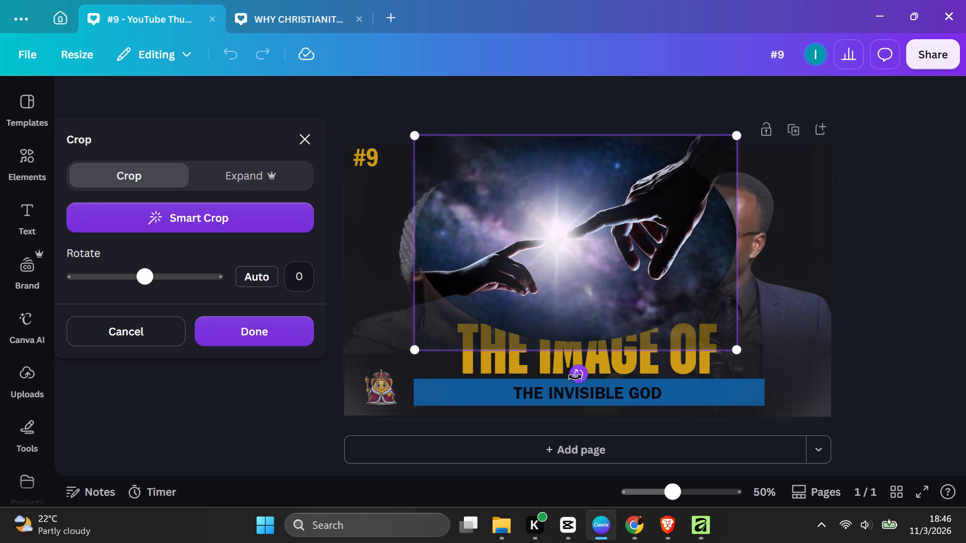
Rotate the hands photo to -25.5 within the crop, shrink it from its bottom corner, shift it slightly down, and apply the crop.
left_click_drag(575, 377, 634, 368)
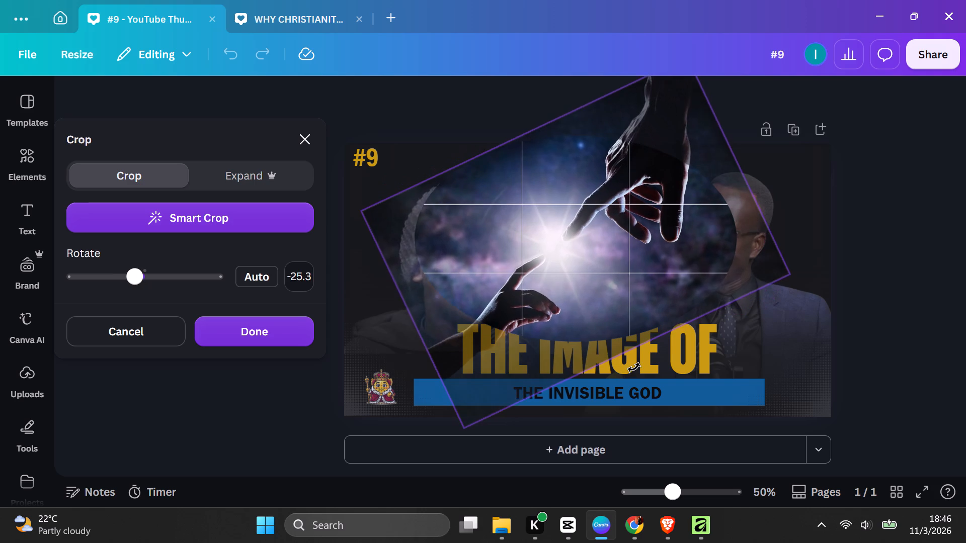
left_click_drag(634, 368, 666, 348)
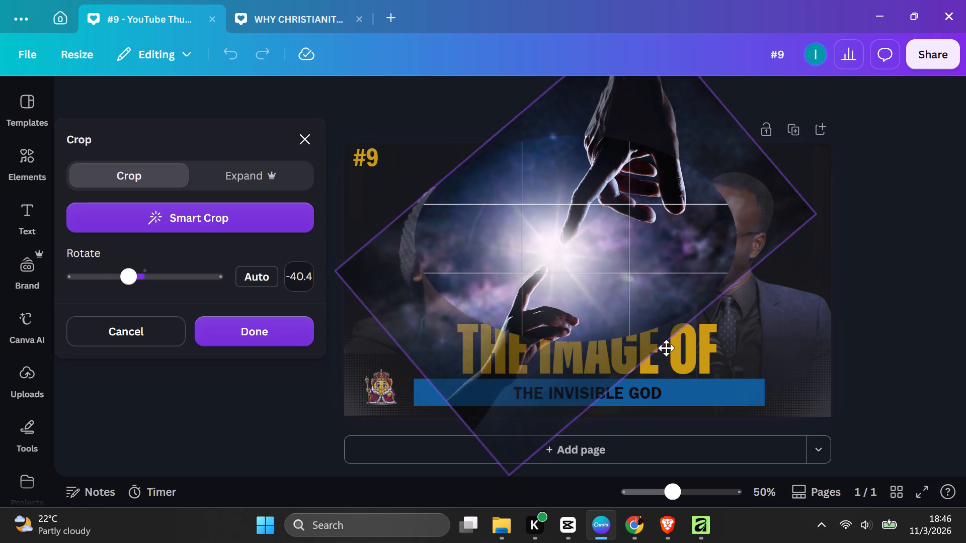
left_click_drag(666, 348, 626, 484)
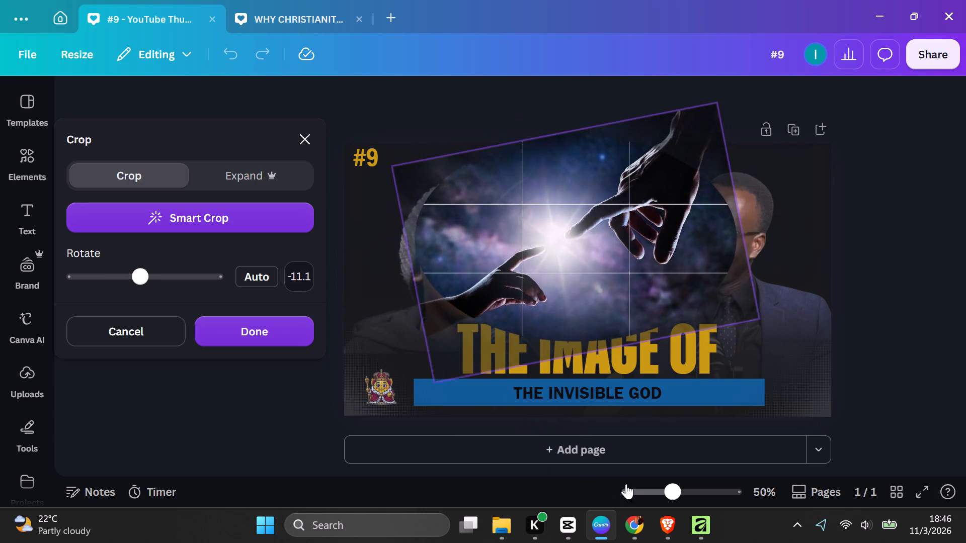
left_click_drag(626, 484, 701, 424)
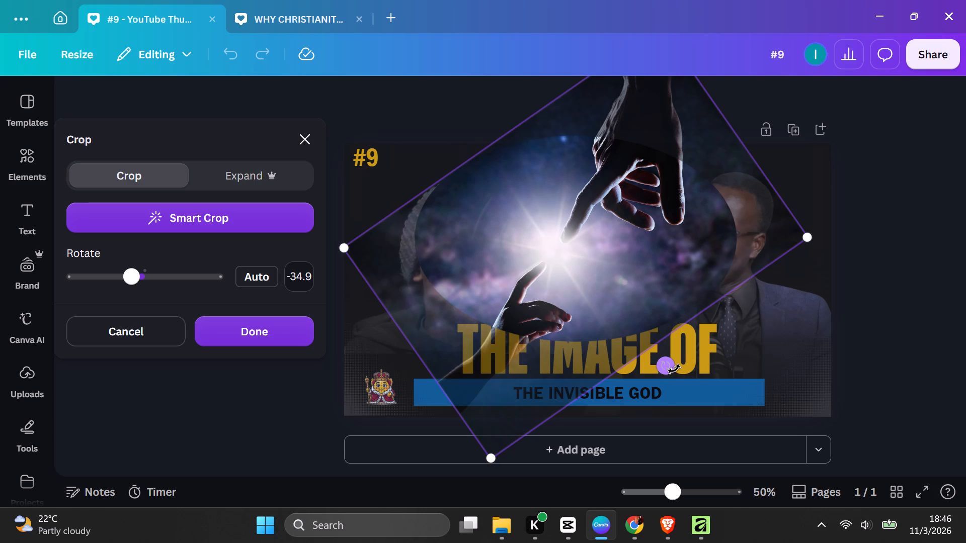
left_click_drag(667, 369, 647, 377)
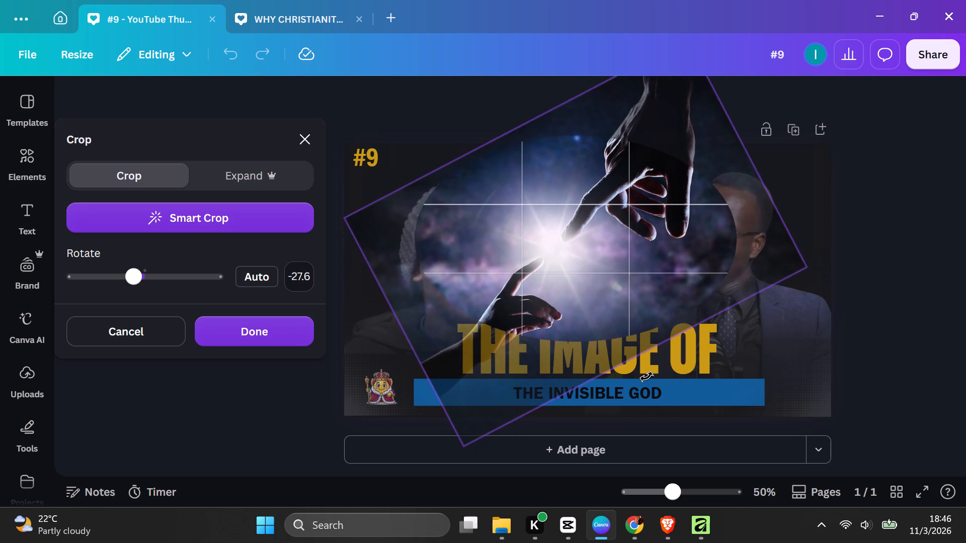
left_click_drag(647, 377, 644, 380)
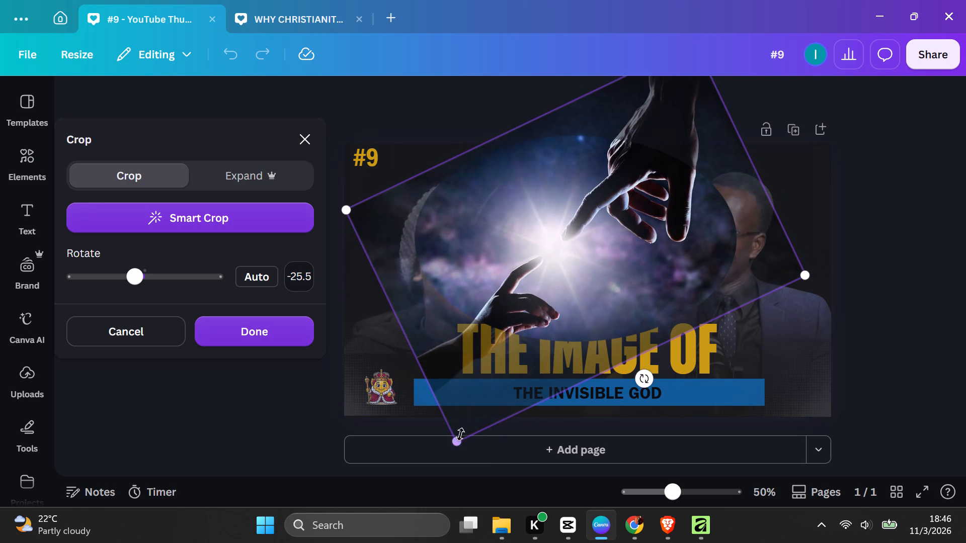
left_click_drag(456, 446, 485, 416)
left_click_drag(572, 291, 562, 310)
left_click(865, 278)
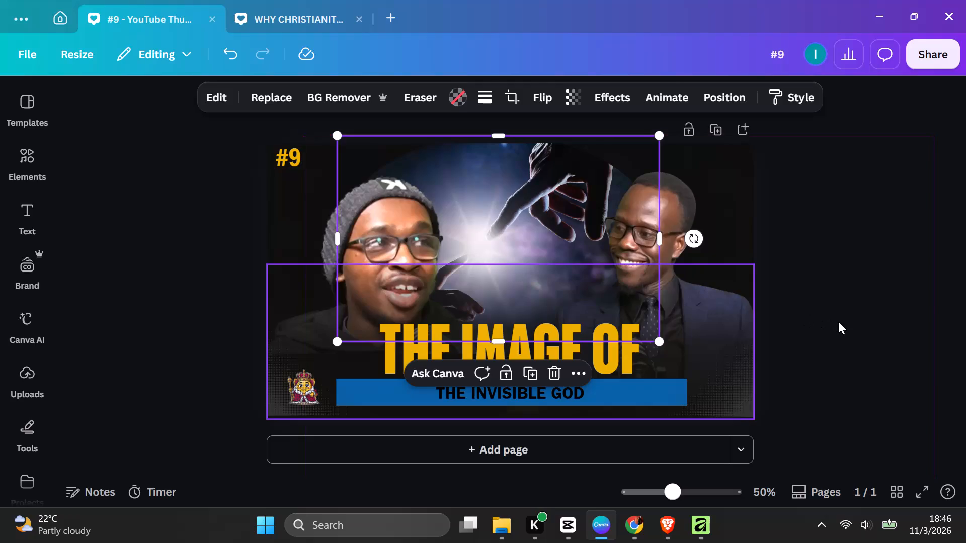
Delete the oval frame containing the hands photo from the thumbnail.
key("BackSpace")
key("BackSpace")
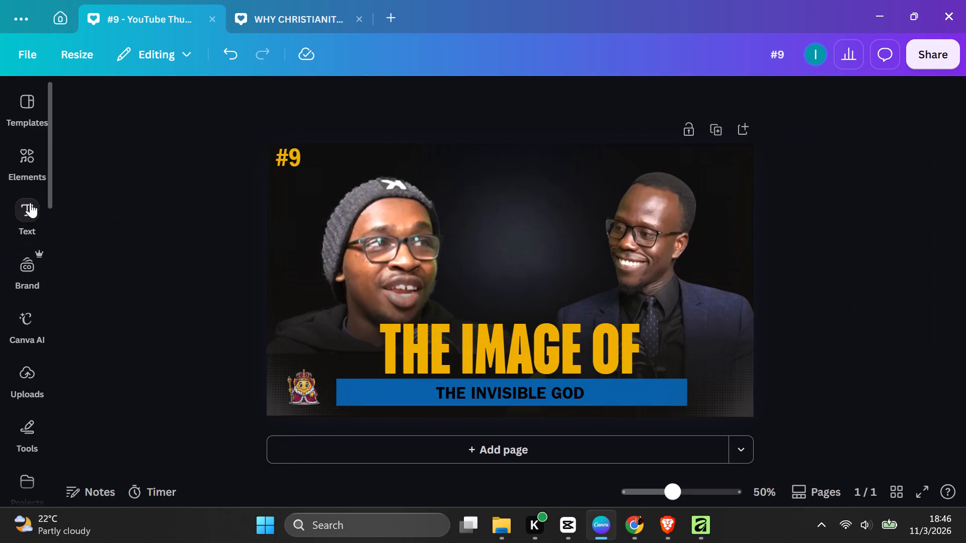
Insert the recently used photo of two hands reaching toward a starburst in a purple galaxy as an unframed image.
left_click(29, 176)
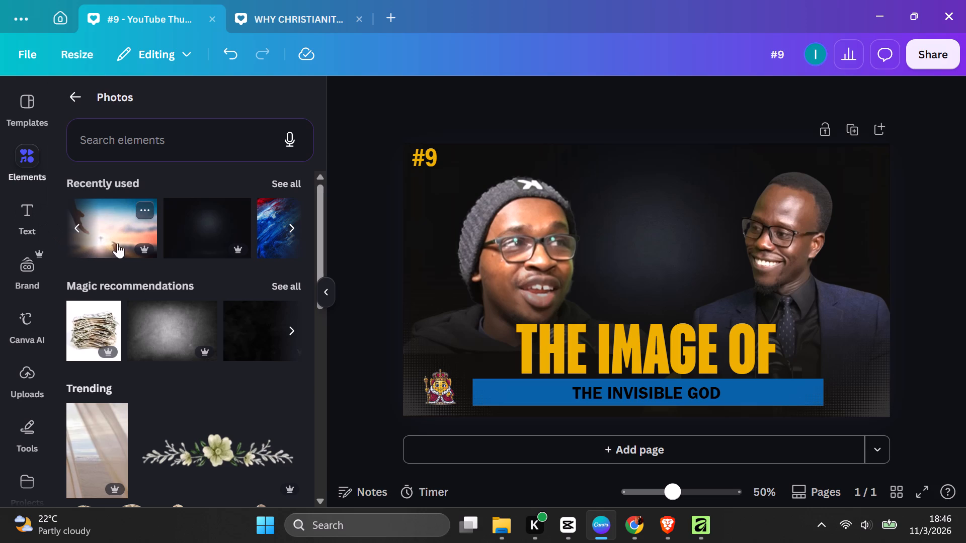
left_click(291, 224)
left_click(290, 223)
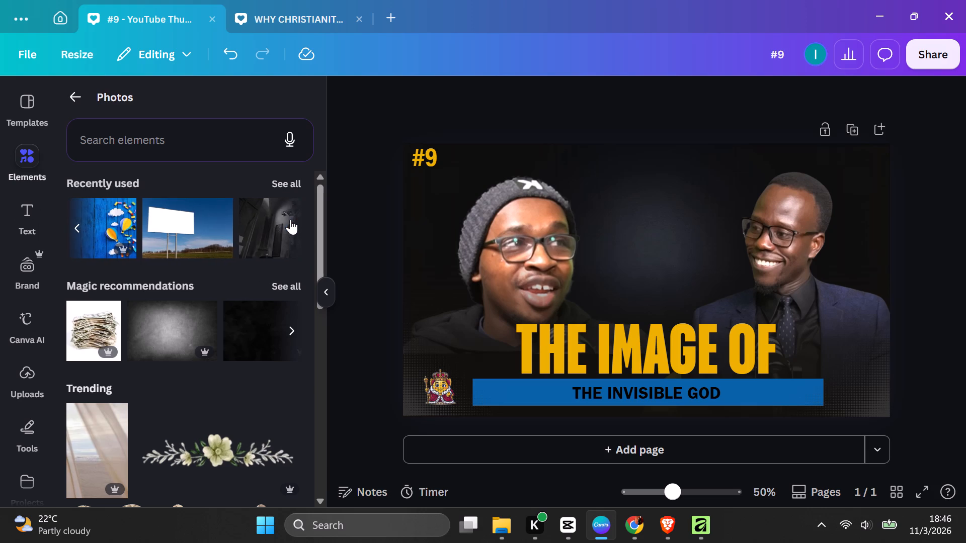
scroll(197, 262, "down", 5)
scroll(188, 292, "up", 6)
triple_click(79, 224)
left_click(79, 224)
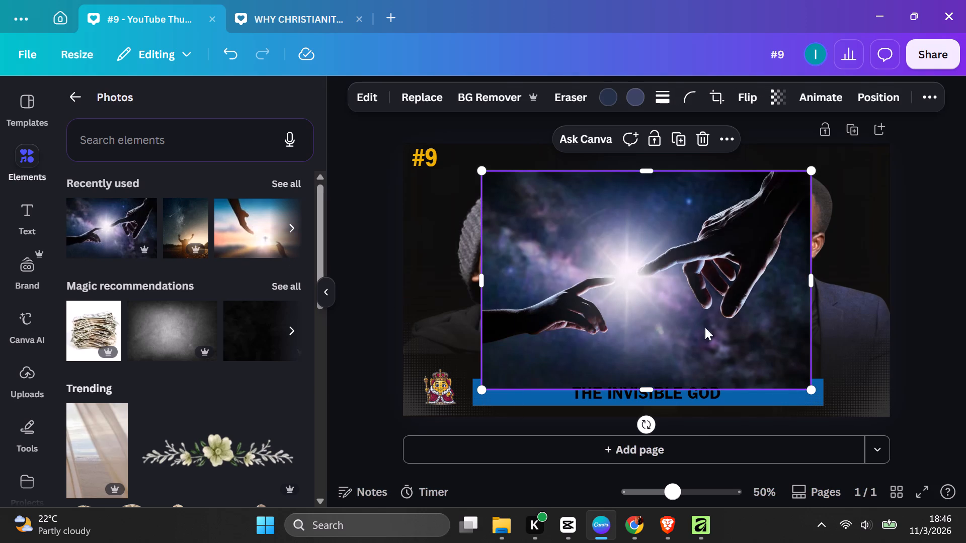
Tilt the hands photo counterclockwise so the lower hand reaches up steeply, move it slightly up, and deselect.
left_click_drag(650, 424, 712, 378)
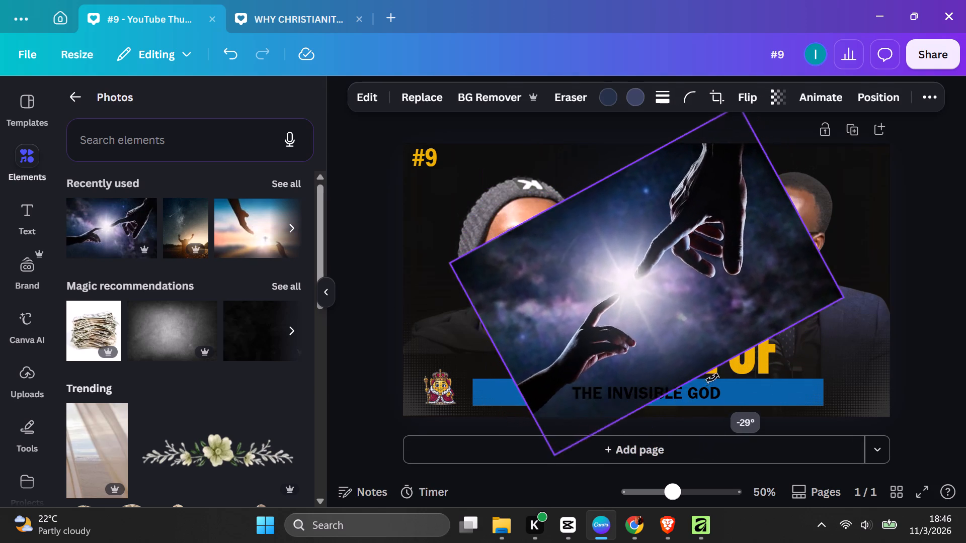
left_click_drag(712, 378, 719, 368)
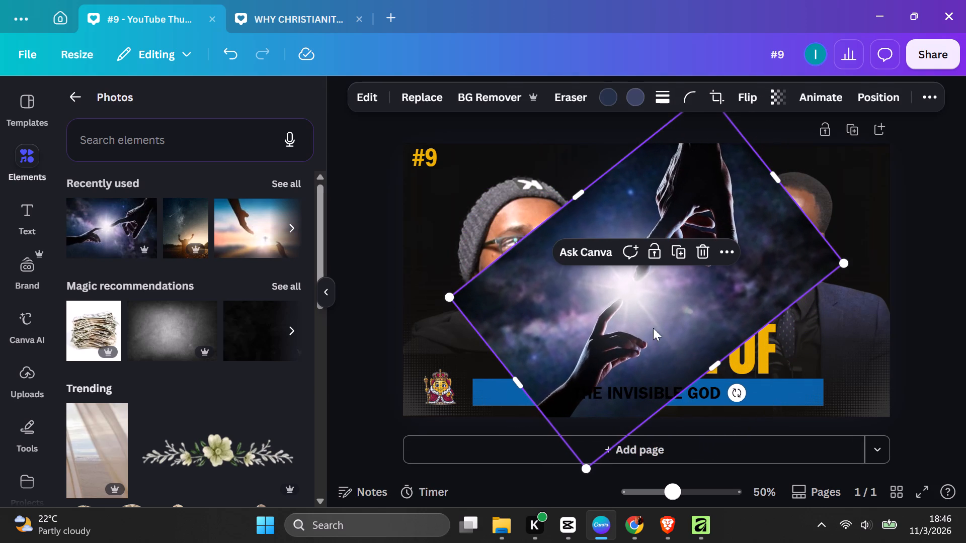
left_click_drag(668, 321, 674, 286)
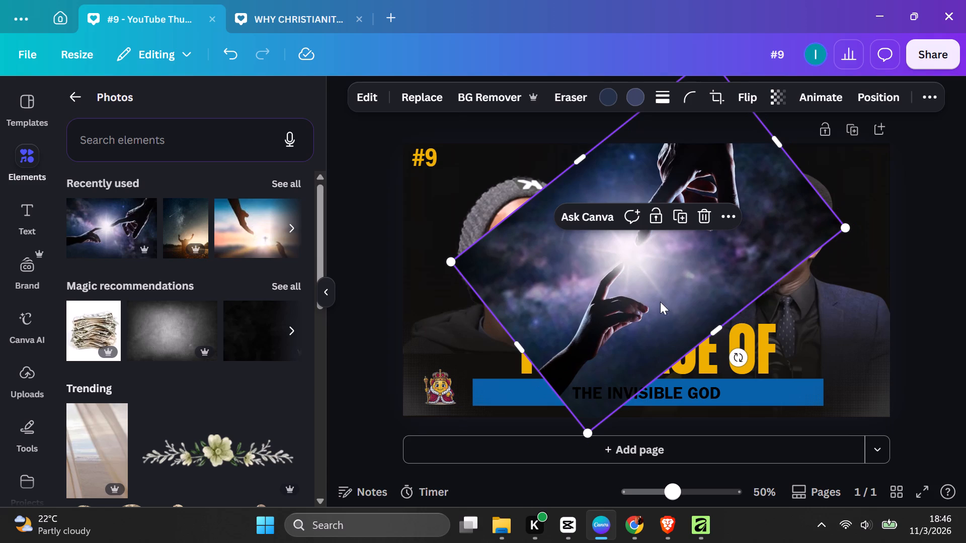
left_click(948, 186)
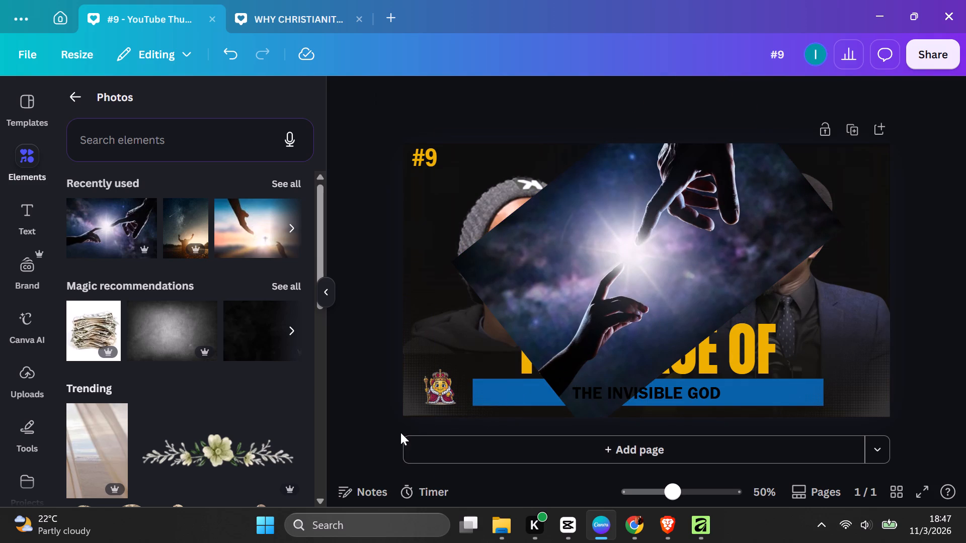
Move the tilted hands photo down the layer order to just above the dark background, behind both presenters and the gradients.
left_click(883, 218)
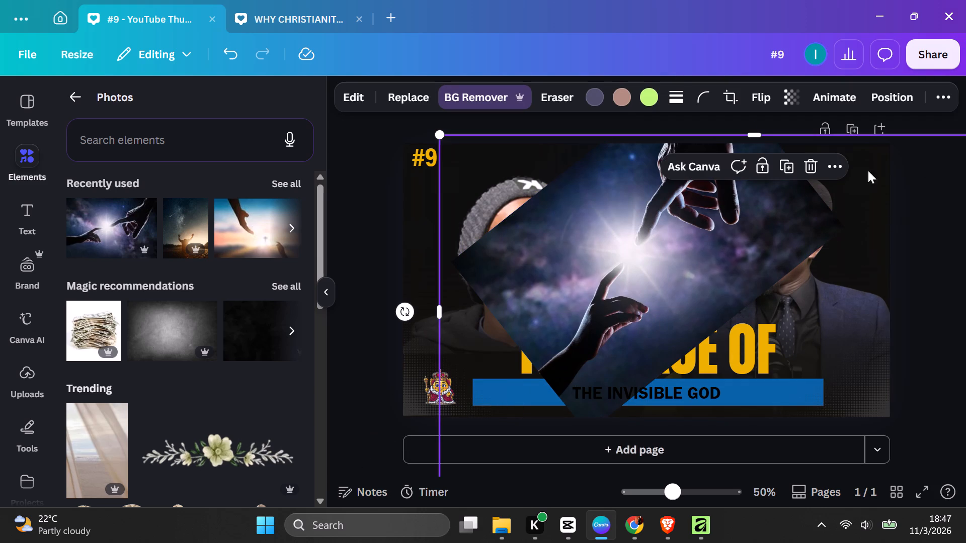
left_click(325, 284)
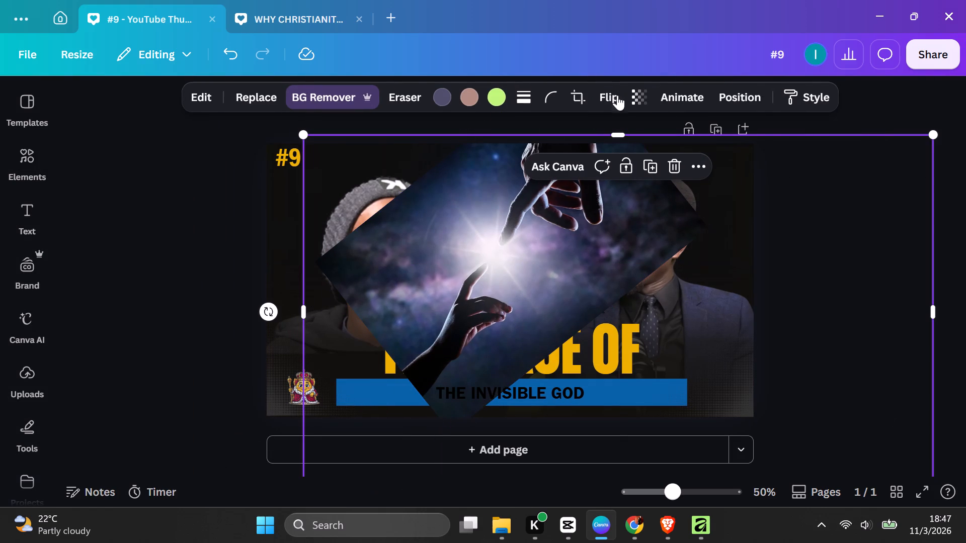
left_click(742, 102)
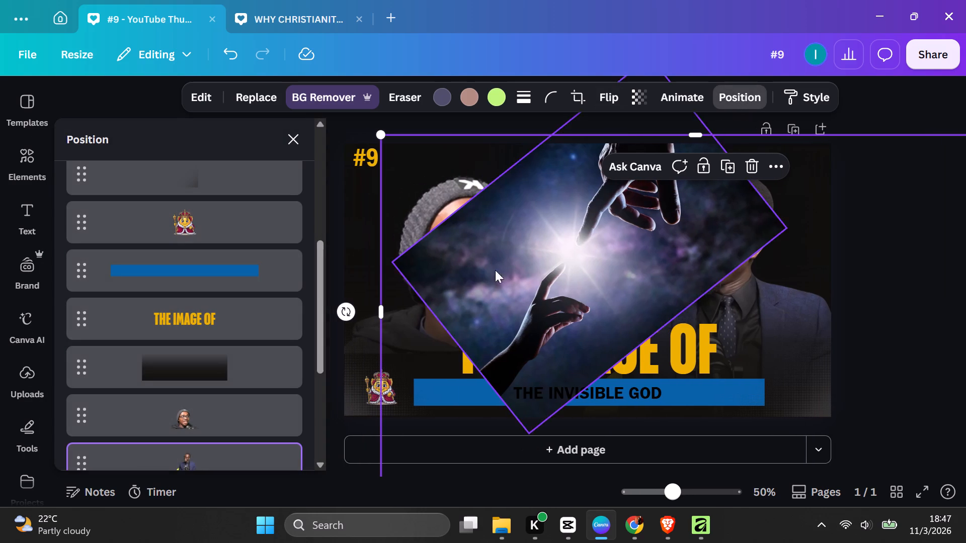
scroll(284, 387, "down", 1)
scroll(247, 324, "up", 4)
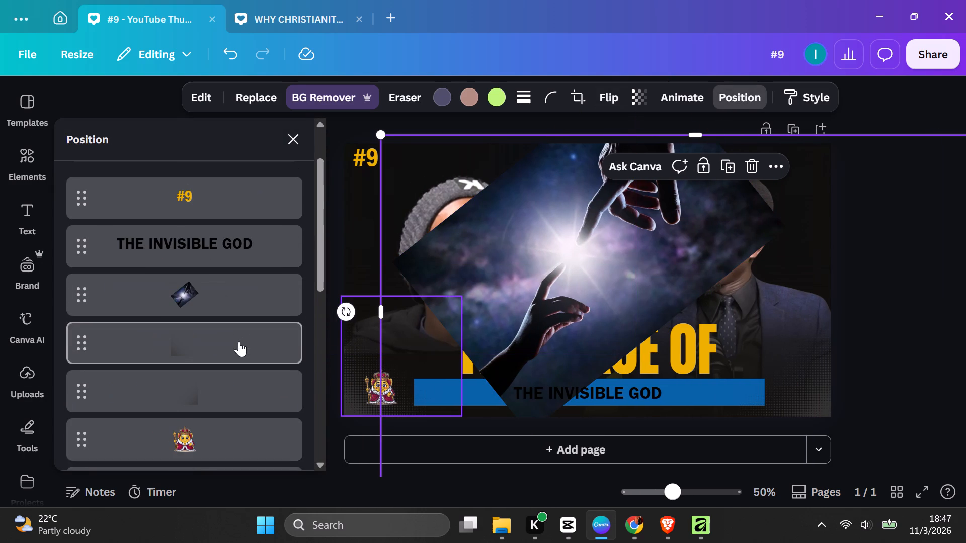
left_click(229, 310)
left_click_drag(229, 306, 226, 333)
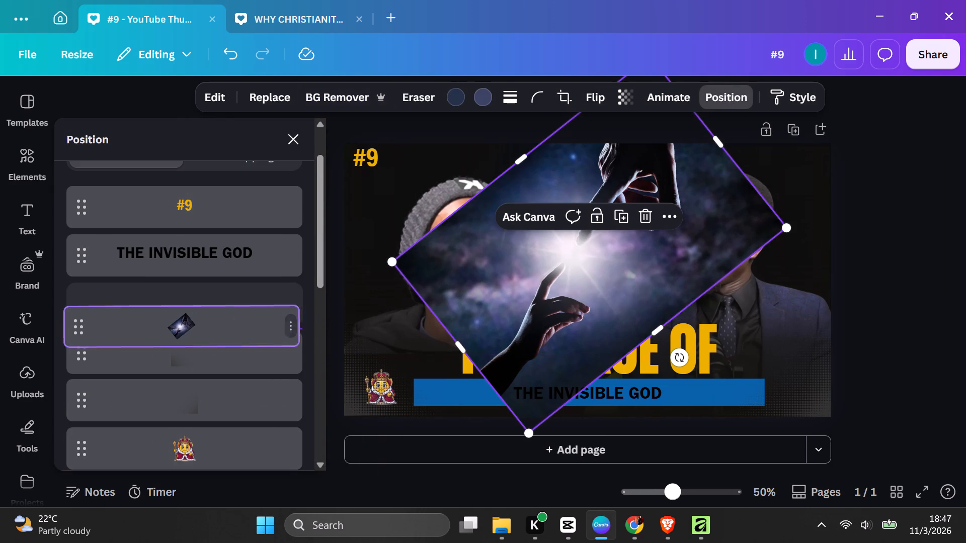
left_click_drag(226, 333, 259, 320)
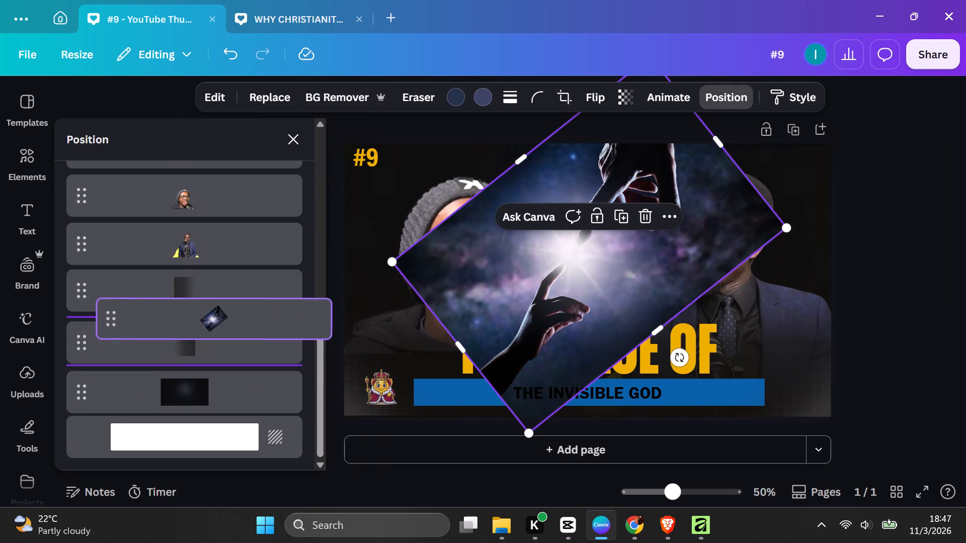
left_click_drag(259, 320, 240, 366)
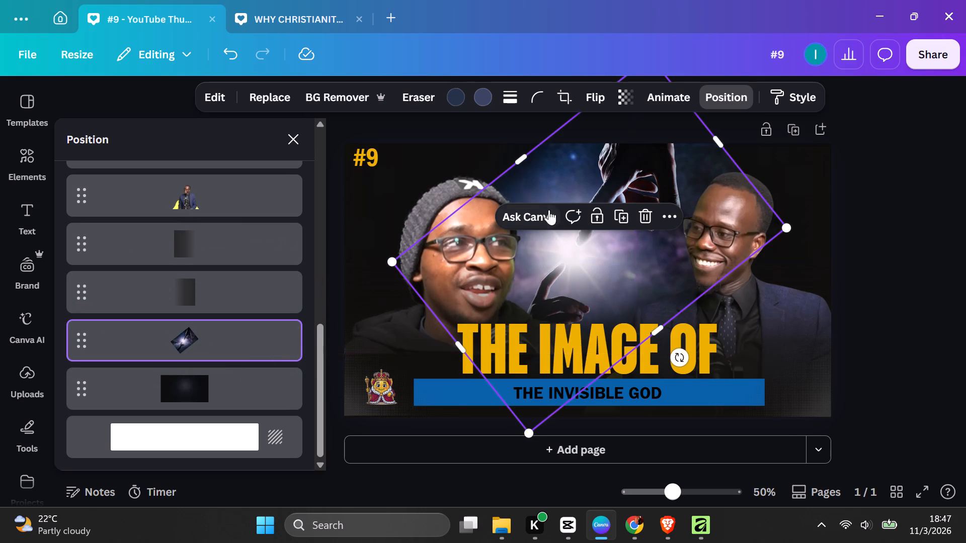
Resize the hands photo by enlarging it toward the beanie man's side, repositioning it, and shrinking it from the suited man's side.
left_click_drag(387, 264, 355, 263)
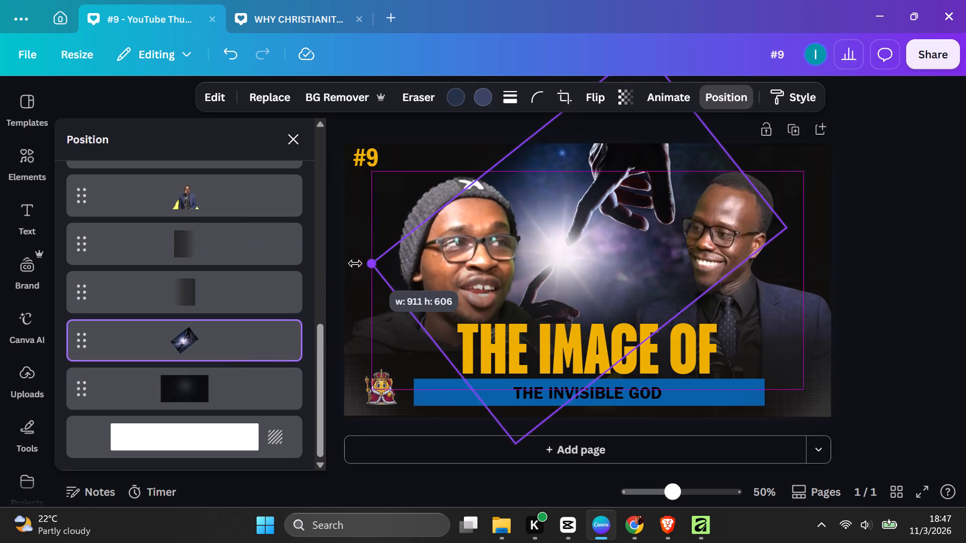
left_click_drag(355, 263, 336, 268)
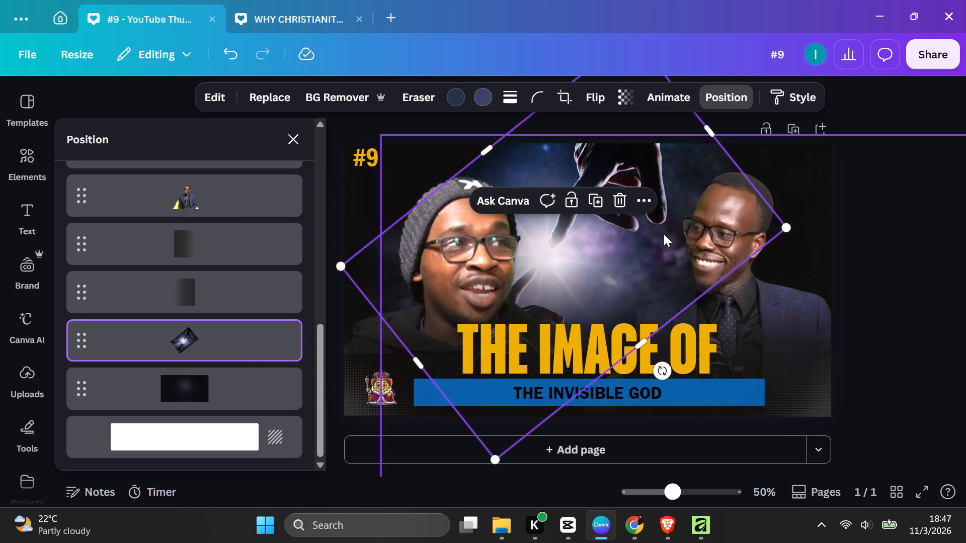
left_click_drag(620, 257, 651, 284)
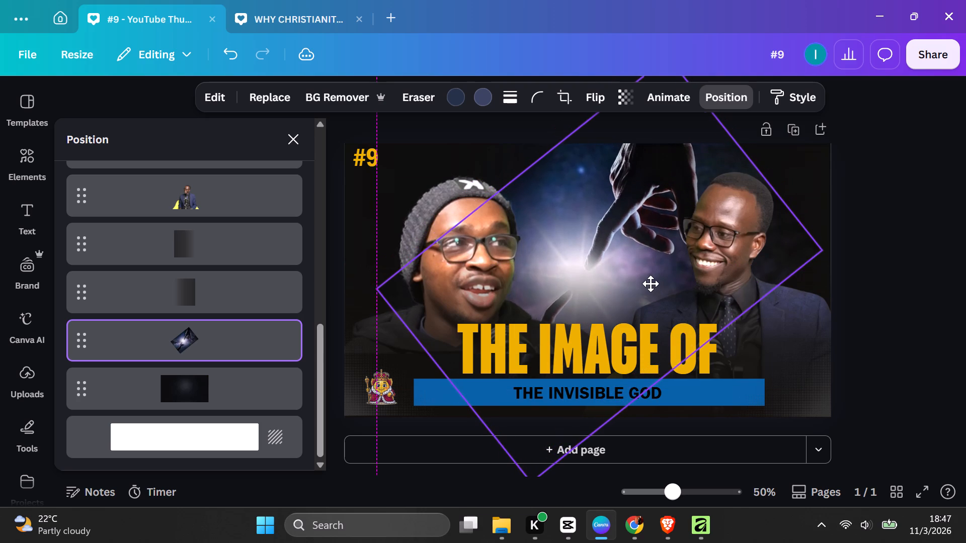
left_click_drag(651, 284, 669, 243)
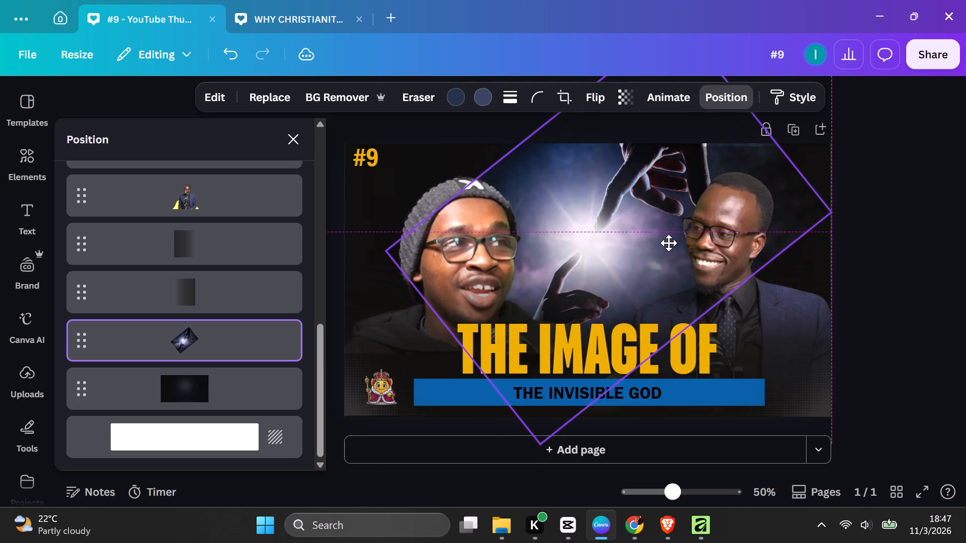
left_click_drag(669, 243, 658, 273)
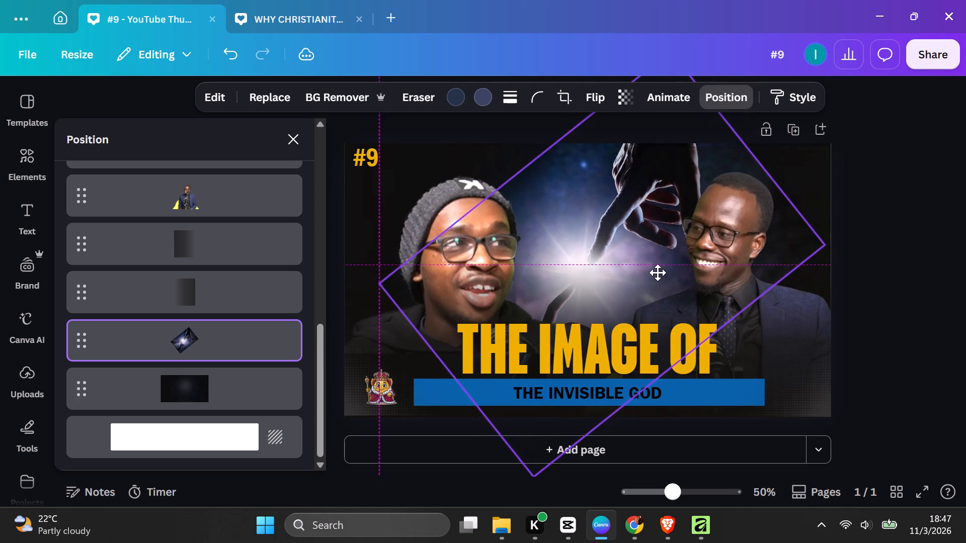
left_click_drag(658, 273, 642, 280)
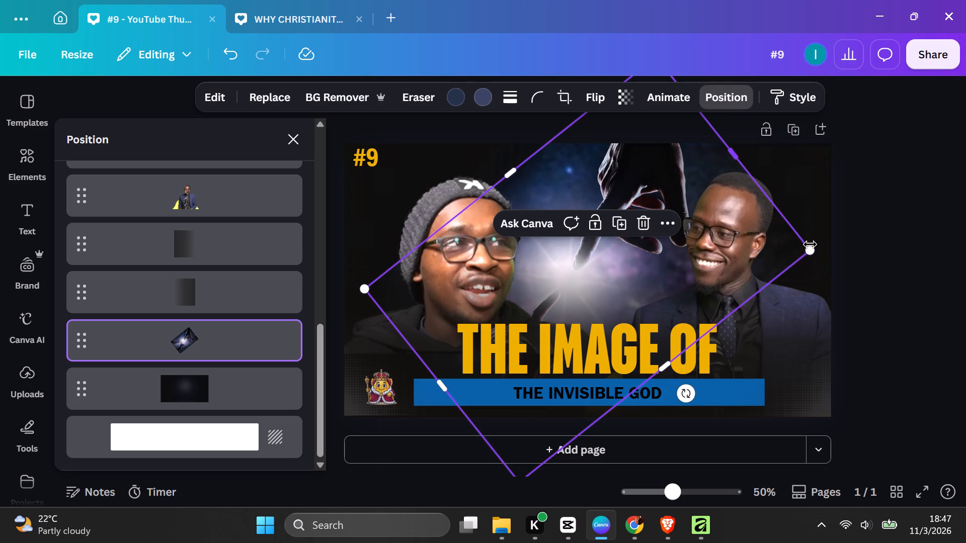
left_click_drag(814, 249, 746, 276)
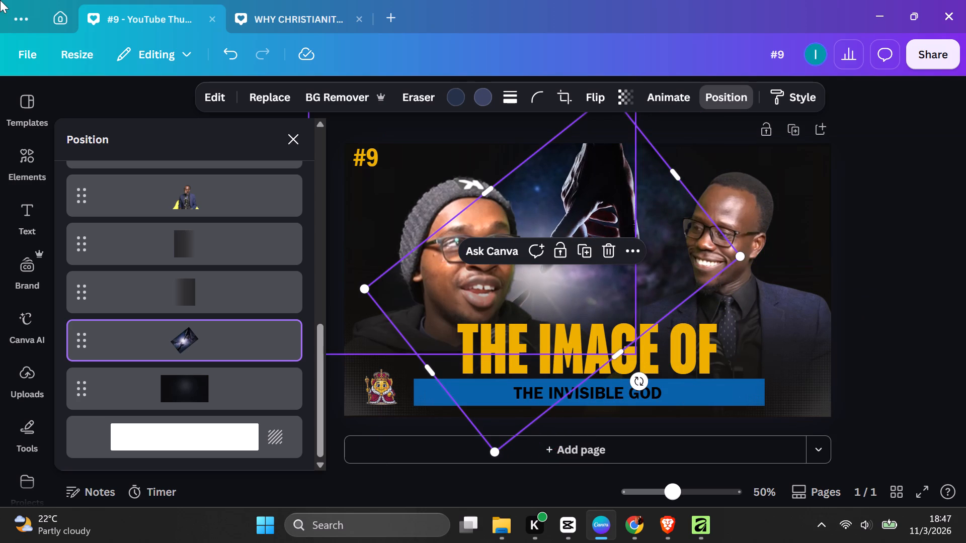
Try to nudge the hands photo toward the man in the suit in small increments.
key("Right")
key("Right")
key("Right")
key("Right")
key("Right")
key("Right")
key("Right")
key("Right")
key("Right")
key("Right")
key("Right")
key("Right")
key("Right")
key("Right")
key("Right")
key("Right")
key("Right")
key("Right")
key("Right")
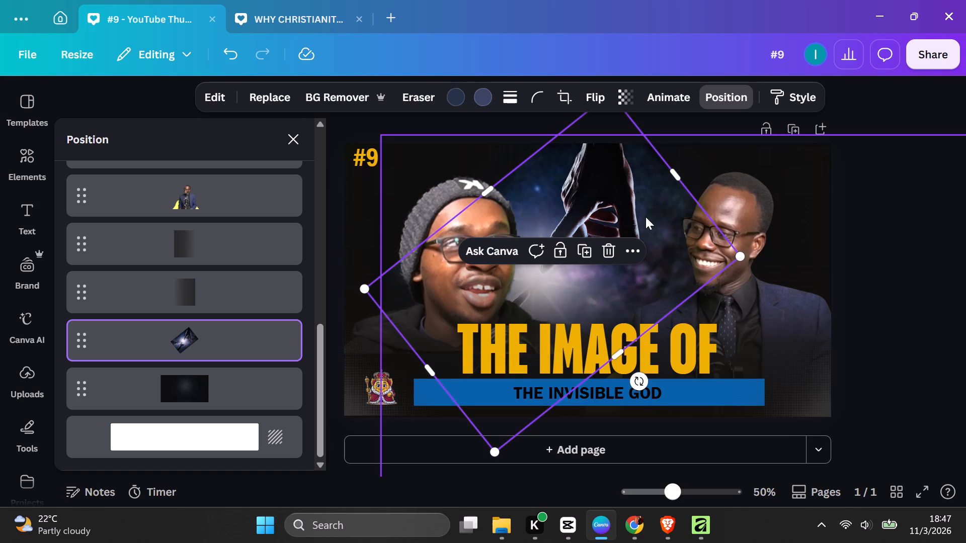
Move the hands photo up and toward the man in the suit so the starburst sits between the presenters above the title.
left_click_drag(640, 218, 669, 191)
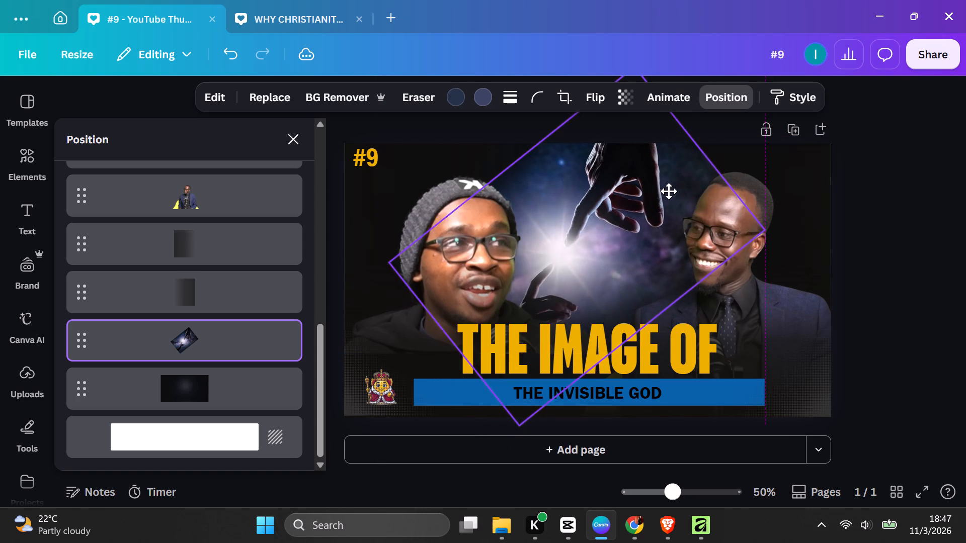
left_click_drag(669, 191, 693, 179)
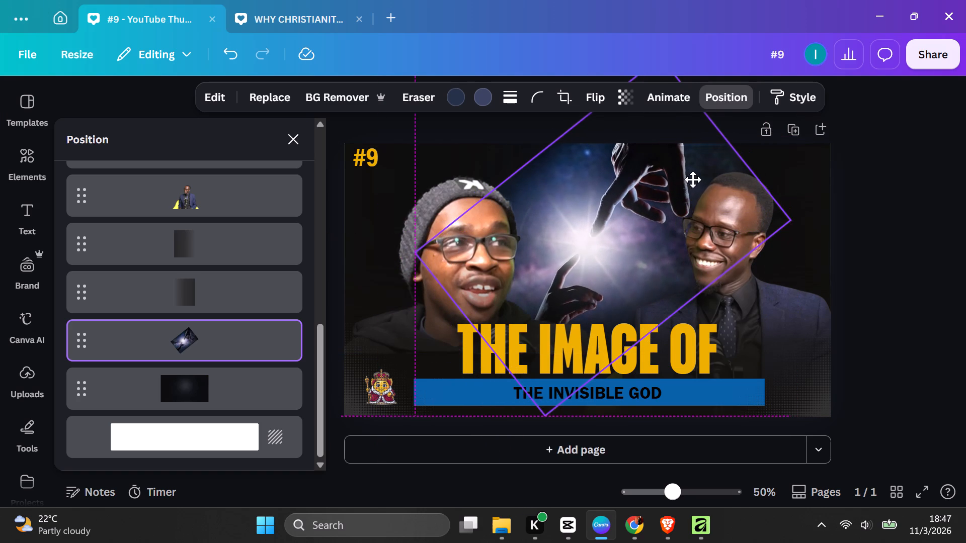
left_click_drag(693, 179, 691, 182)
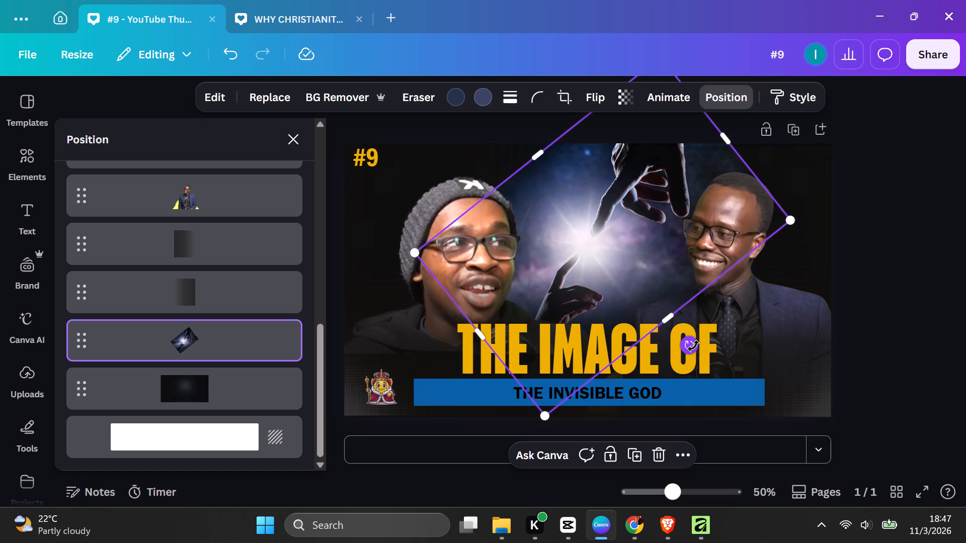
Rotate the hands photo back to level and reposition it so the starburst sits between the two presenters.
left_click_drag(693, 346, 715, 334)
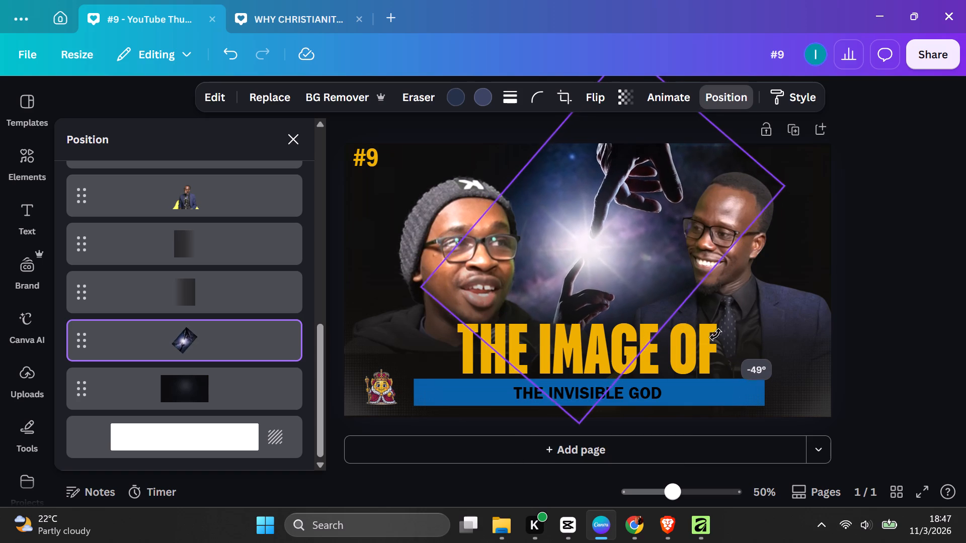
left_click_drag(715, 334, 608, 371)
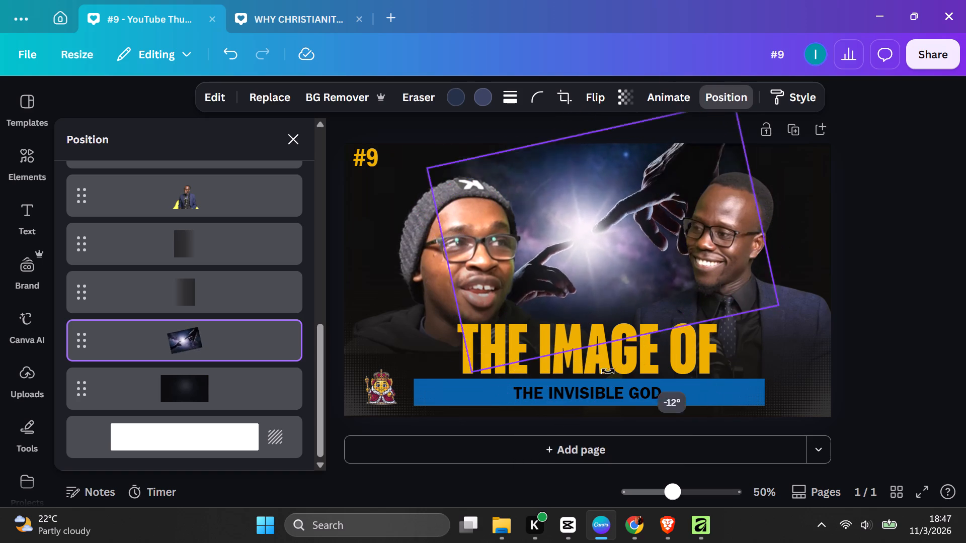
left_click_drag(608, 371, 606, 373)
left_click_drag(616, 221, 617, 238)
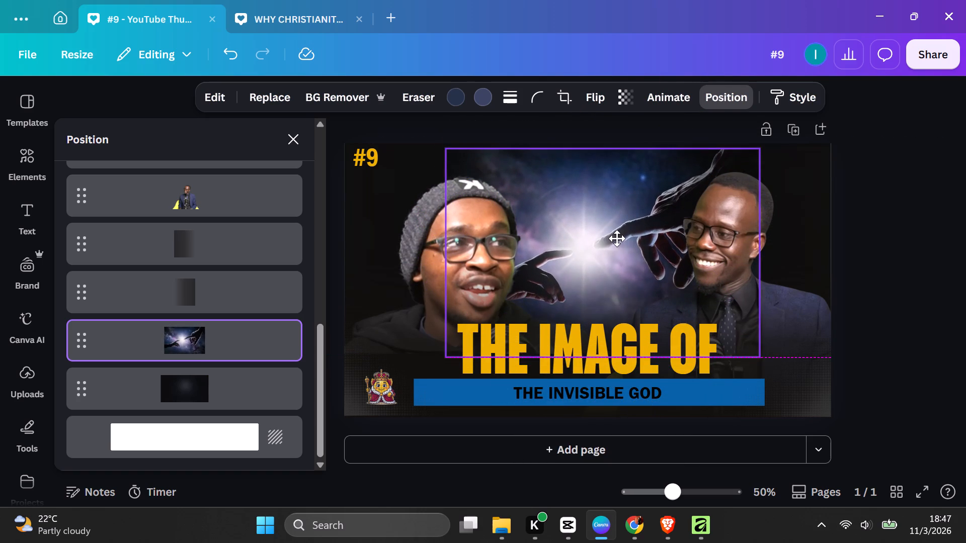
left_click_drag(617, 238, 617, 238)
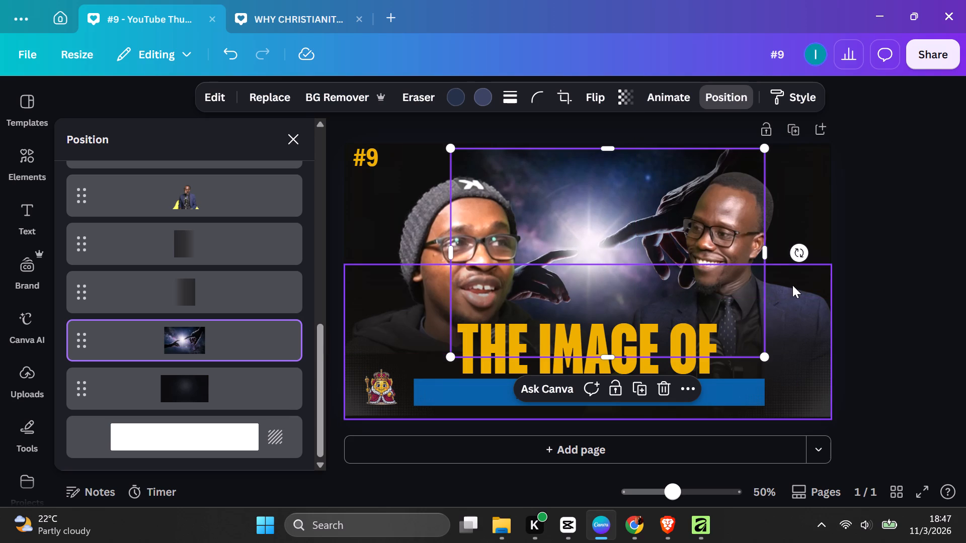
left_click(878, 234)
left_click(878, 234)
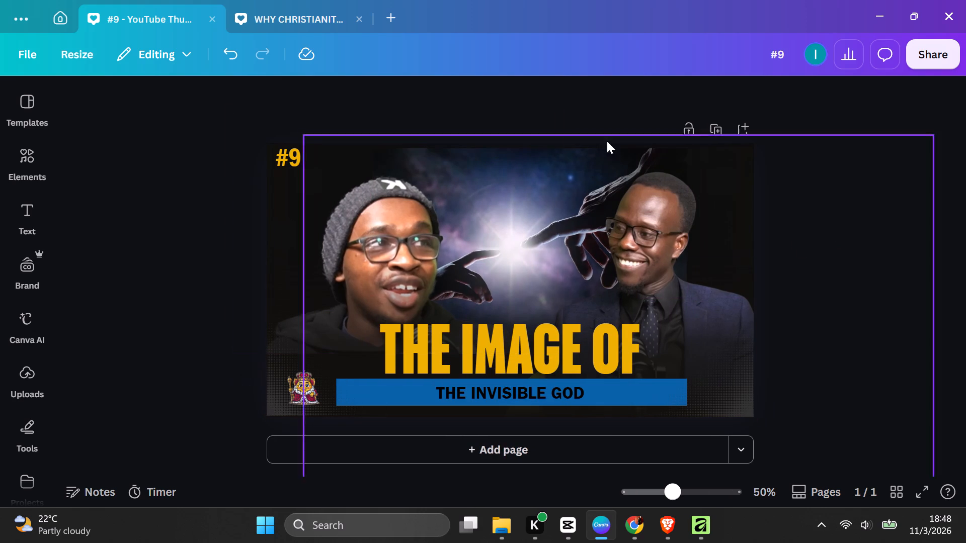
Set the transparency of the reaching-hands photo to 70.
left_click(570, 179)
left_click(732, 97)
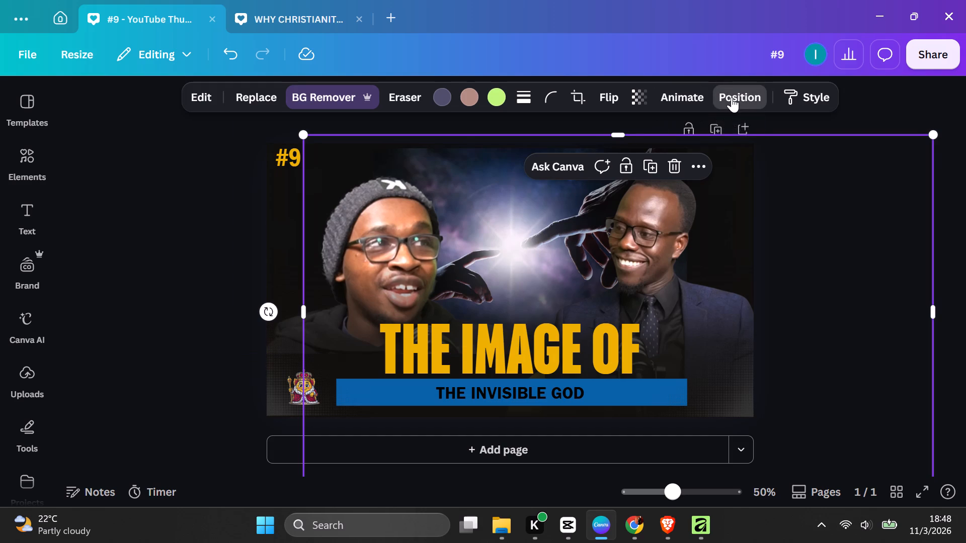
scroll(245, 362, "down", 4)
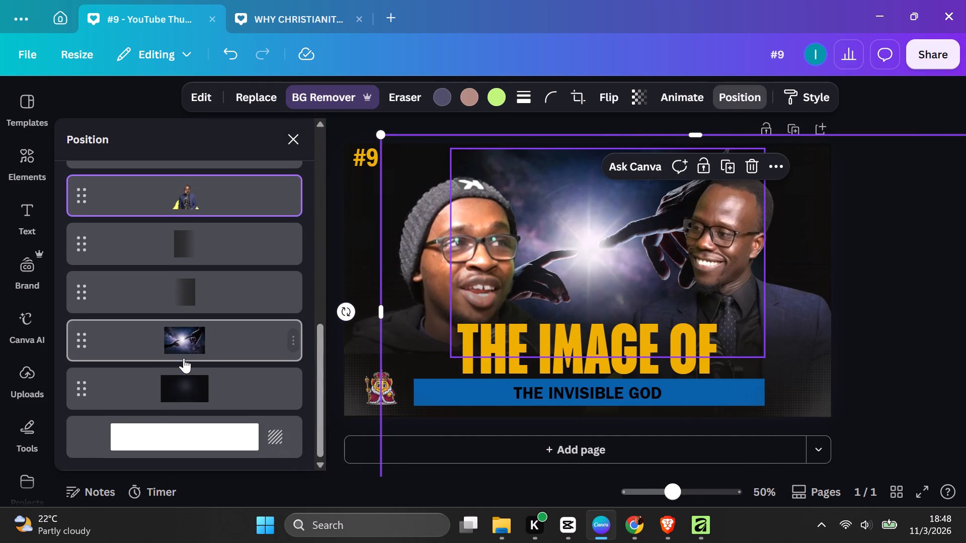
left_click(186, 350)
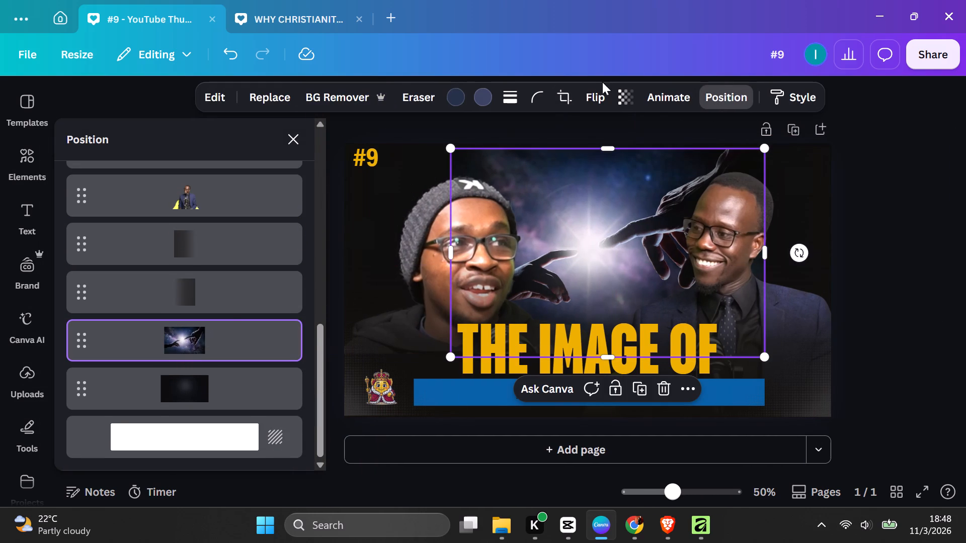
left_click(633, 103)
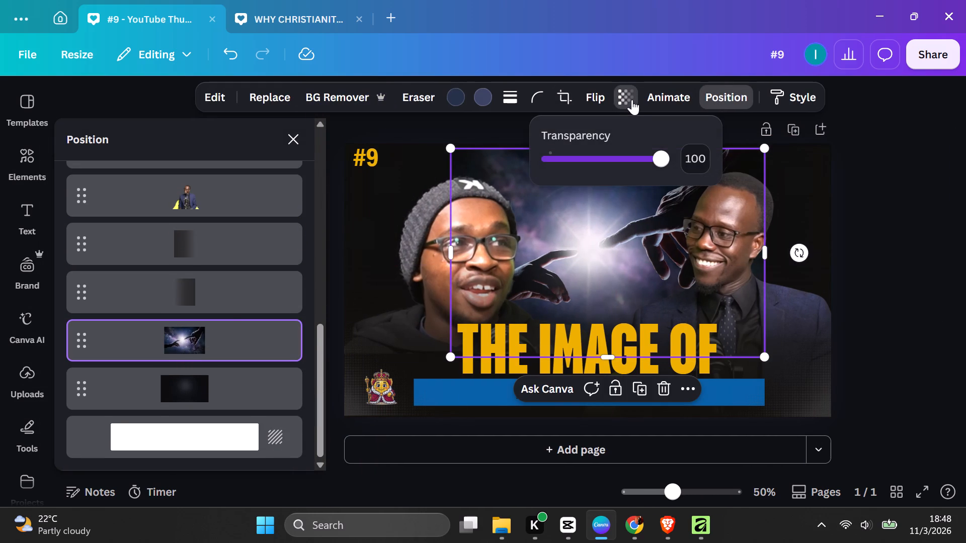
left_click(642, 161)
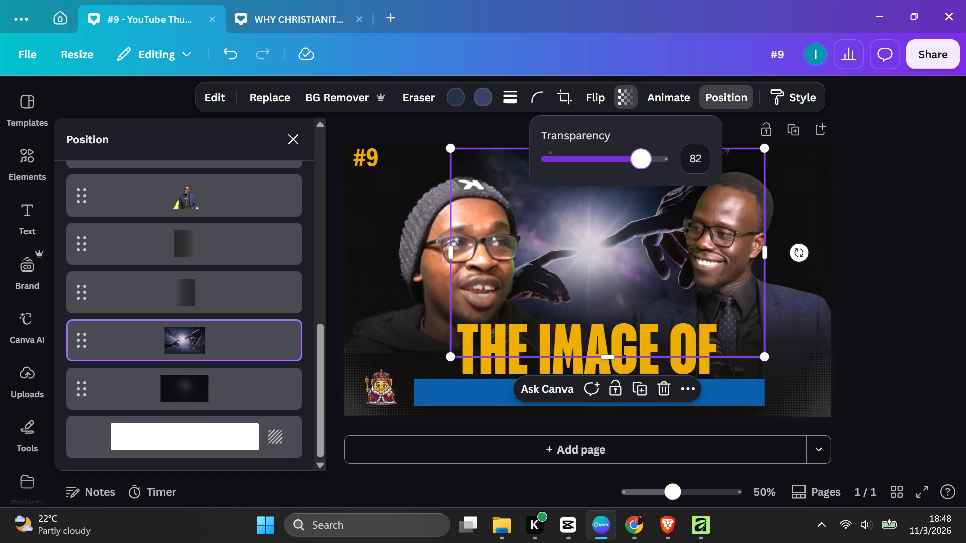
left_click(635, 164)
left_click(628, 168)
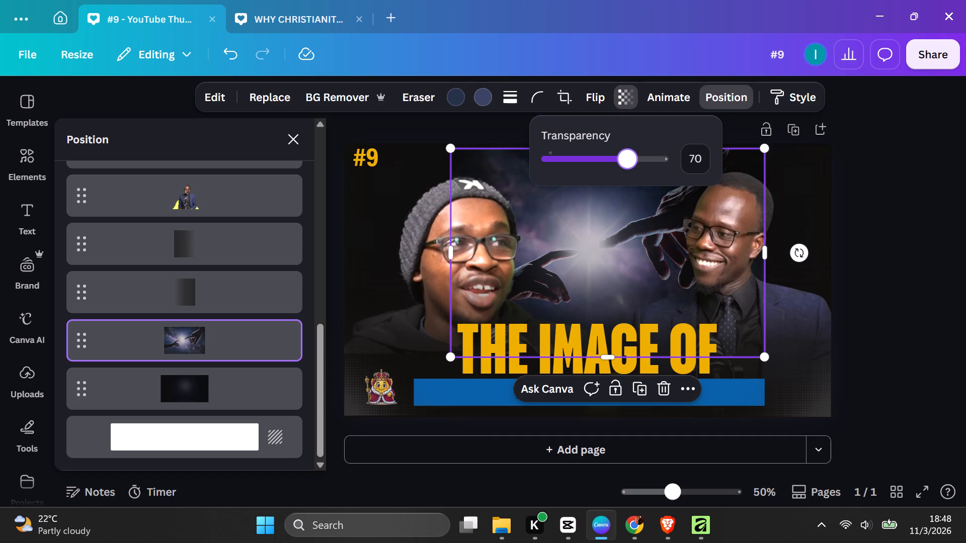
left_click(867, 216)
left_click(867, 216)
left_click(869, 216)
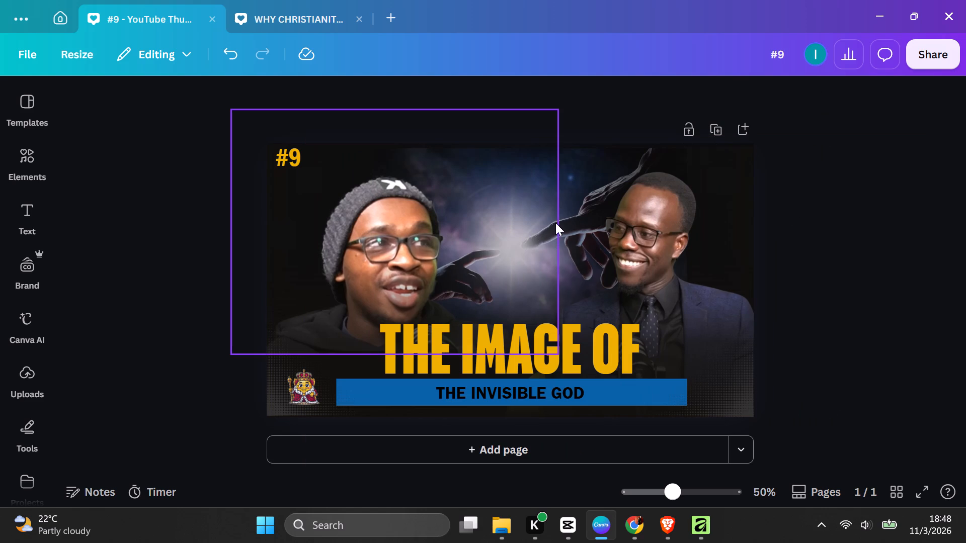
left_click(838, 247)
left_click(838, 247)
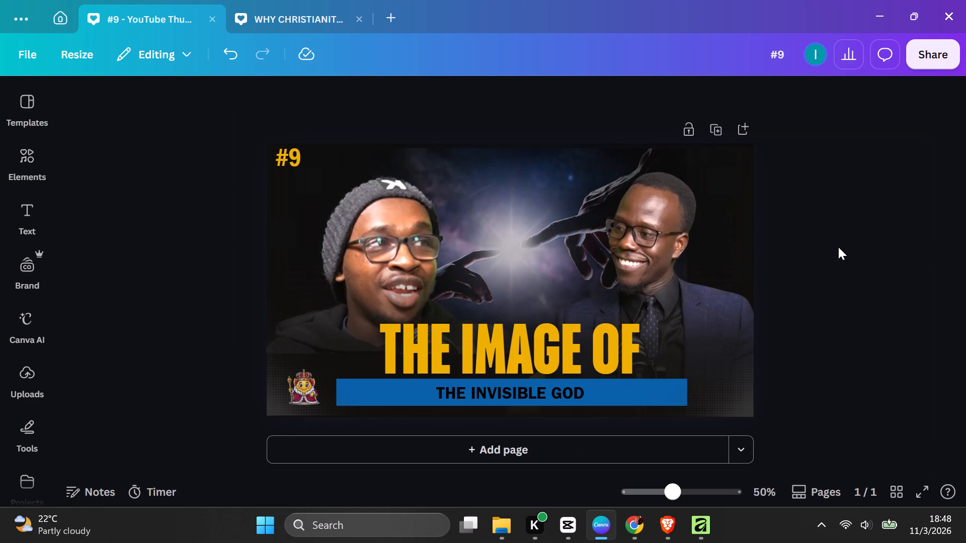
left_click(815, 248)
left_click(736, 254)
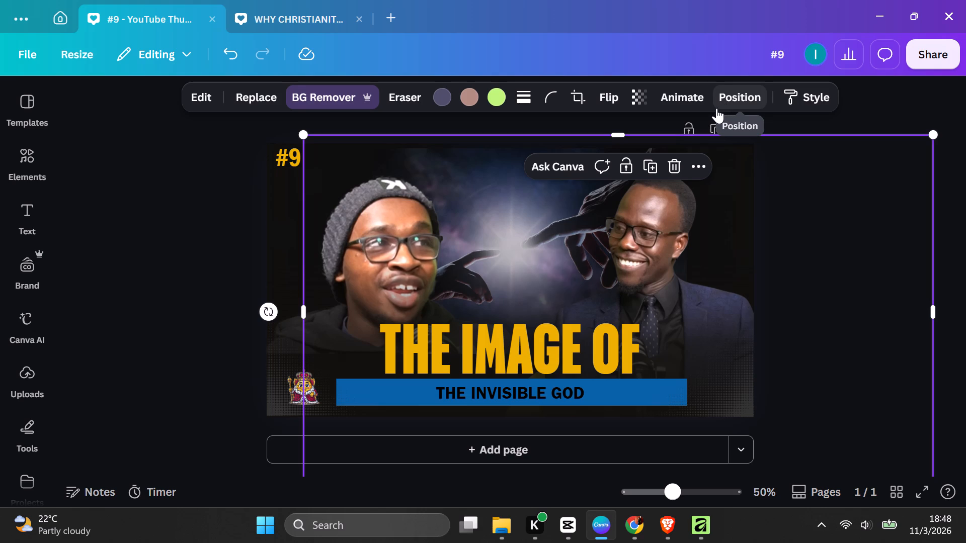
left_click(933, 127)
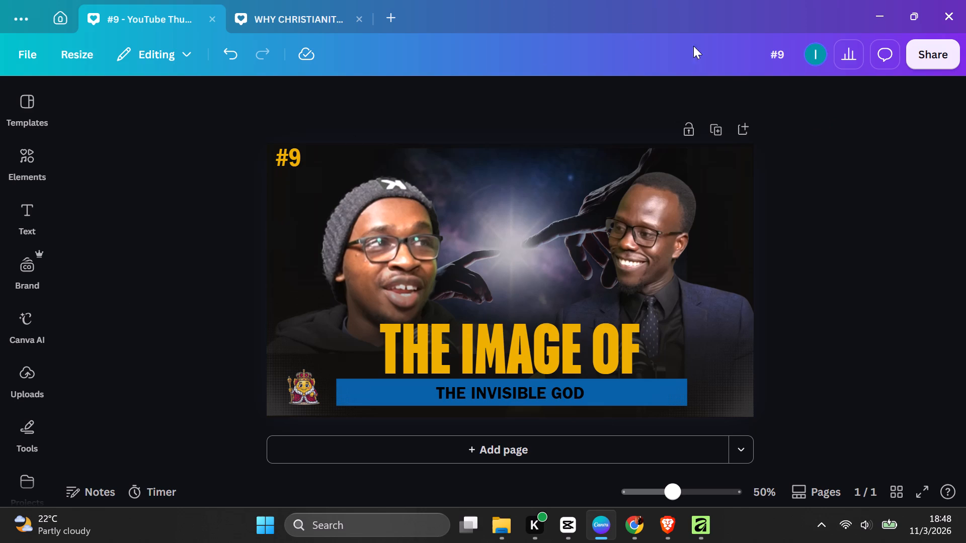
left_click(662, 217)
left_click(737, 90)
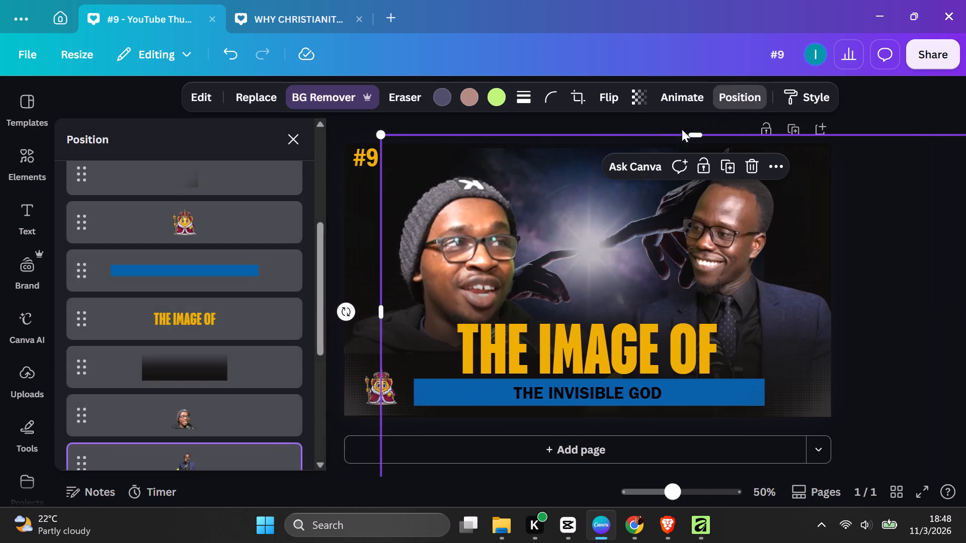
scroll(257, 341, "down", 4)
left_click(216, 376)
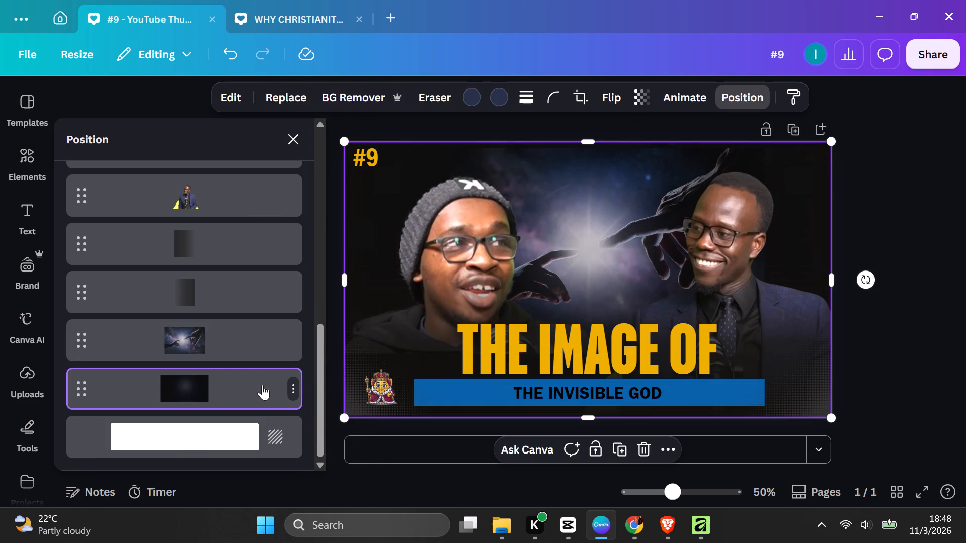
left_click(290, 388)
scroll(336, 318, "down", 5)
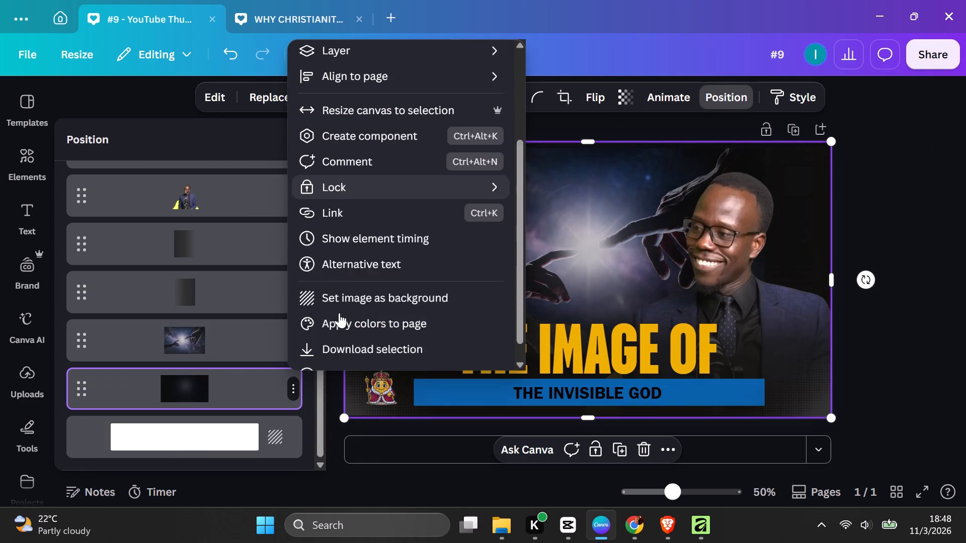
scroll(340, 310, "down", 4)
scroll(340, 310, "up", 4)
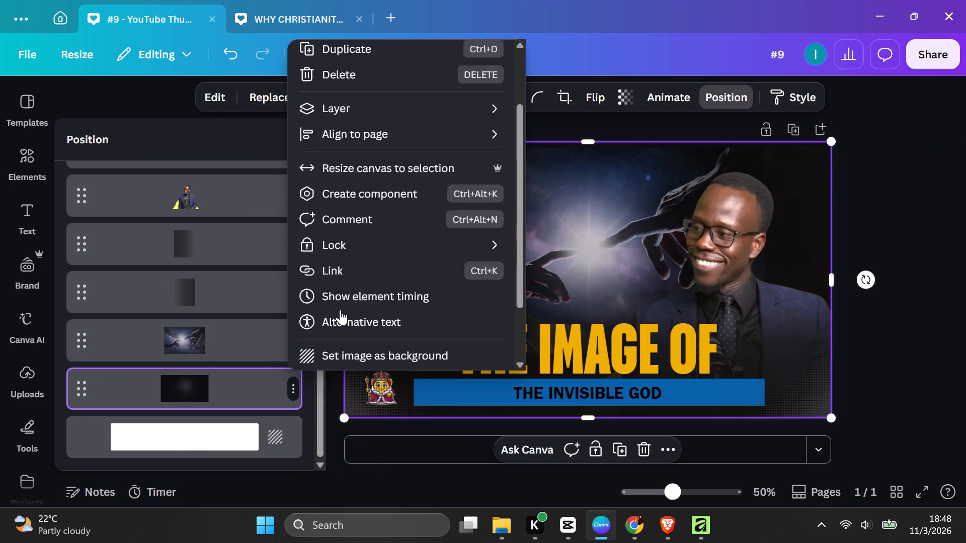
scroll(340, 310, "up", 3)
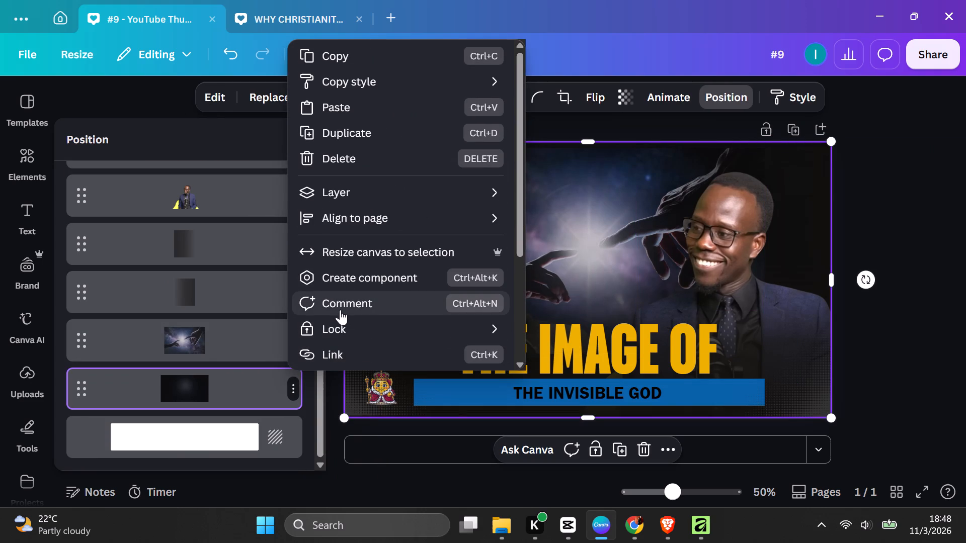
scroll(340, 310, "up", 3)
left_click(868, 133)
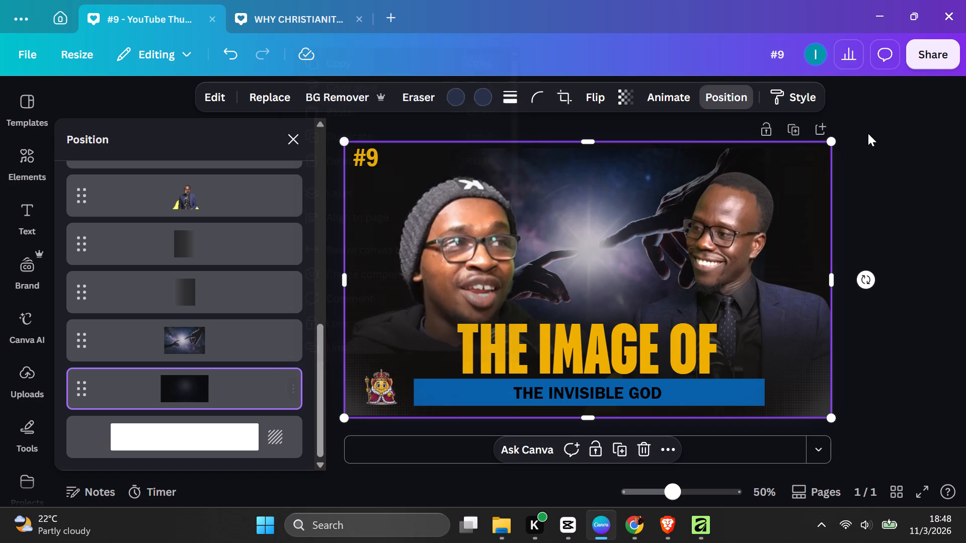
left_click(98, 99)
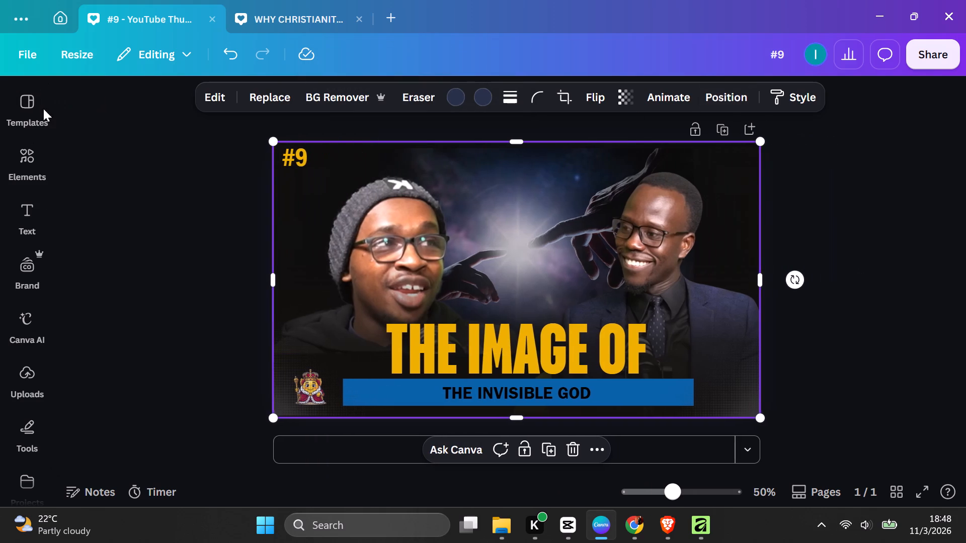
Search the photo elements for SKY and look through the results for a suitable background image.
left_click(27, 159)
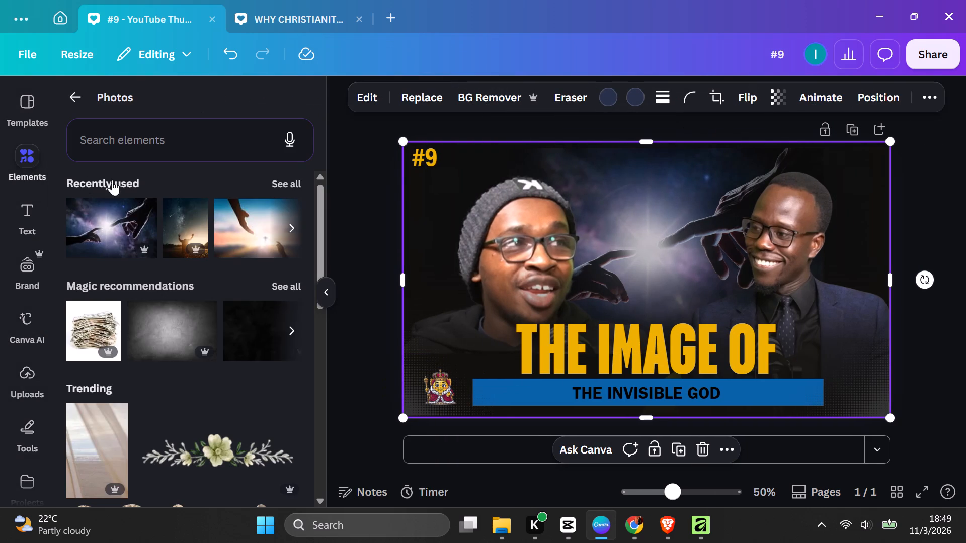
left_click(139, 147)
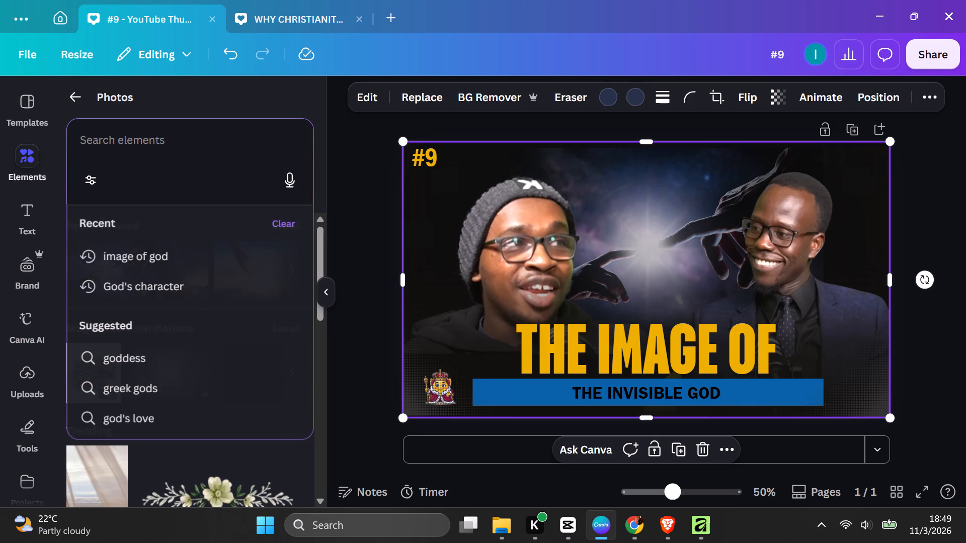
key("s")
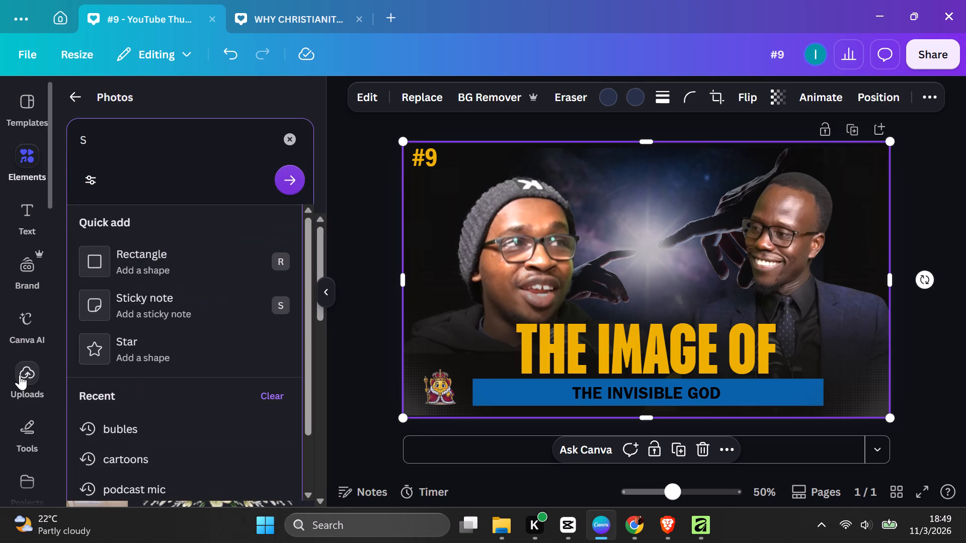
key("k")
key("y")
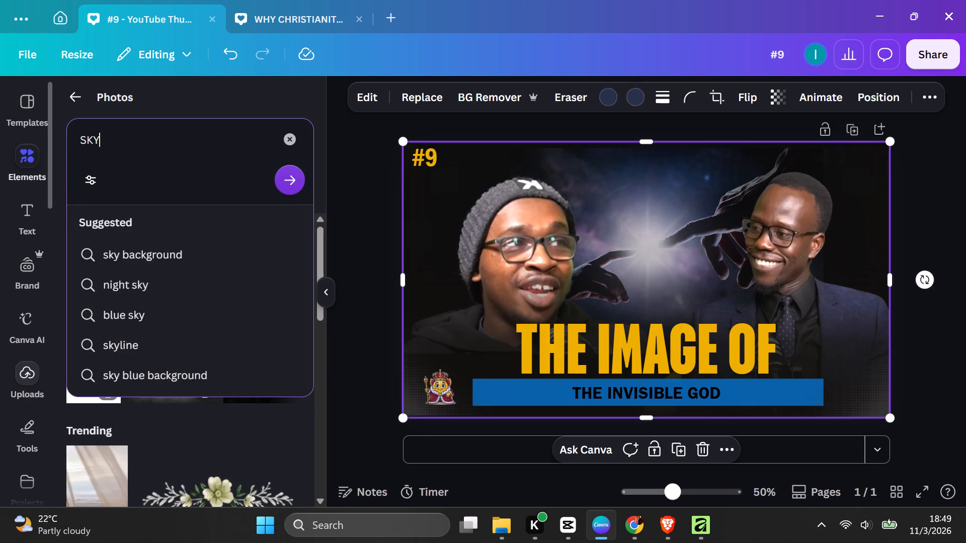
key("Return")
scroll(0, 408, "down", 4)
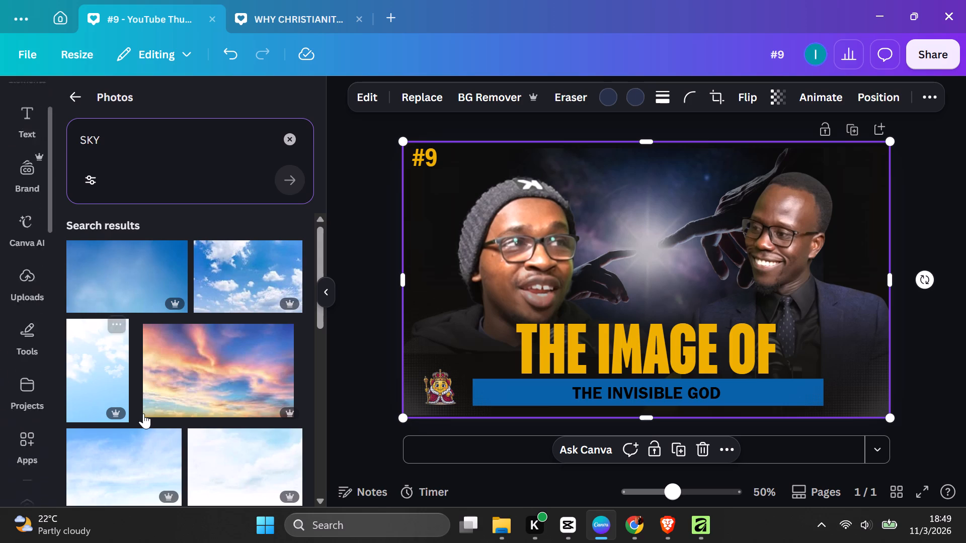
scroll(143, 413, "down", 2)
scroll(218, 436, "down", 9)
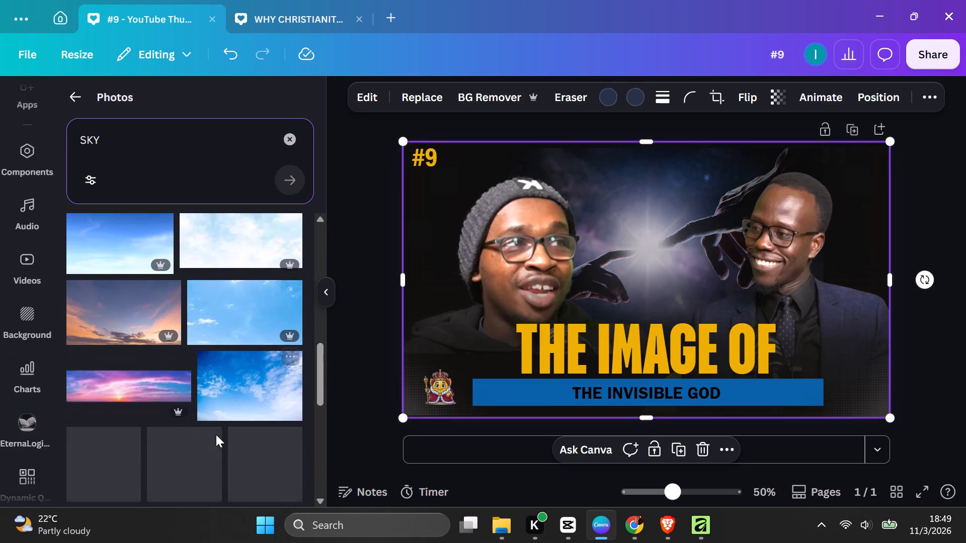
scroll(216, 435, "down", 7)
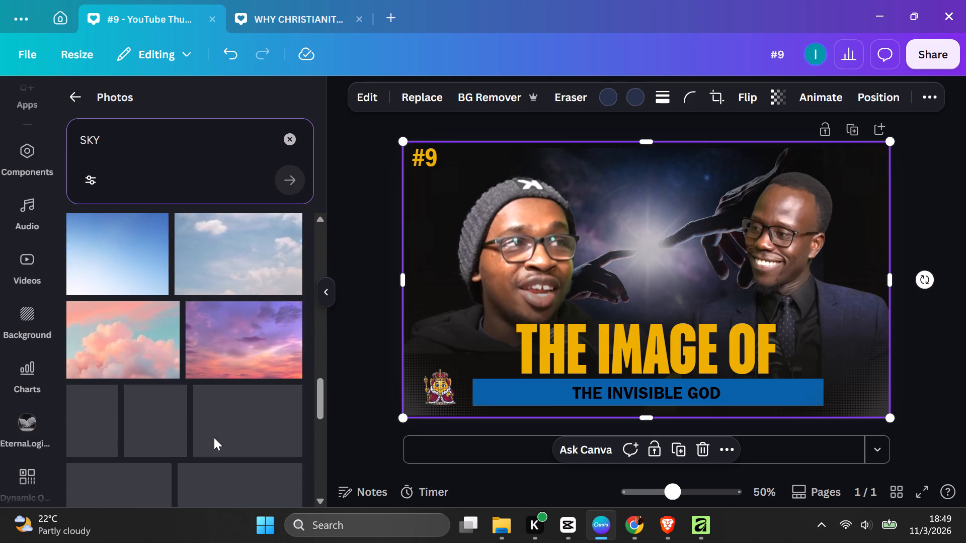
scroll(214, 437, "down", 7)
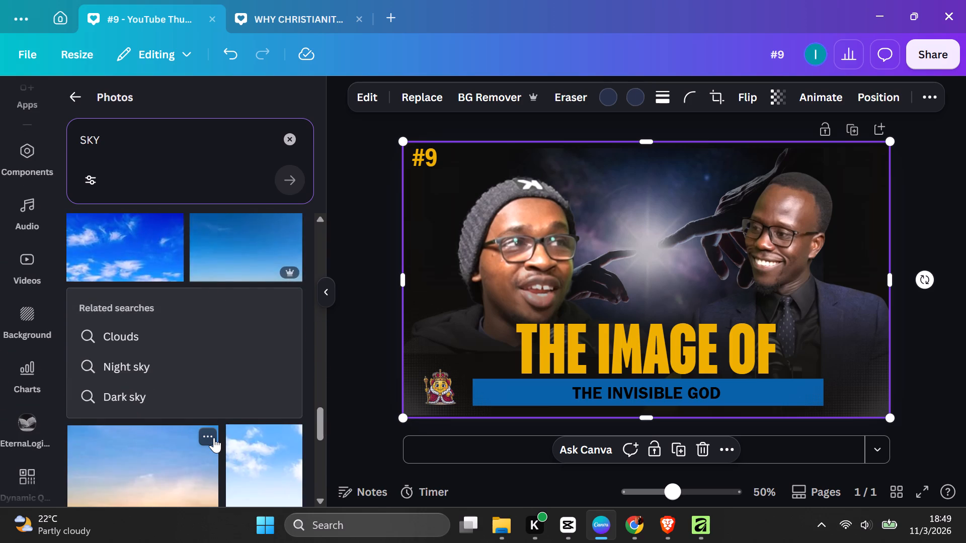
scroll(214, 437, "down", 6)
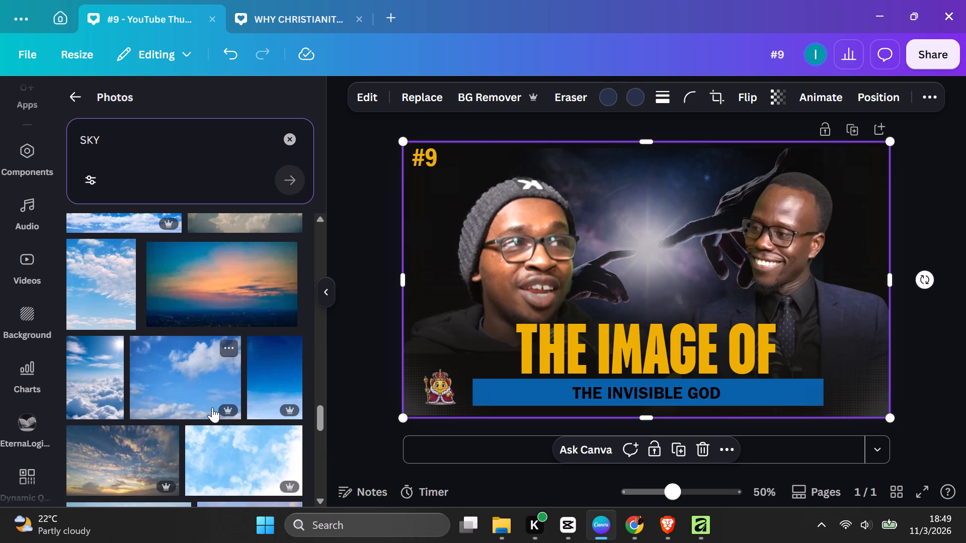
scroll(212, 407, "down", 7)
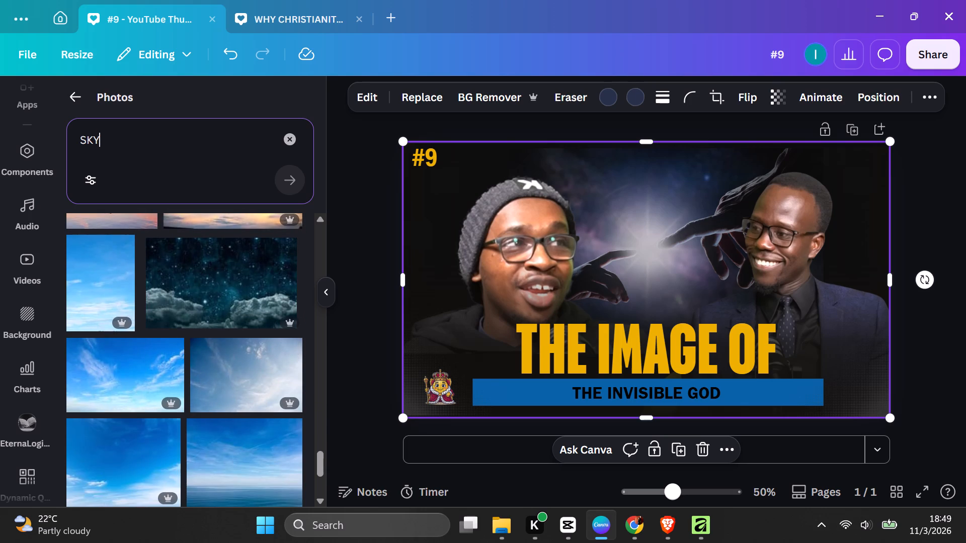
Search the photo elements for dark blue sky and add the photo of dark scattered clouds to the thumbnail.
key("BackSpace")
key("BackSpace")
key("BackSpace")
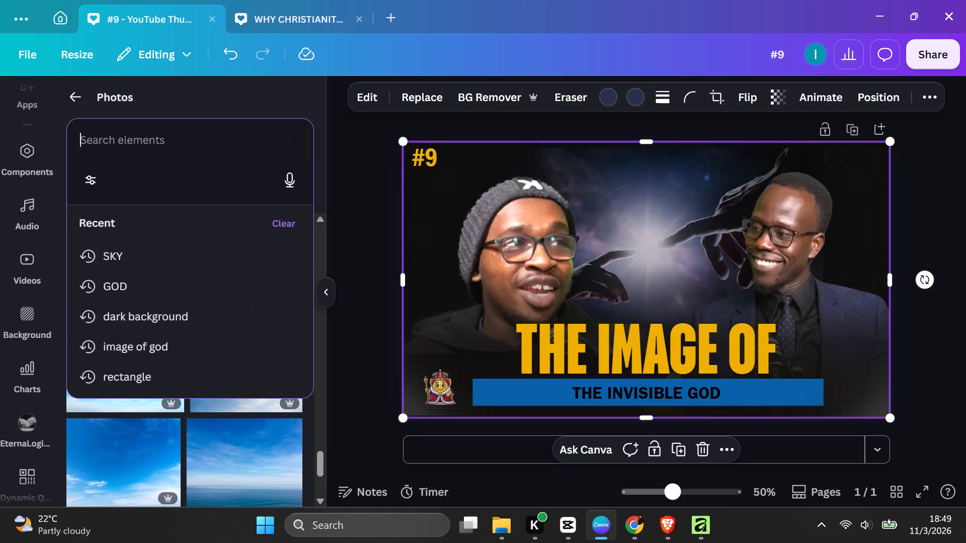
key("d")
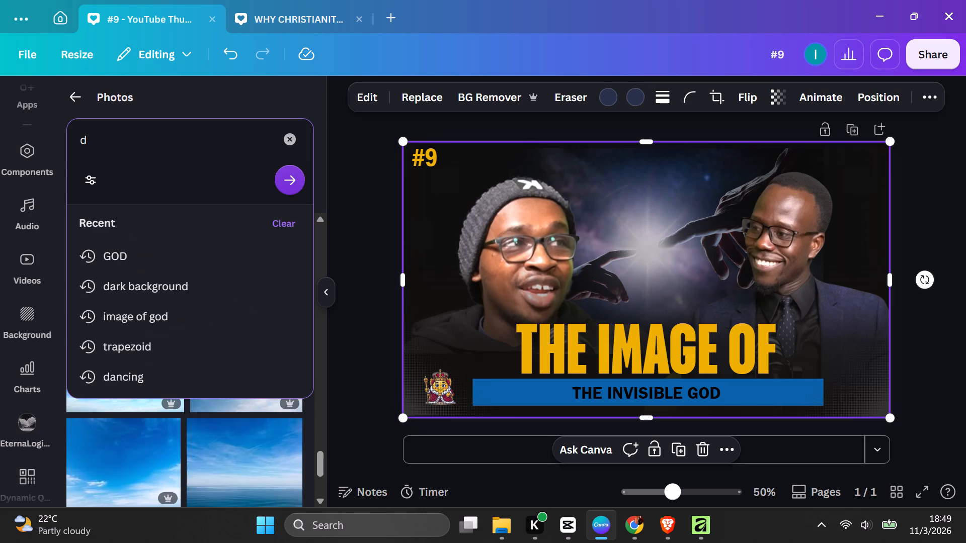
type("ar")
type("k bl")
type("ue sky")
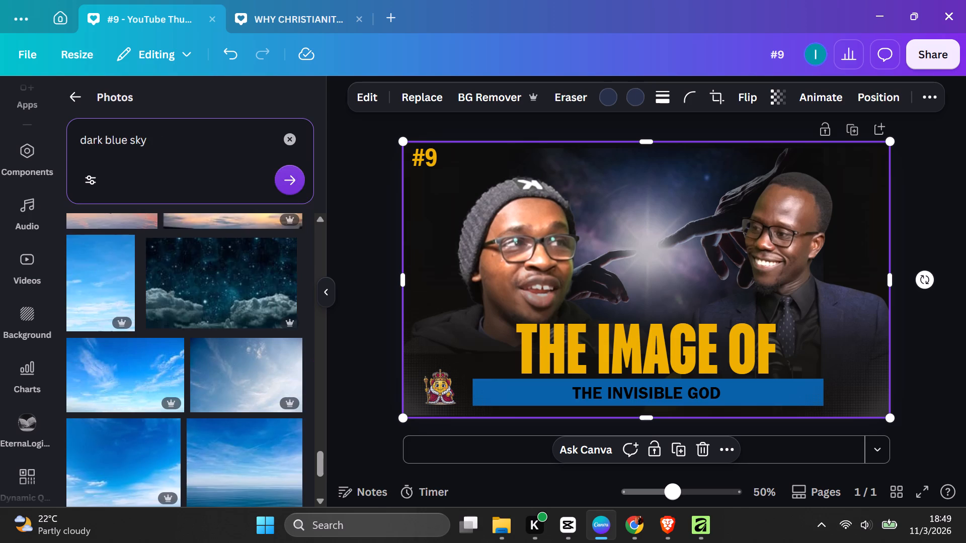
key("Return")
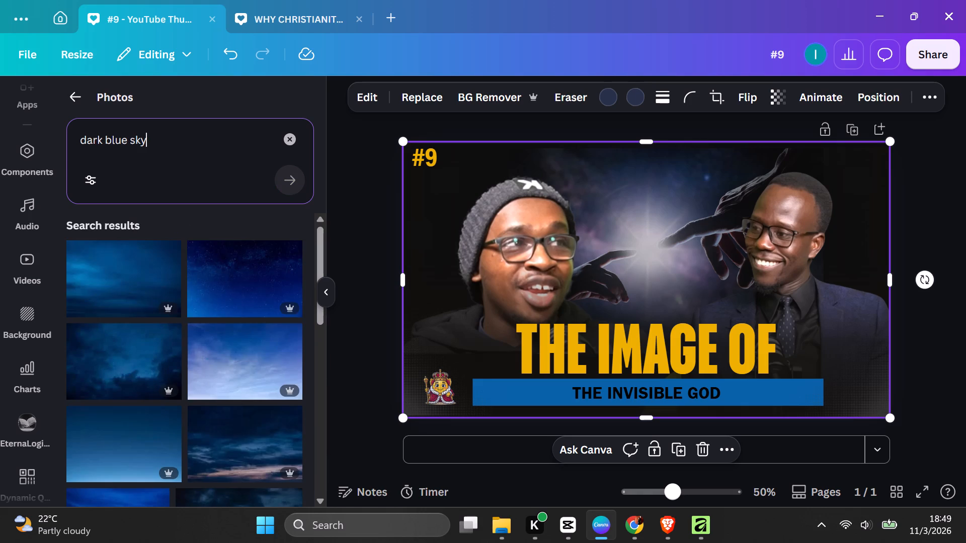
scroll(209, 394, "down", 2)
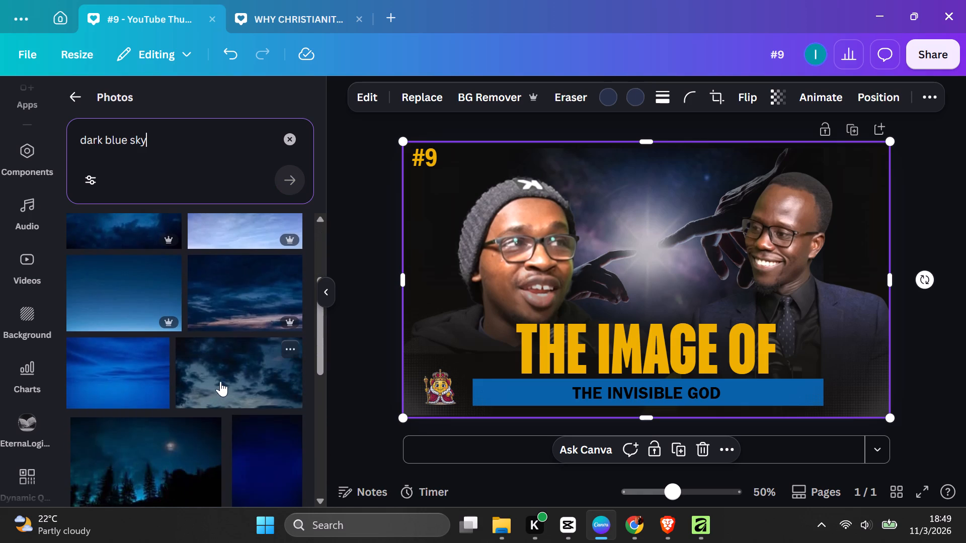
left_click(261, 363)
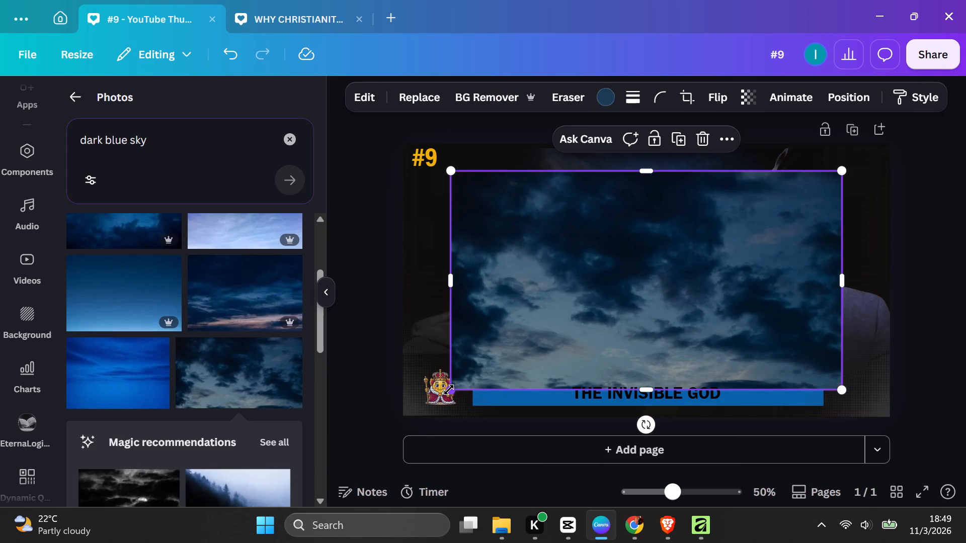
Resize the cloudy sky photo to about 1,273 by 717 so it covers nearly the whole page.
left_click_drag(449, 390, 405, 409)
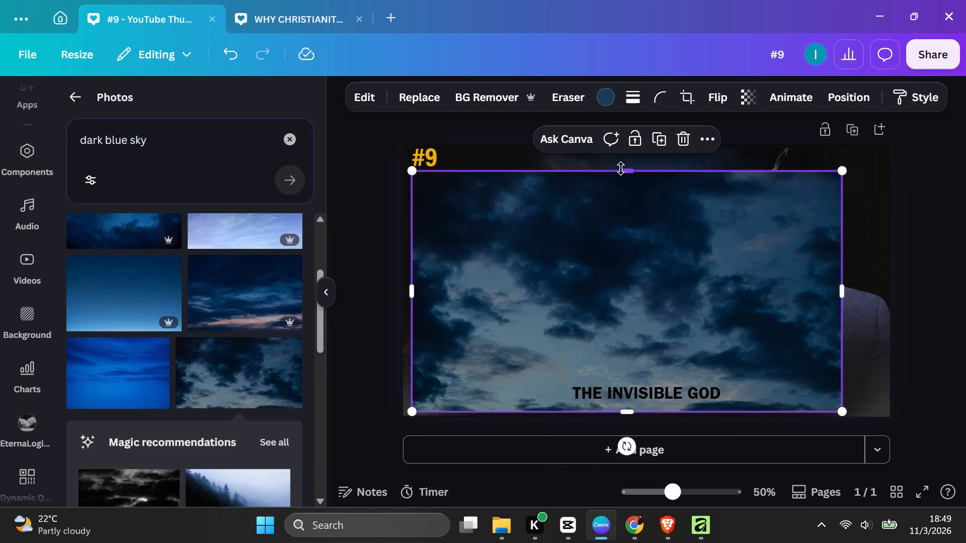
left_click_drag(621, 172, 624, 142)
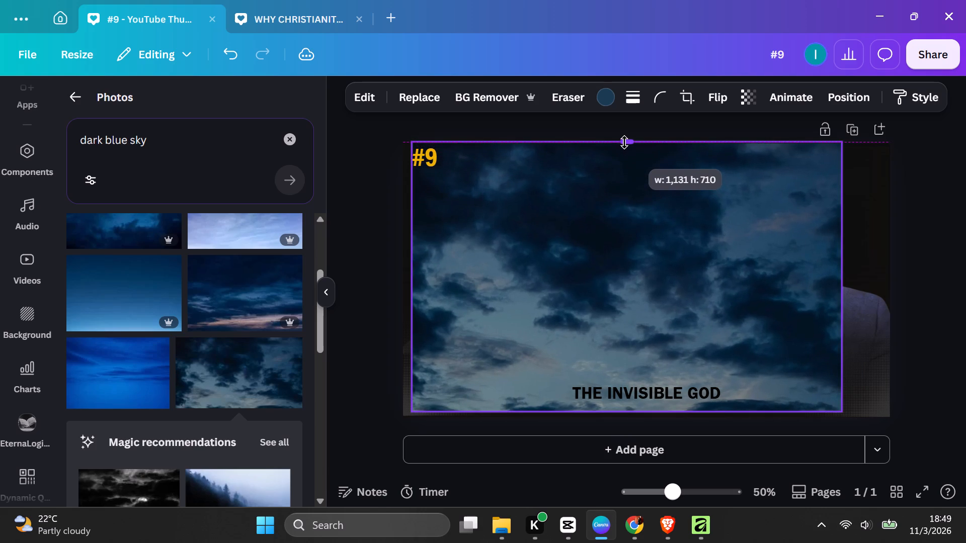
left_click_drag(624, 142, 626, 146)
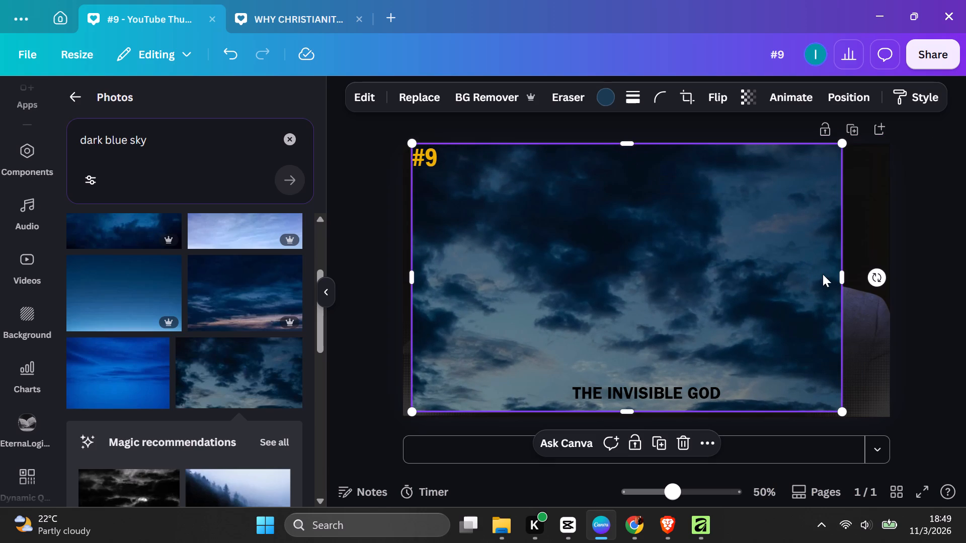
left_click_drag(841, 275, 892, 283)
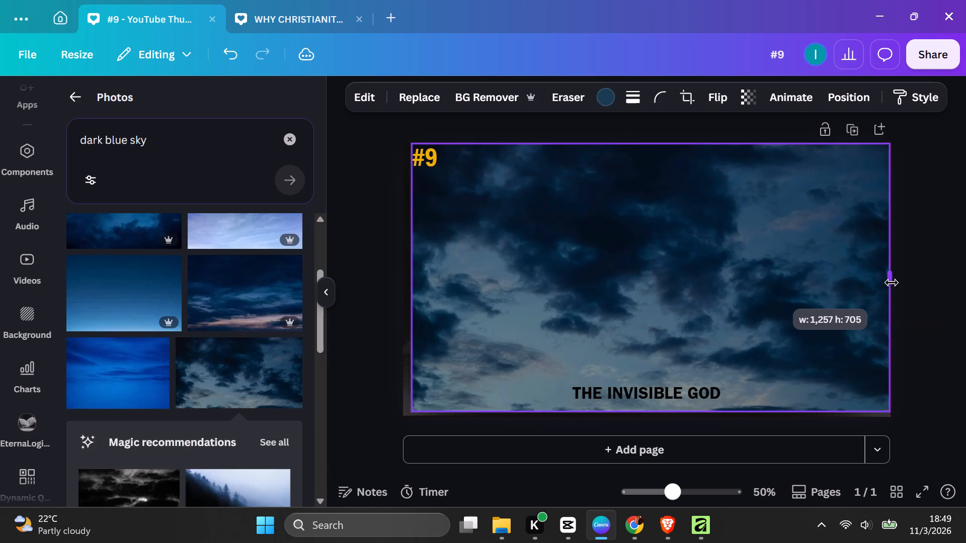
left_click_drag(892, 283, 892, 283)
left_click(649, 415)
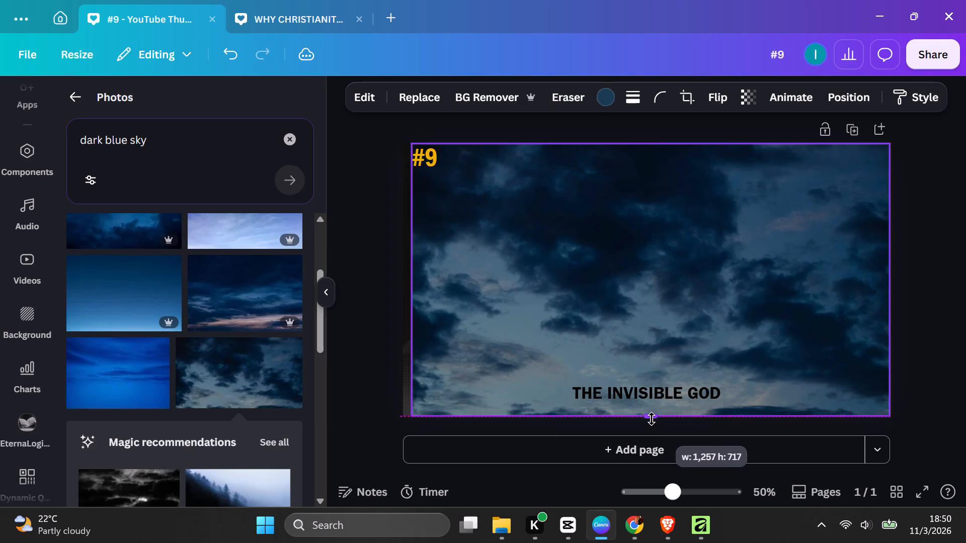
left_click_drag(412, 282, 408, 285)
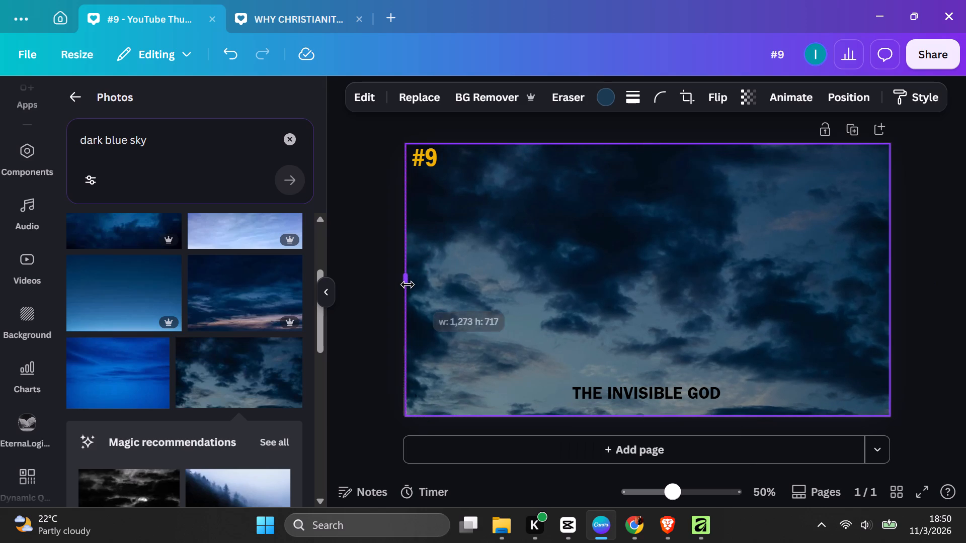
left_click_drag(408, 285, 407, 285)
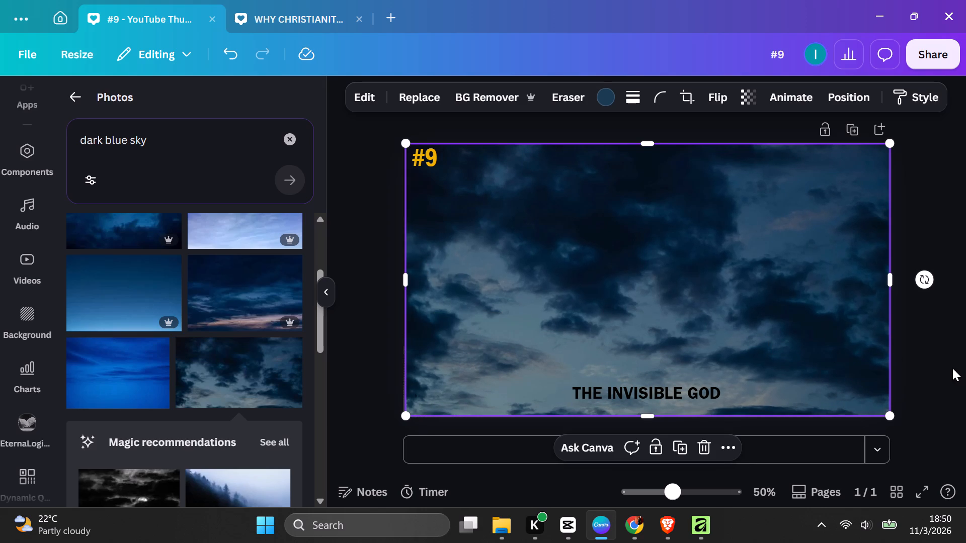
Move the sky photo down the layer order to sit directly above the white page background.
left_click(785, 92)
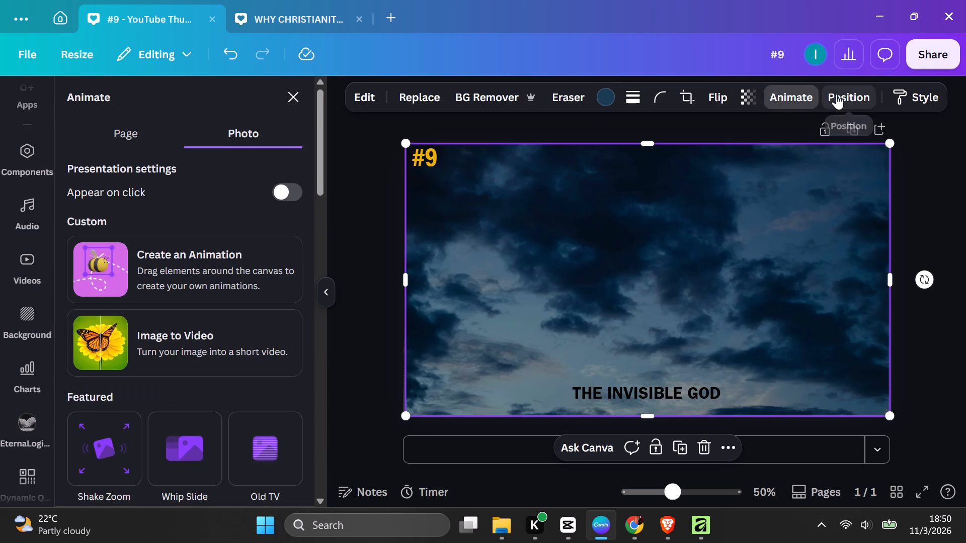
left_click(836, 94)
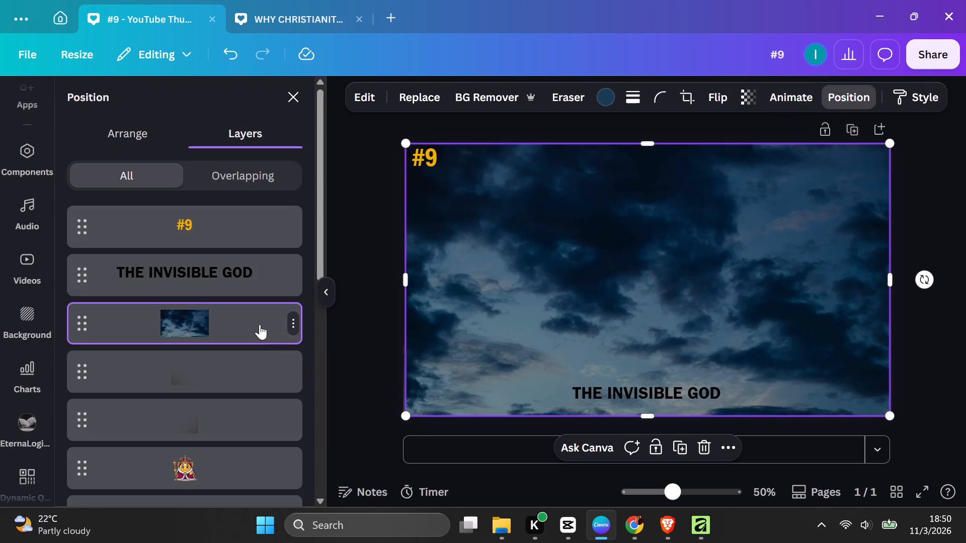
left_click_drag(260, 324, 251, 482)
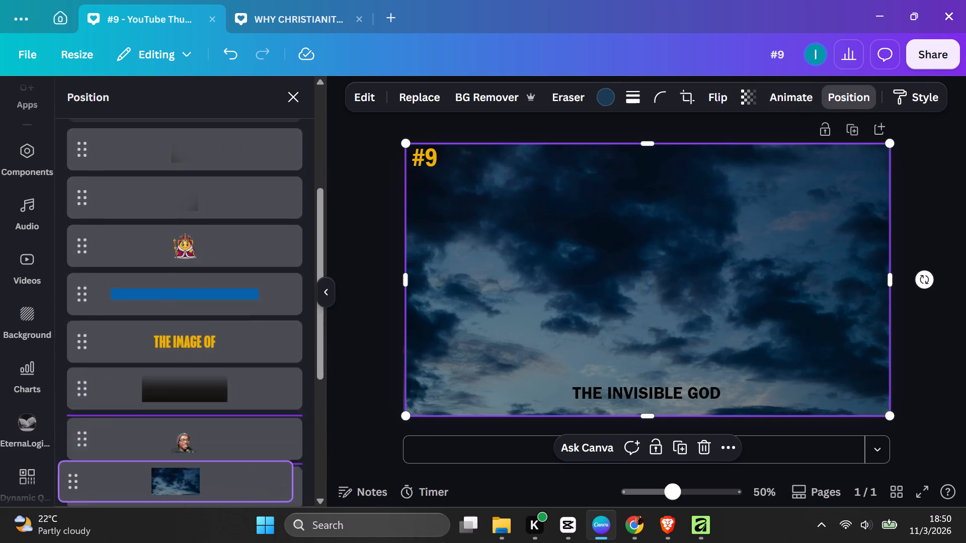
left_click_drag(251, 482, 251, 443)
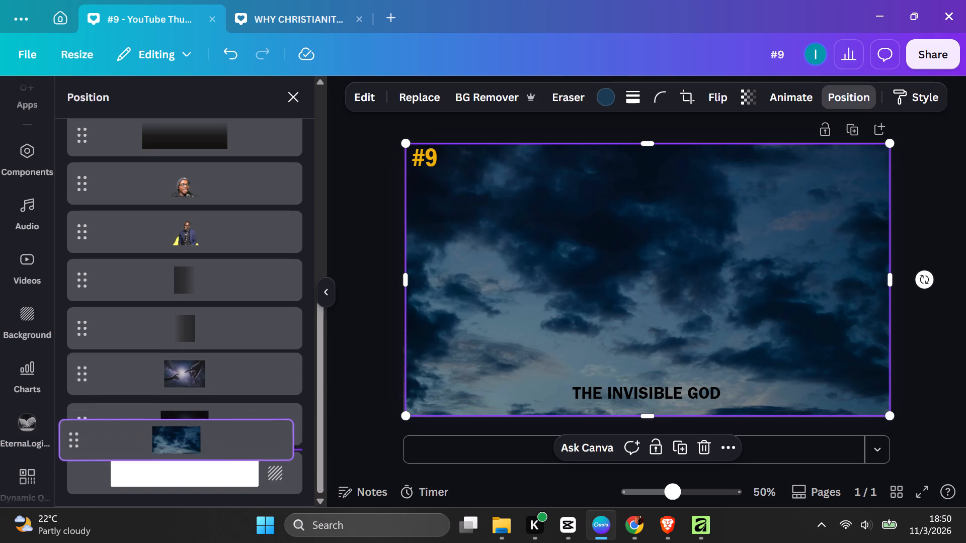
left_click_drag(251, 443, 251, 446)
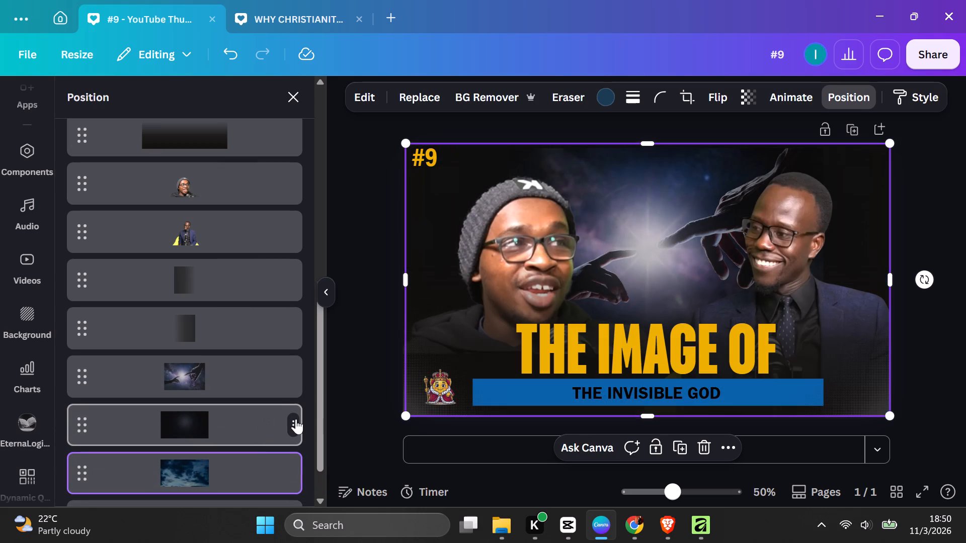
Delete the old dark background image layer that sits just above the sky photo.
triple_click(297, 426)
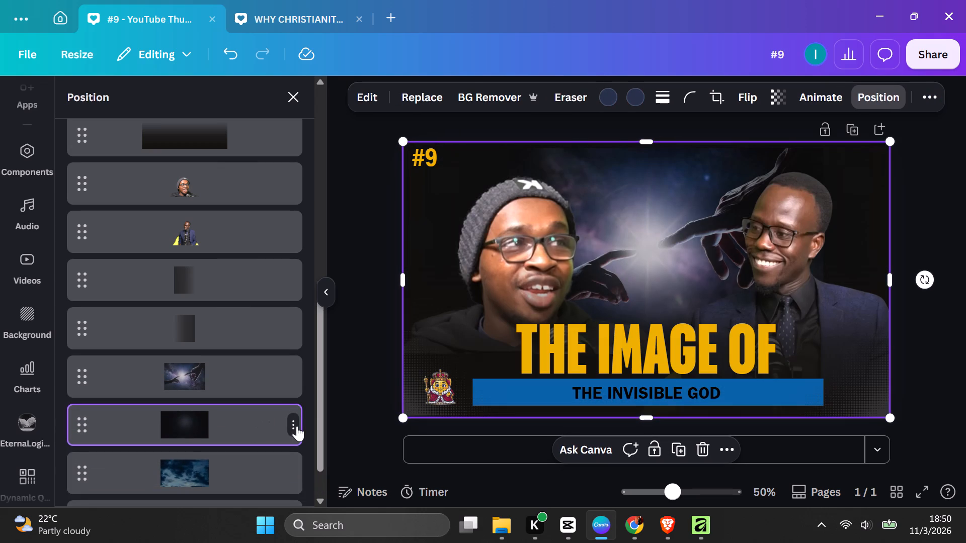
left_click(296, 426)
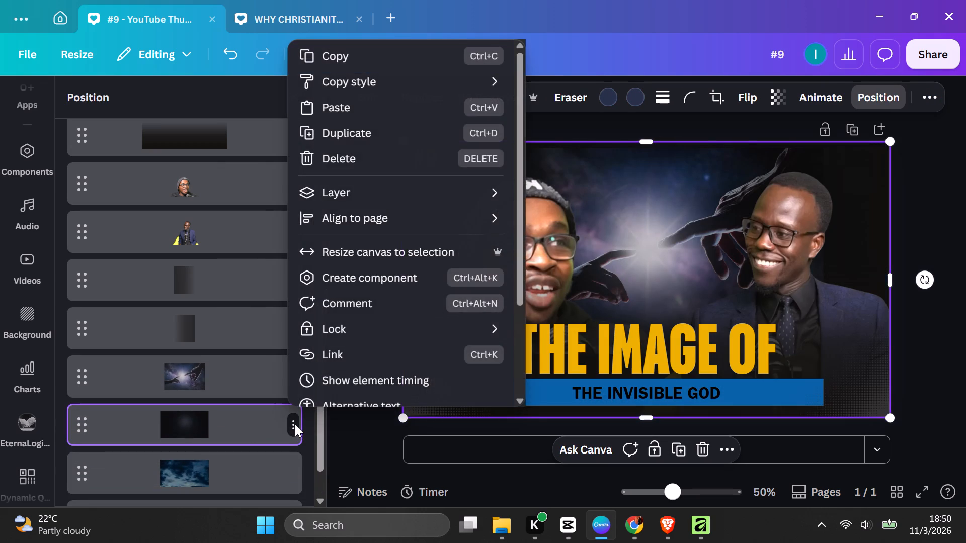
left_click(376, 161)
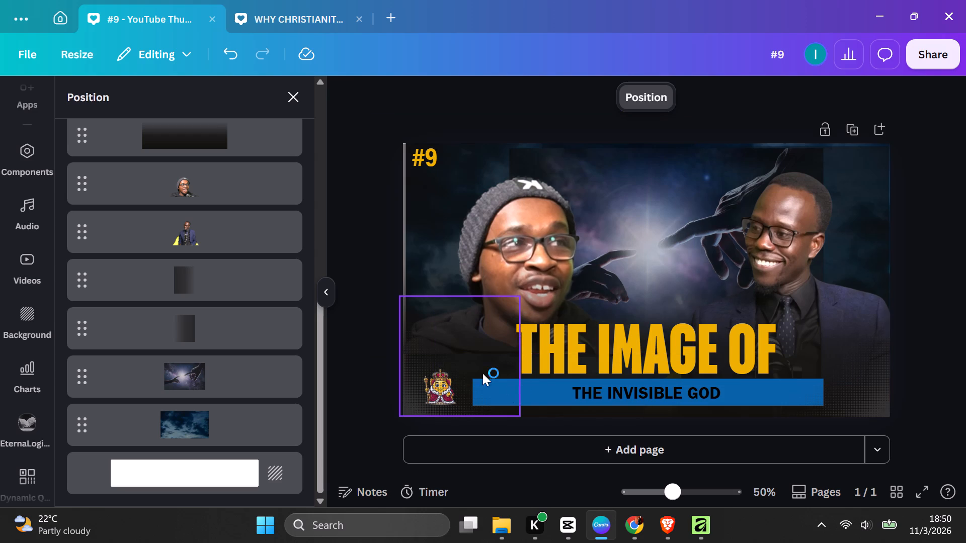
Move both side gradient layers below the reaching-hands photo and above the sky photo in the layer order.
left_click_drag(232, 328, 239, 357)
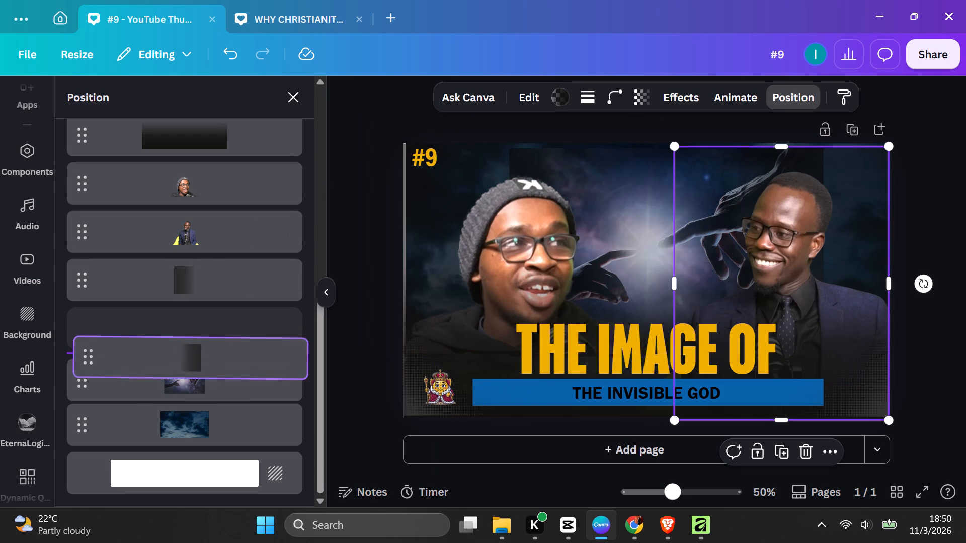
left_click_drag(239, 357, 239, 394)
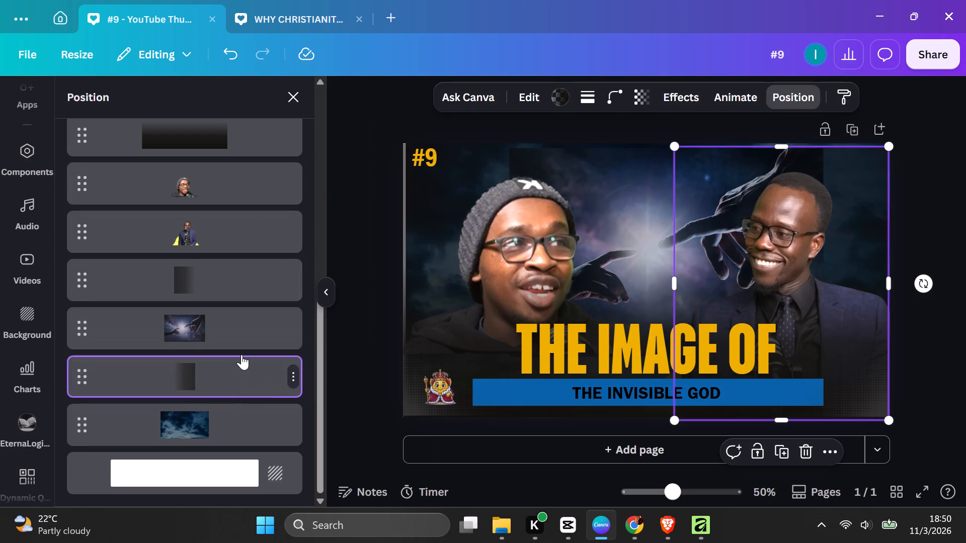
left_click_drag(221, 275, 220, 288)
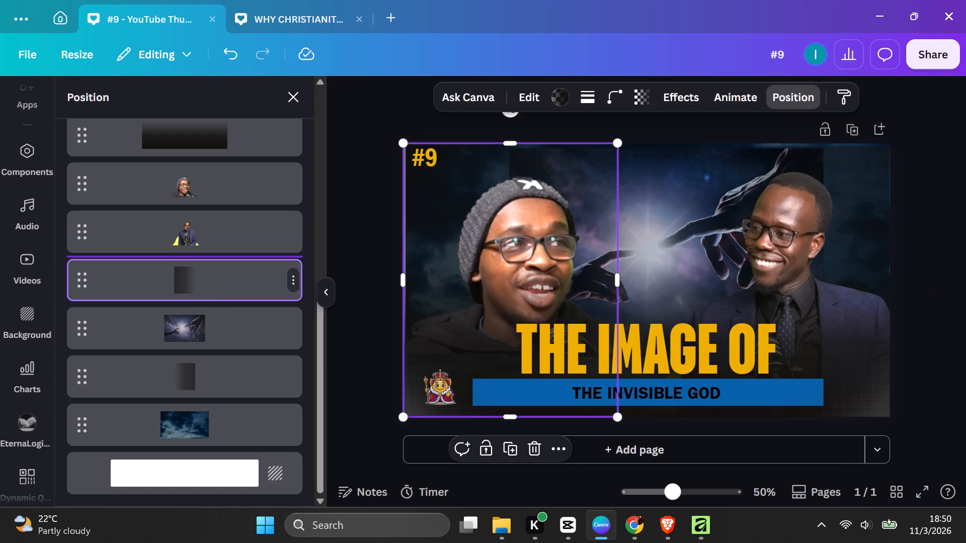
left_click_drag(220, 288, 215, 378)
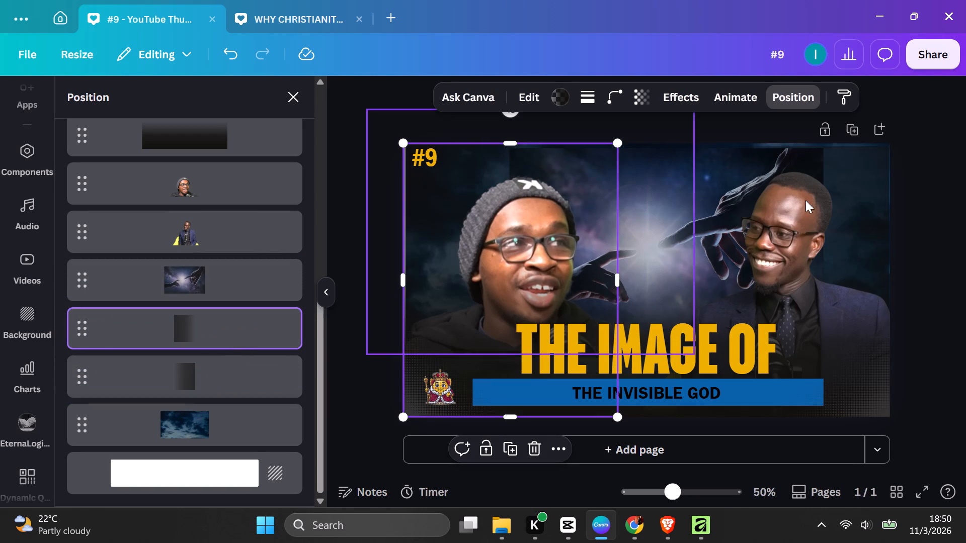
left_click(962, 148)
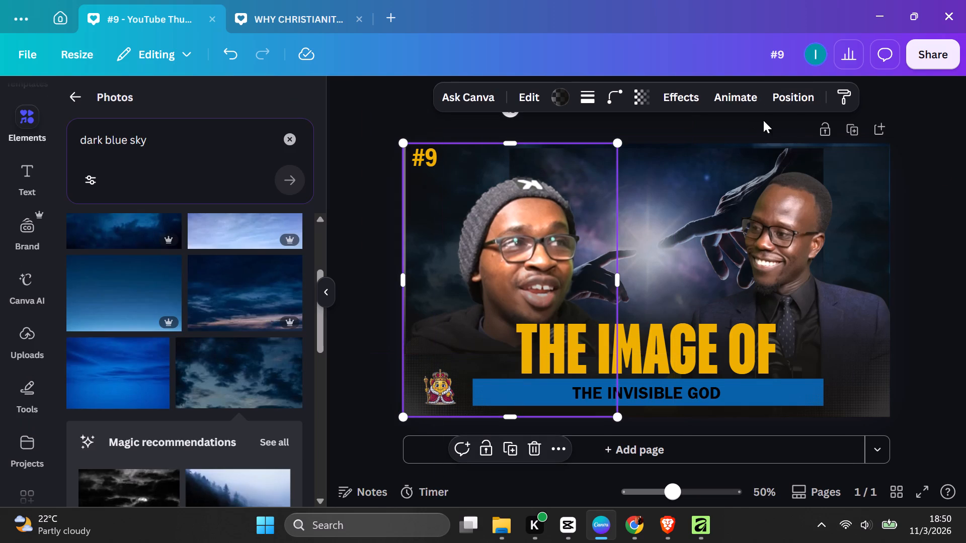
Set the transparency of the sky background photo to 91.
left_click(791, 100)
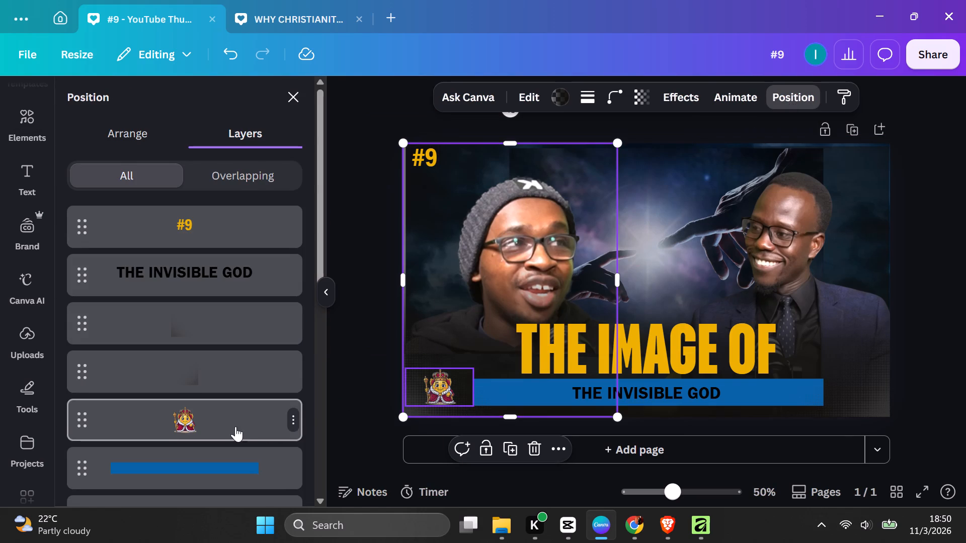
scroll(235, 426, "down", 7)
left_click(214, 415)
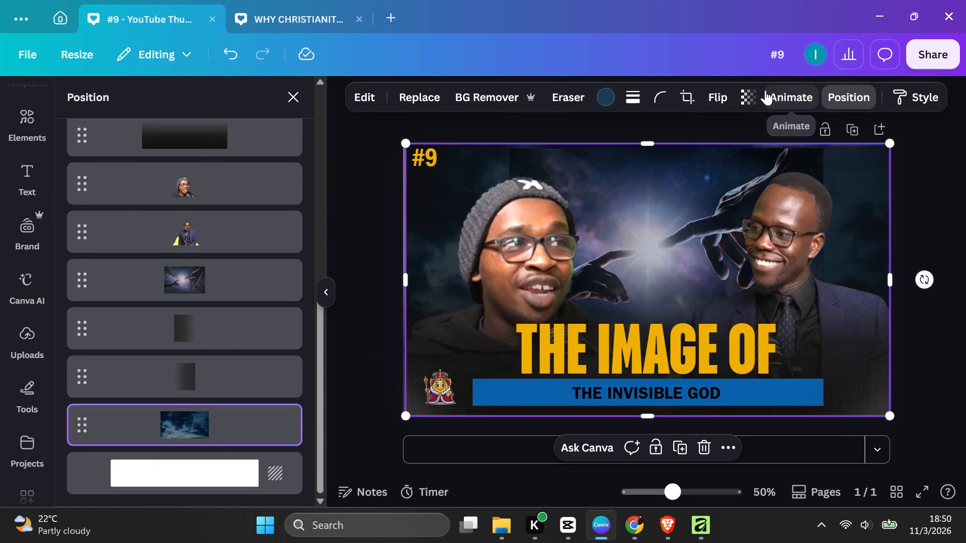
left_click(758, 96)
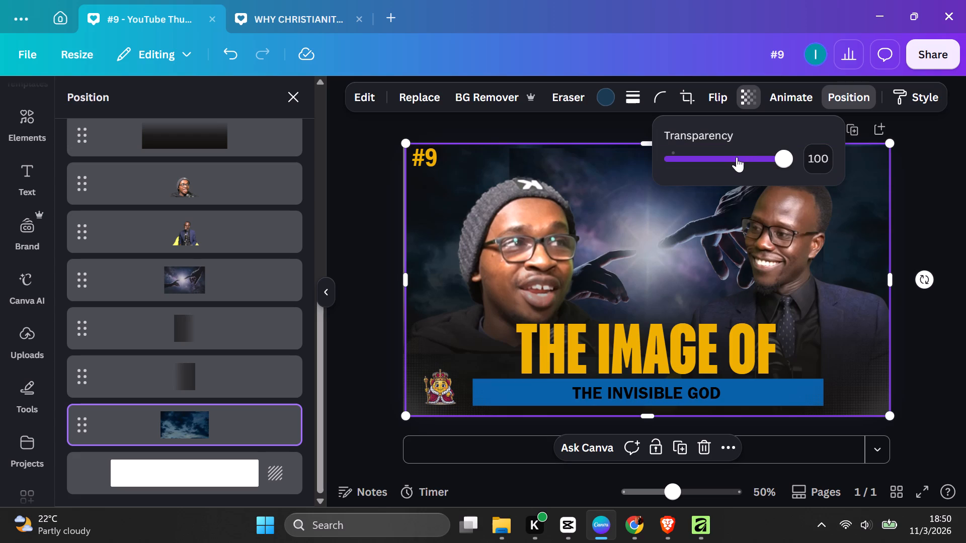
left_click(732, 164)
left_click(751, 157)
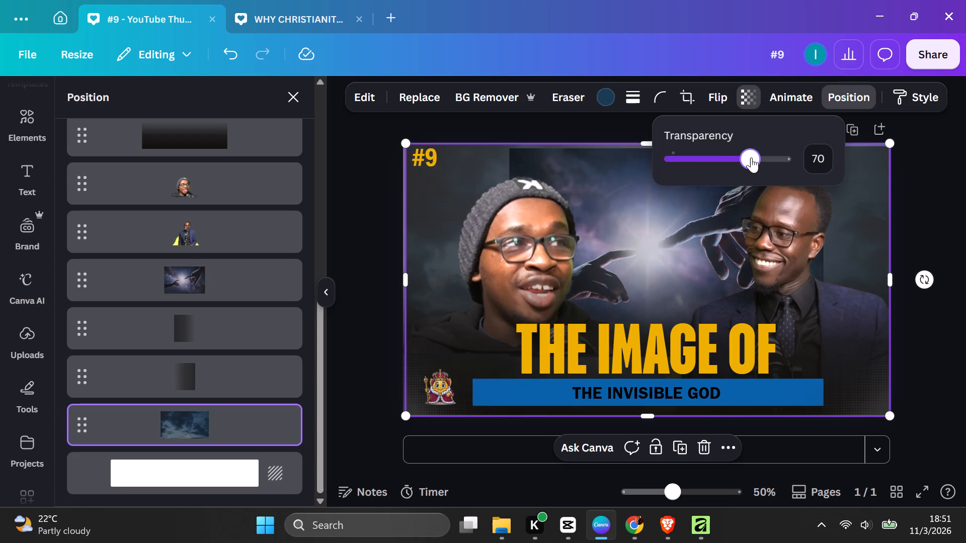
left_click(759, 158)
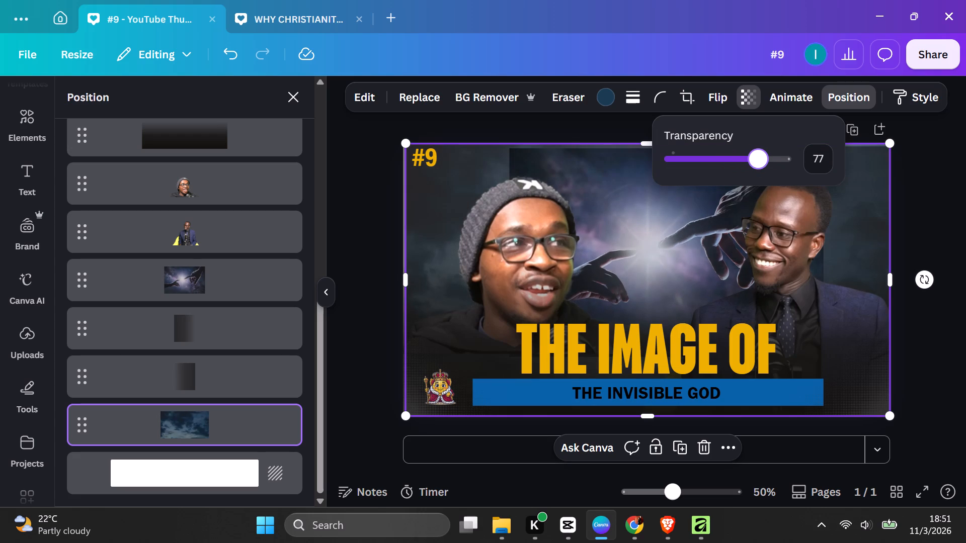
left_click(764, 158)
left_click(765, 157)
left_click(775, 160)
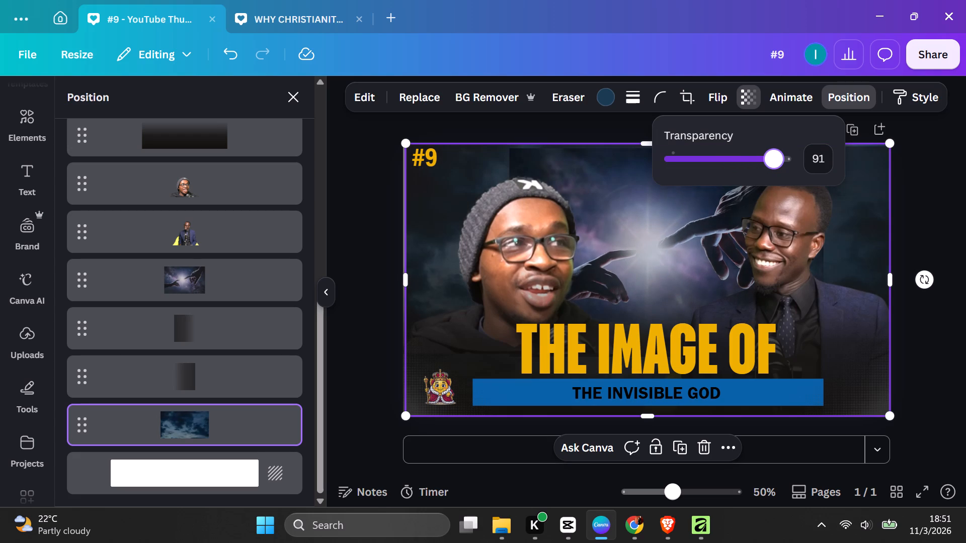
left_click(948, 170)
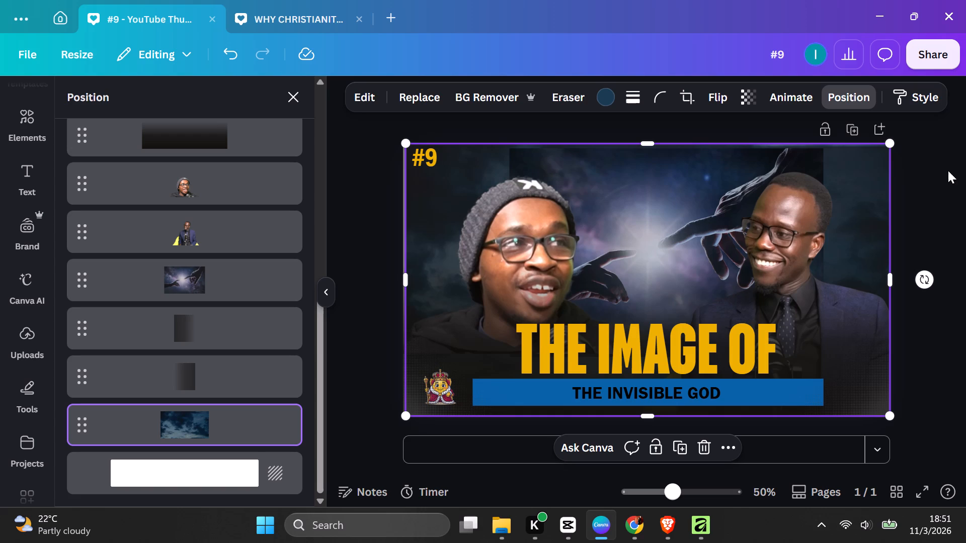
Rotate the reaching-hands photo counterclockwise to a steep diagonal so one hand reaches down and the other up.
left_click(733, 183)
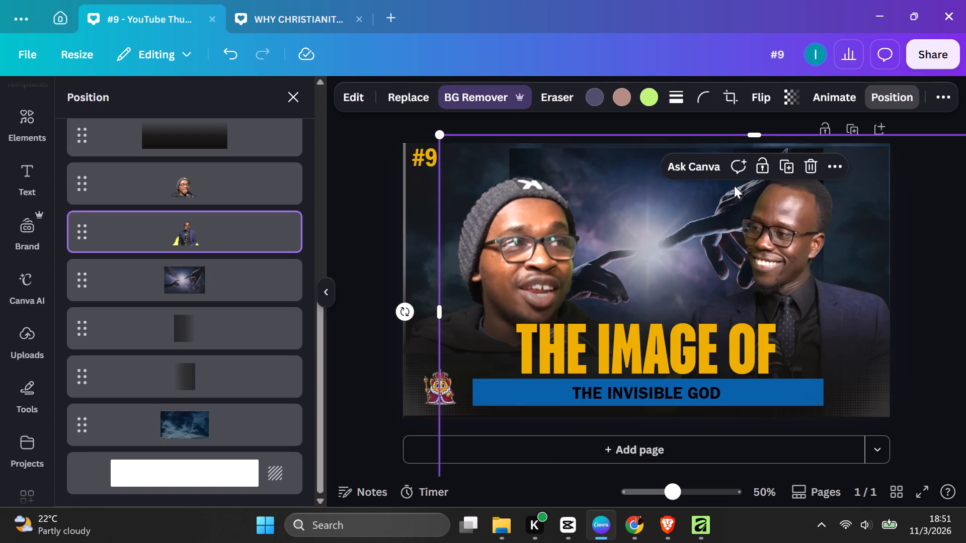
left_click(247, 294)
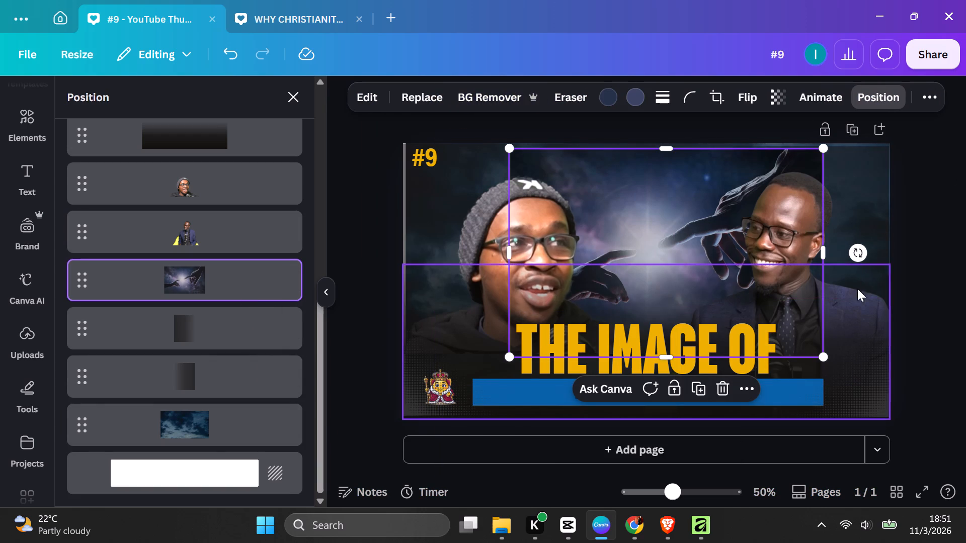
left_click_drag(860, 255, 740, 143)
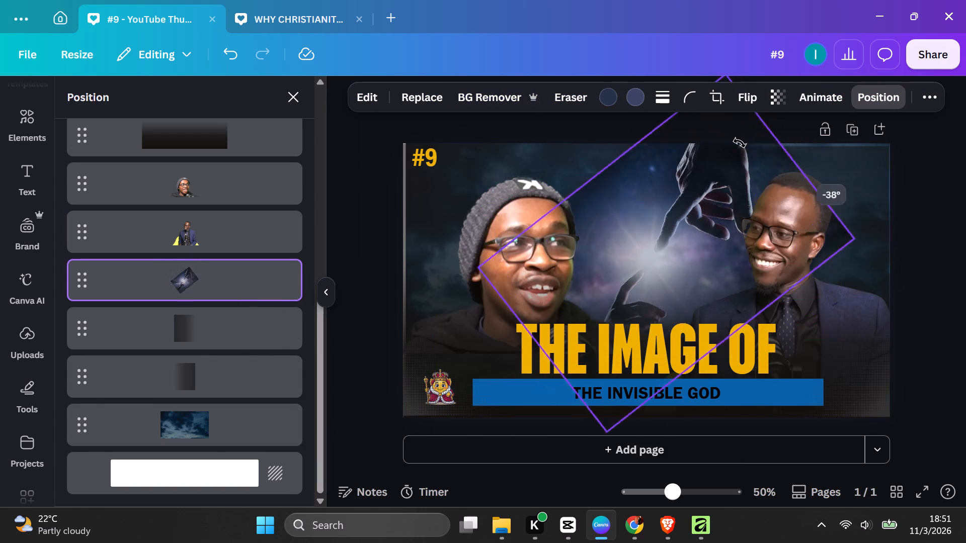
left_click_drag(740, 143, 739, 143)
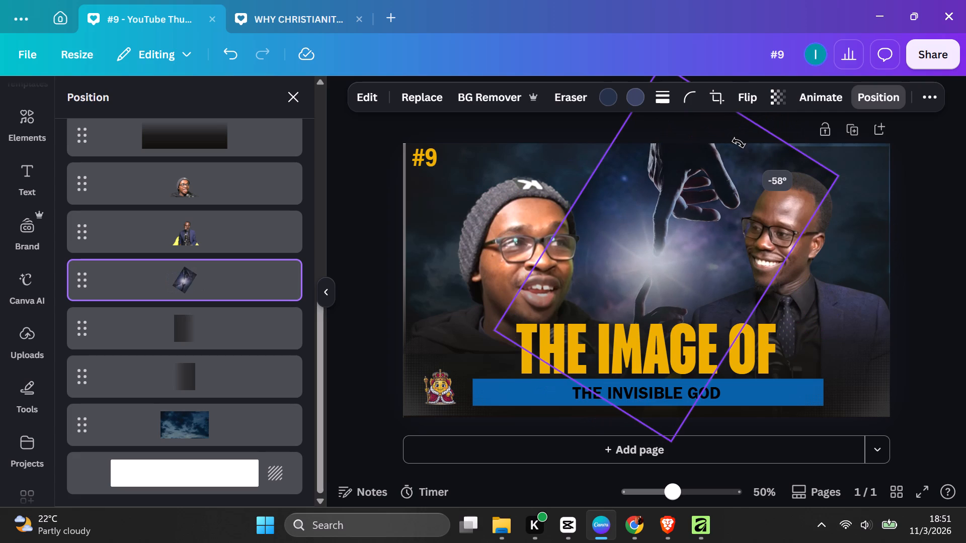
left_click_drag(739, 143, 754, 176)
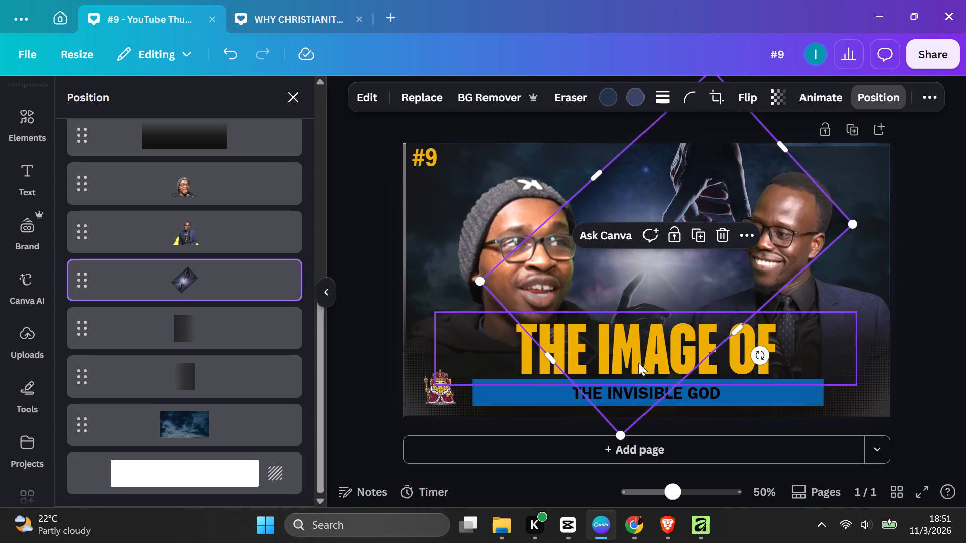
Shrink the rotated hands photo to about 720 by 480 and position its glowing fingertips between the two men's faces.
left_click_drag(622, 438, 638, 391)
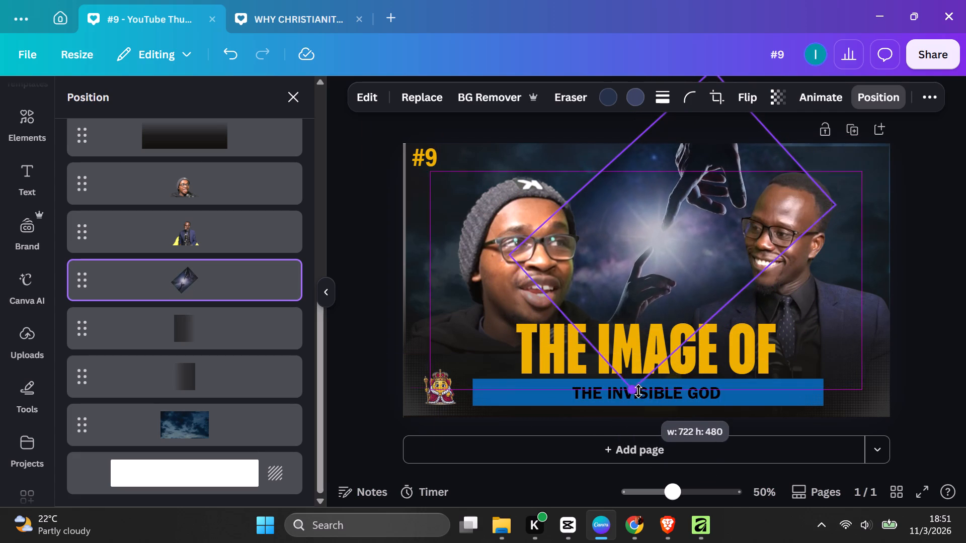
left_click_drag(638, 391, 639, 387)
left_click(672, 230)
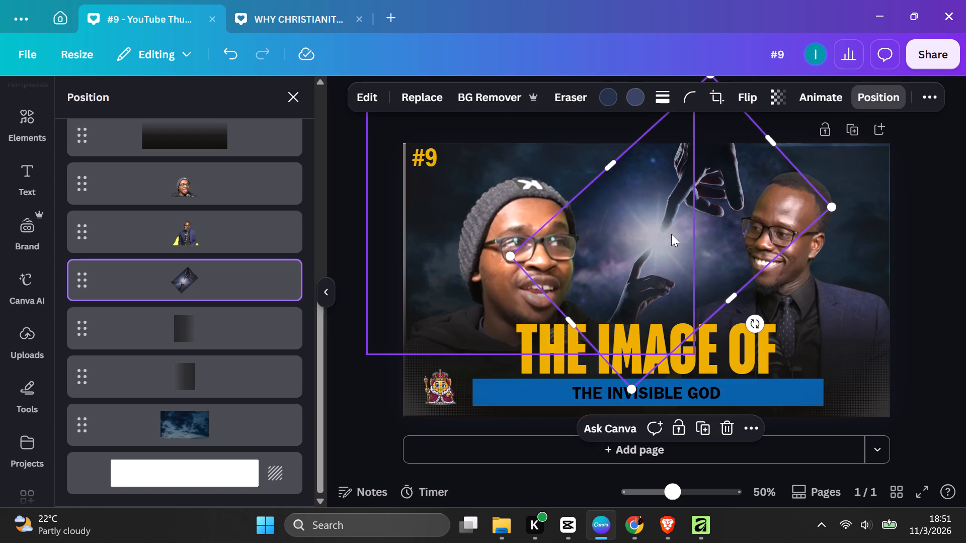
left_click_drag(671, 234, 661, 242)
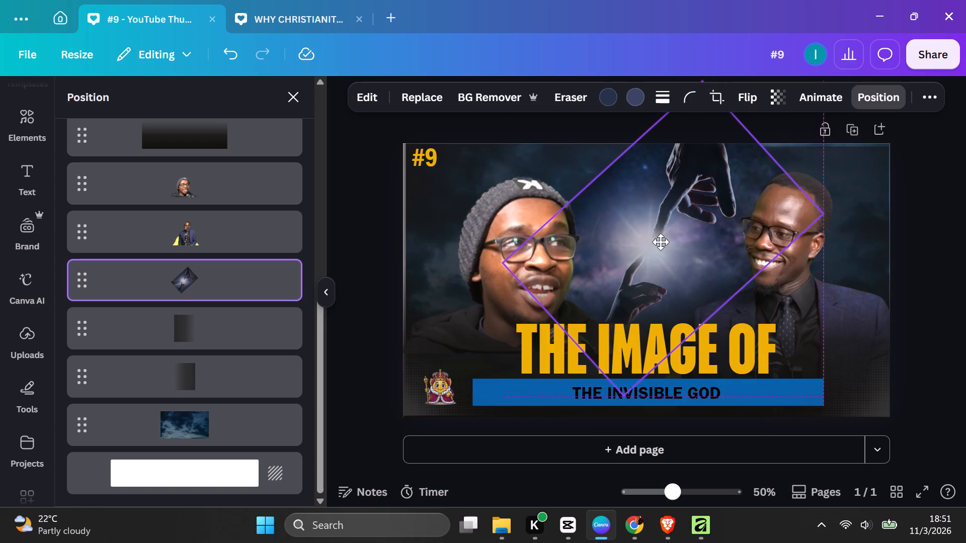
left_click_drag(661, 242, 656, 245)
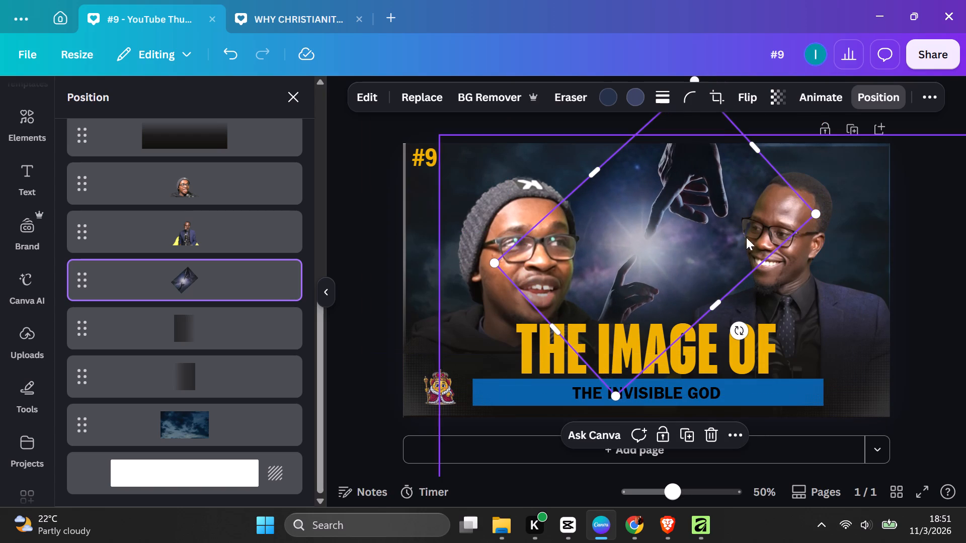
left_click(922, 231)
left_click(921, 229)
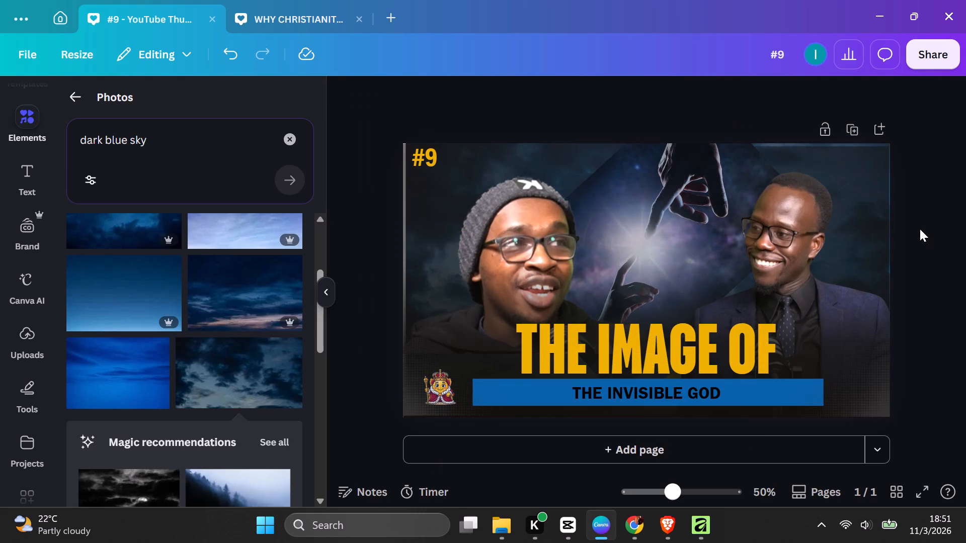
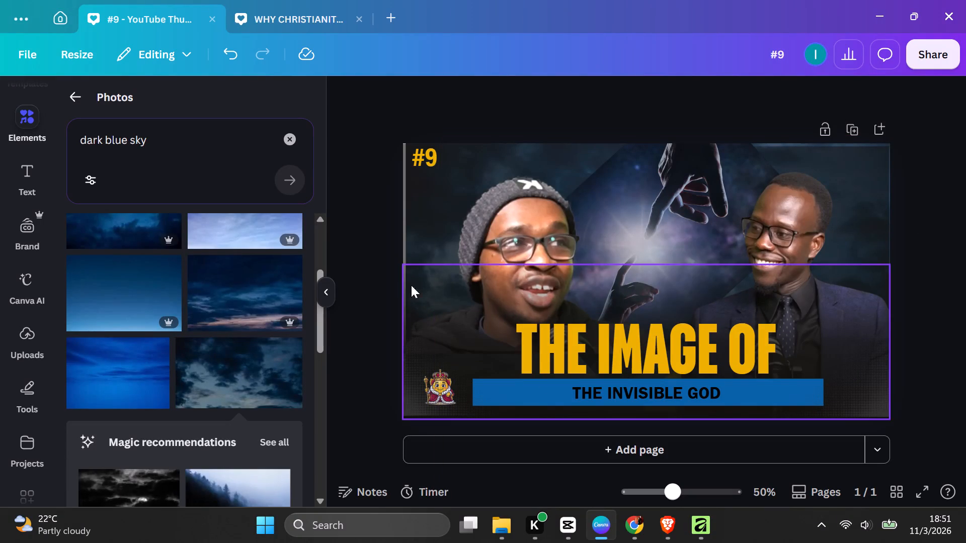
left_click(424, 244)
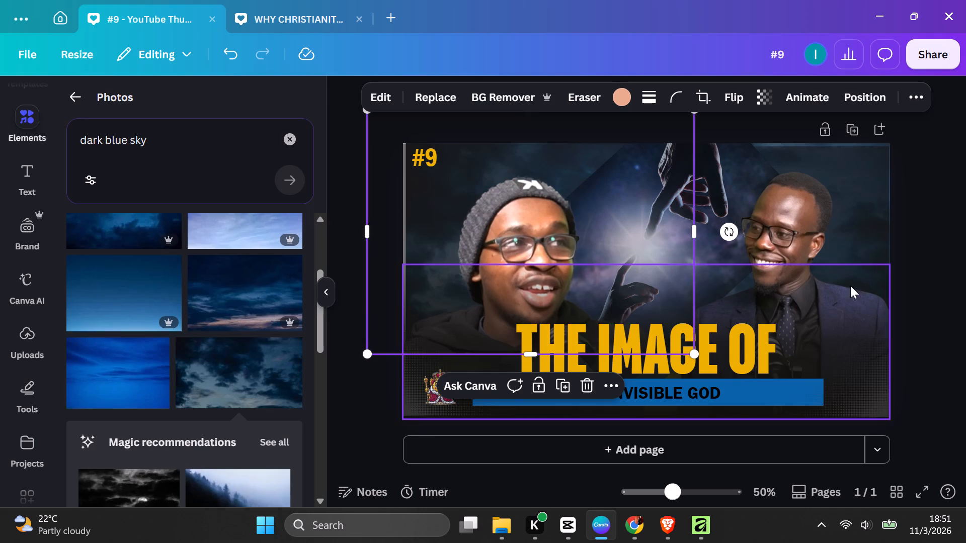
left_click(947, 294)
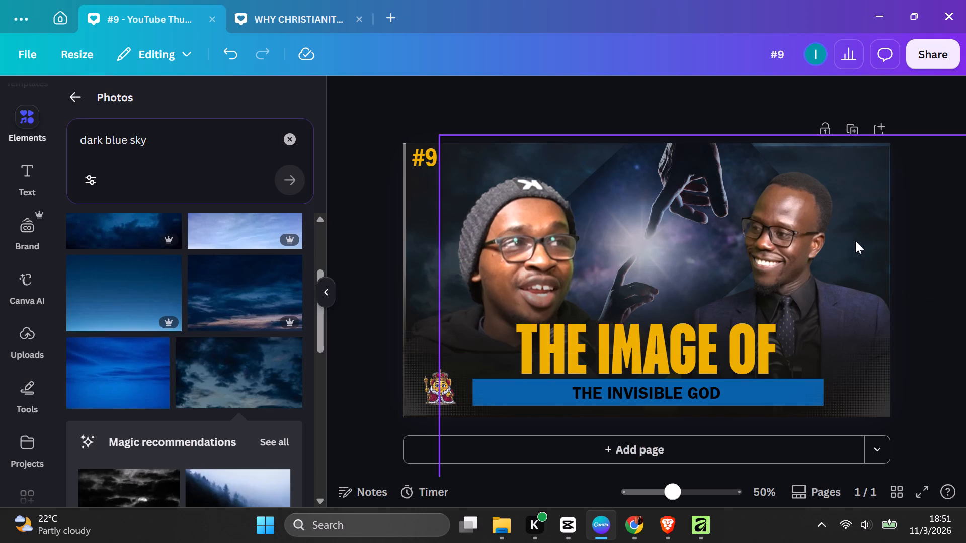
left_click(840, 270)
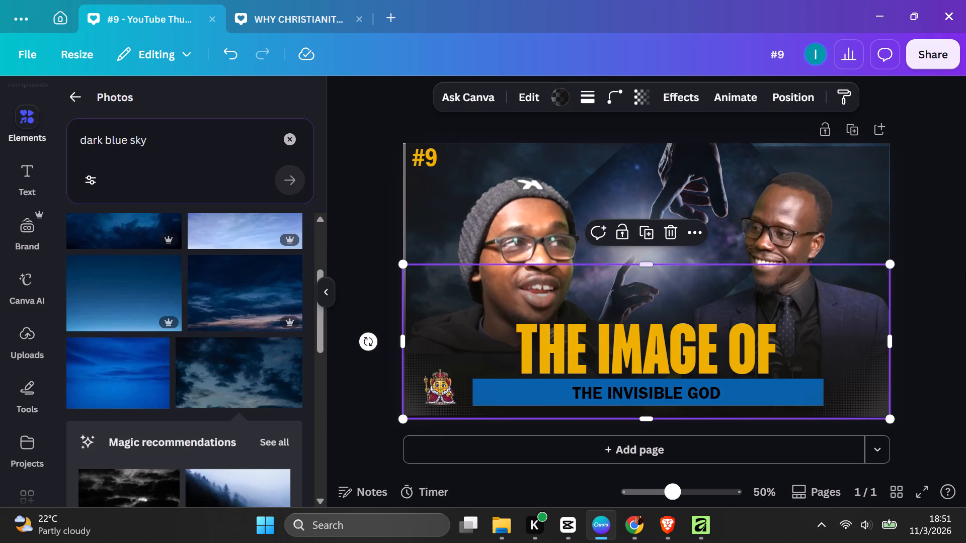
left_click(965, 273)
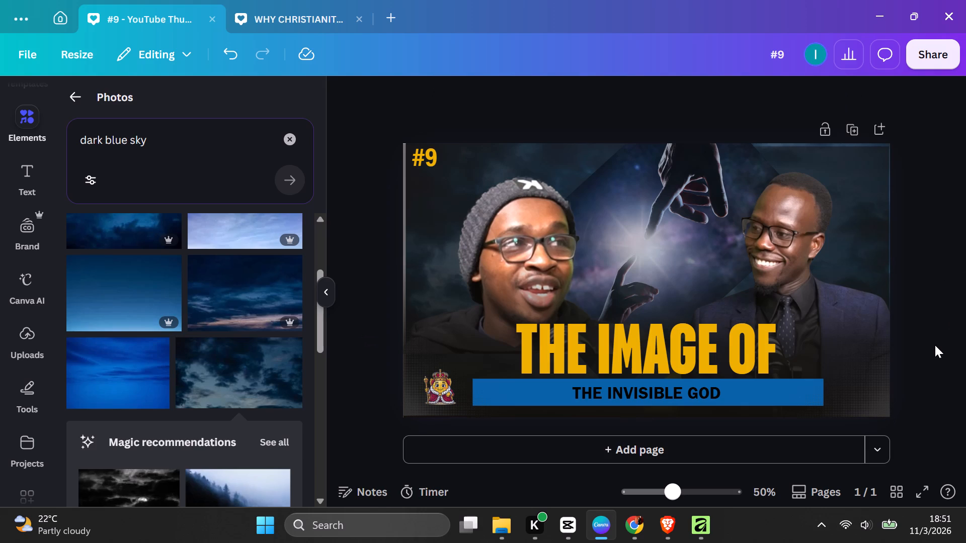
Undo the recent changes to the hands photo's rotation and size, the sky photo's transparency, and the layer order.
key("ctrl+z")
key("ctrl+z")
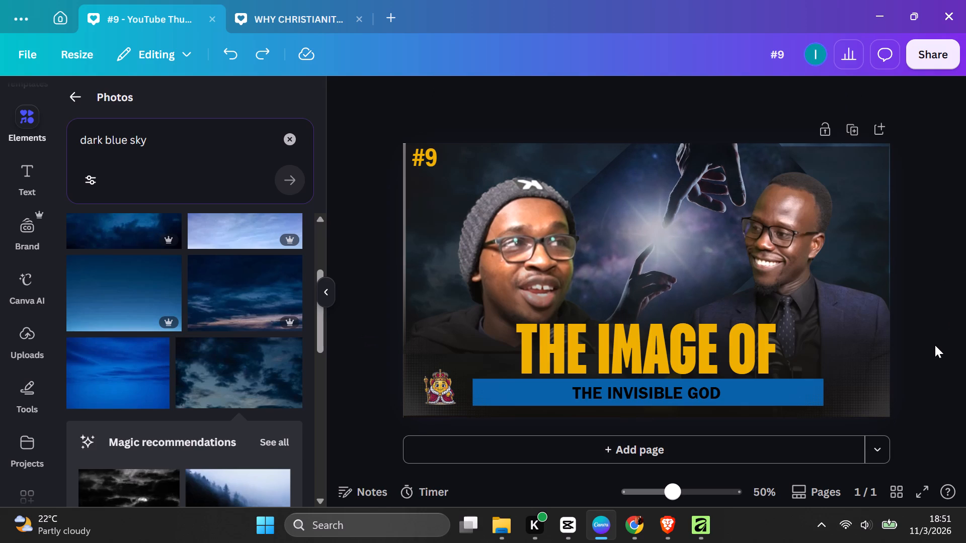
key("ctrl+z")
key("ctrl+z")
key("ctrl+z")
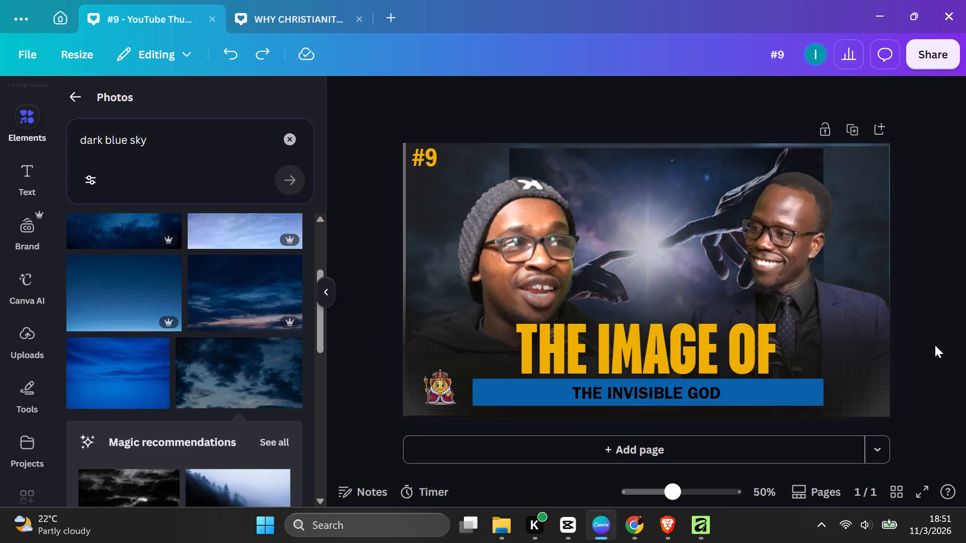
key("ctrl+z")
key("ctrl+z")
key("ctrl+z")
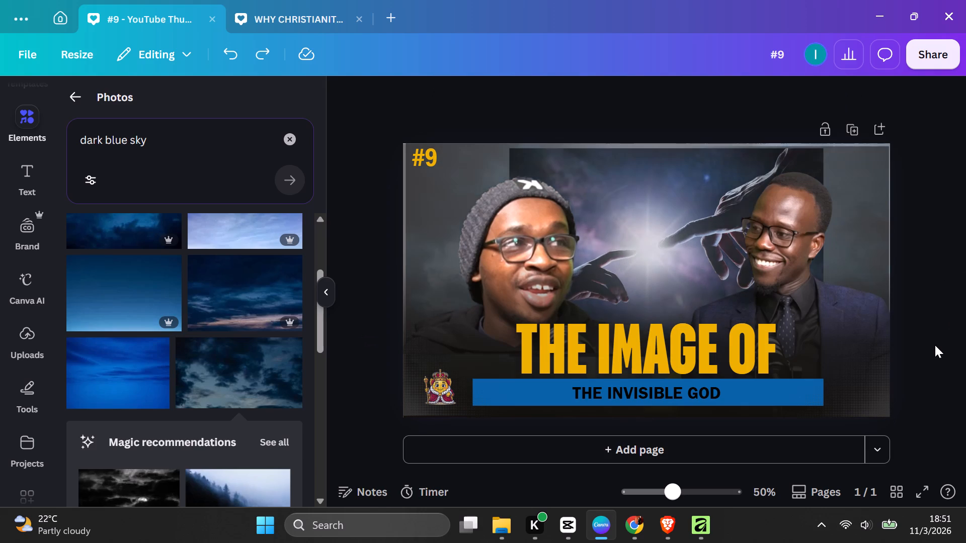
key("ctrl+z")
key("ctrl+z")
key("ctrl+z")
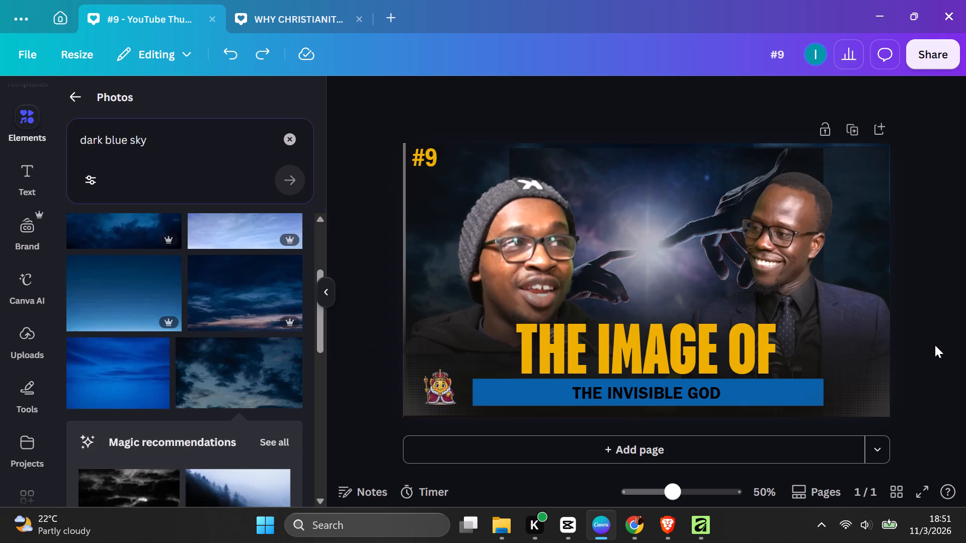
key("ctrl+z")
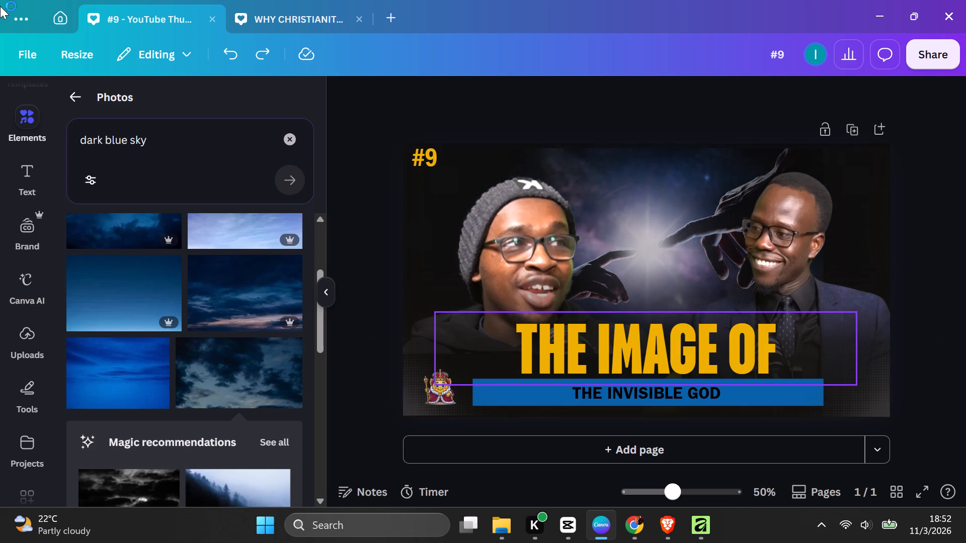
Copy the dark blue sky photo at the bottom of the layer order and delete it from the design.
left_click(699, 219)
left_click(900, 92)
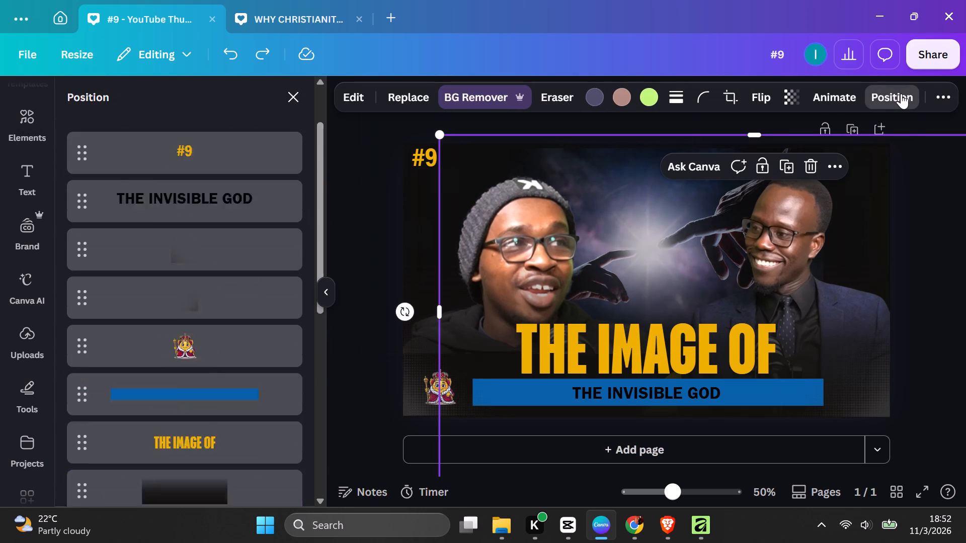
scroll(151, 422, "down", 6)
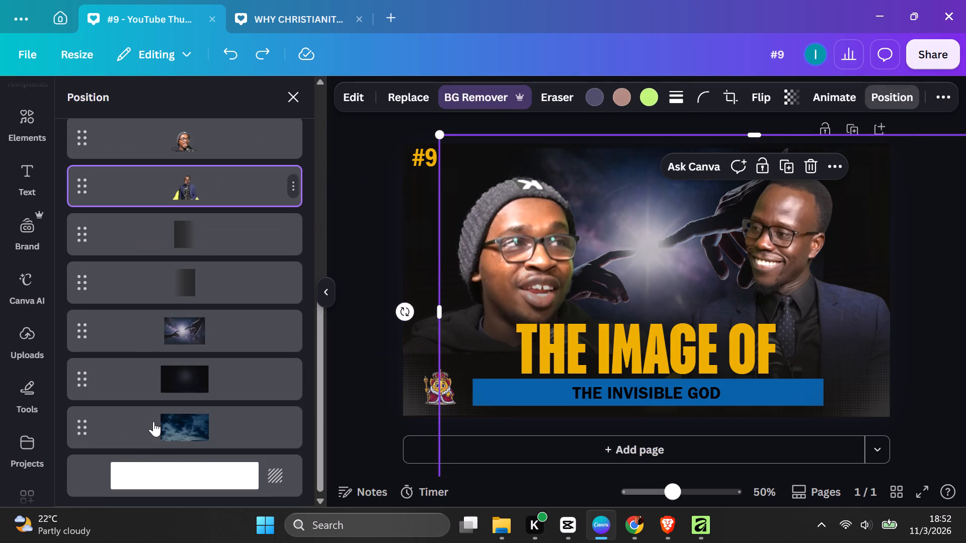
left_click(294, 426)
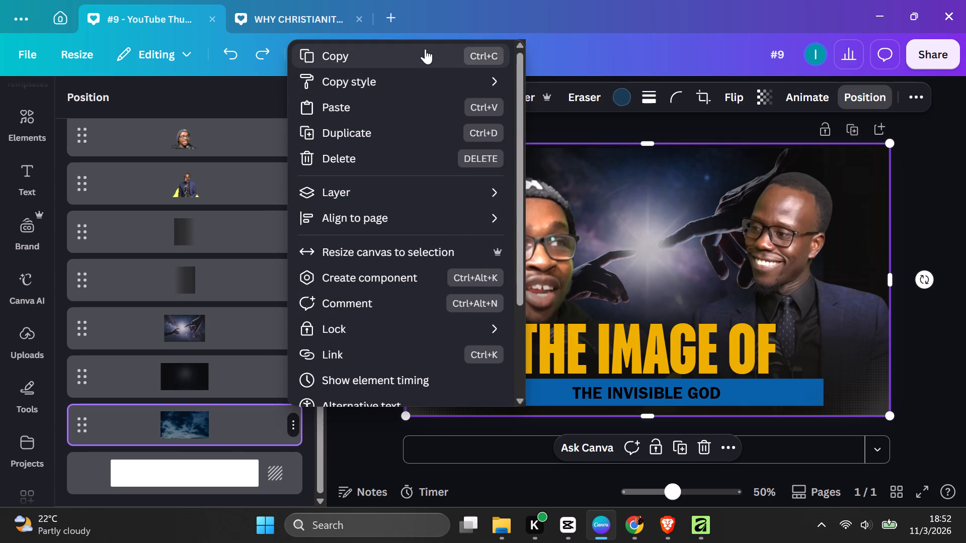
left_click(426, 49)
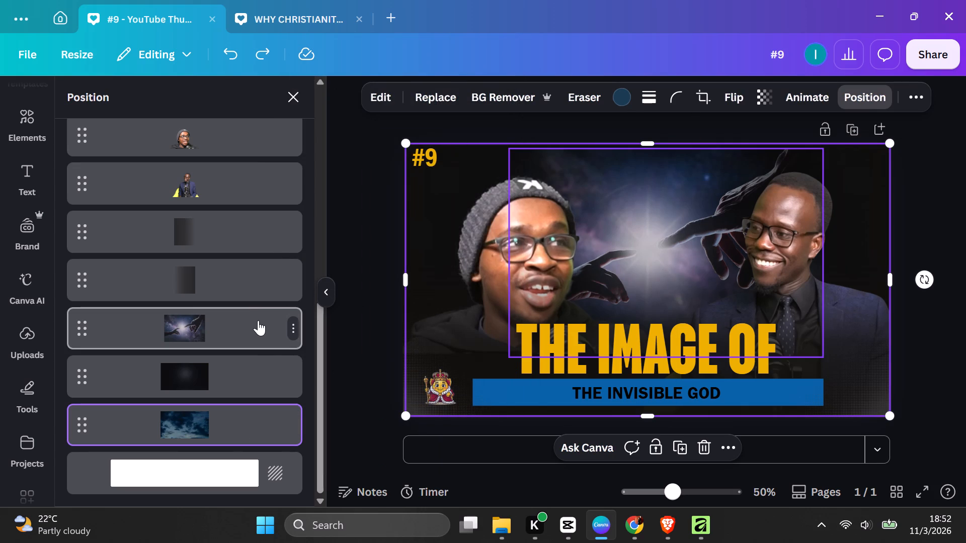
scroll(288, 351, "up", 4)
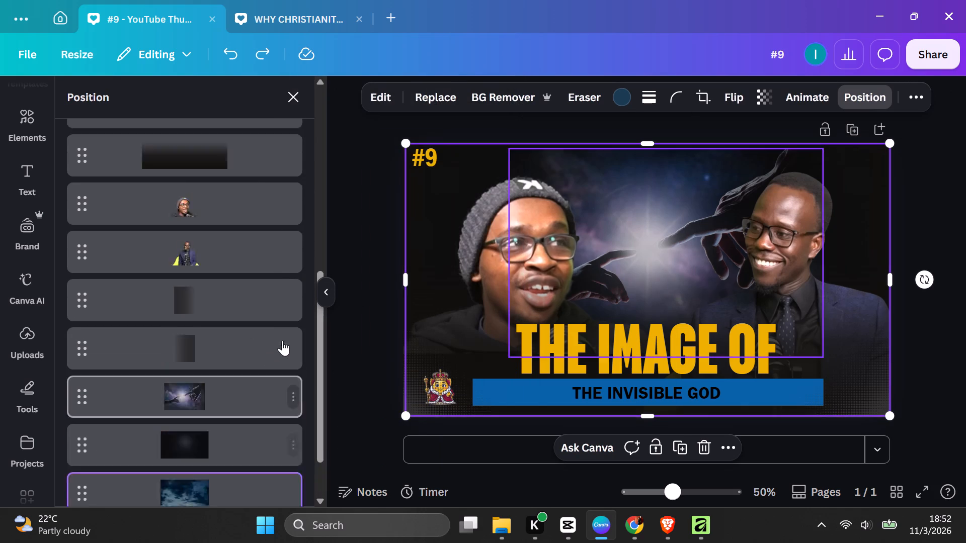
scroll(282, 340, "up", 6)
scroll(259, 307, "up", 4)
scroll(236, 349, "down", 5)
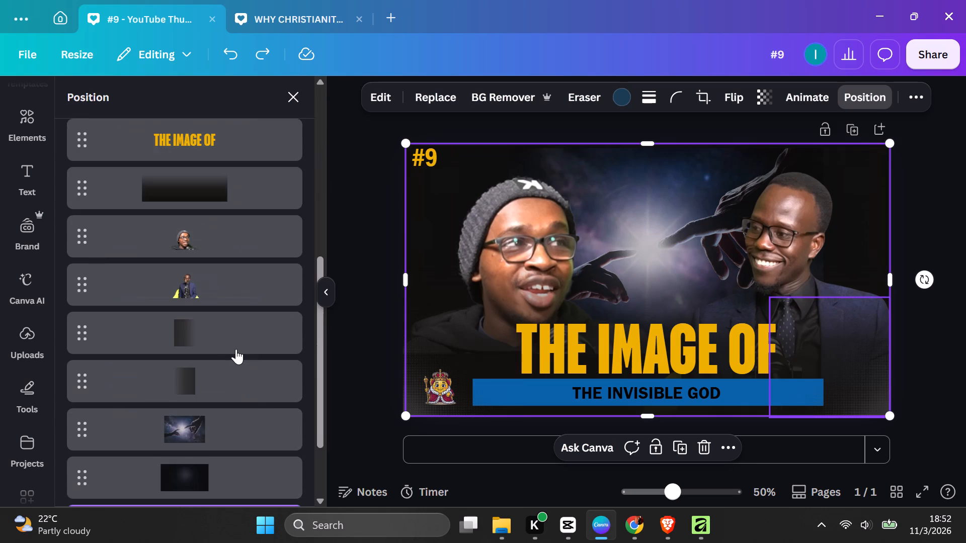
scroll(236, 349, "down", 3)
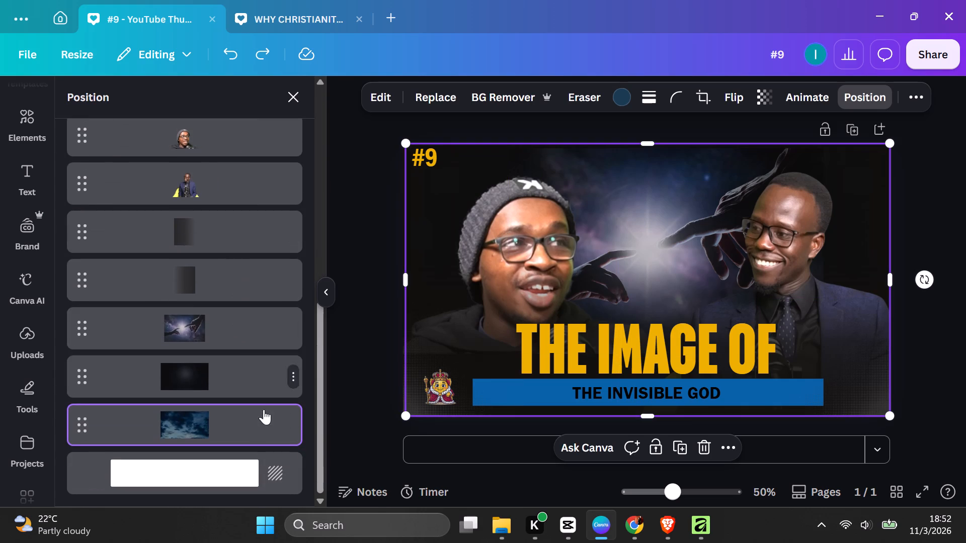
left_click(291, 423)
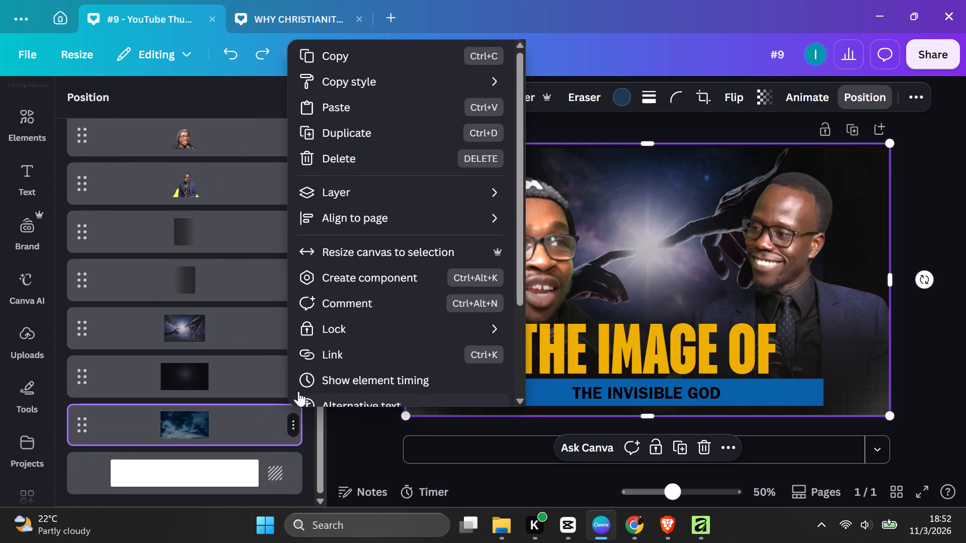
left_click(353, 163)
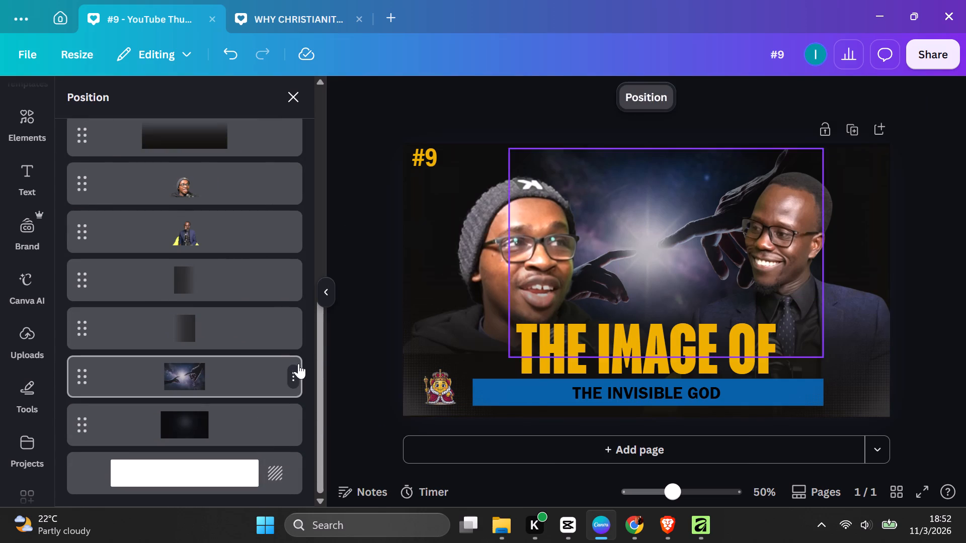
Copy the reaching-hands photo and paste a second copy of it onto the thumbnail.
left_click(296, 370)
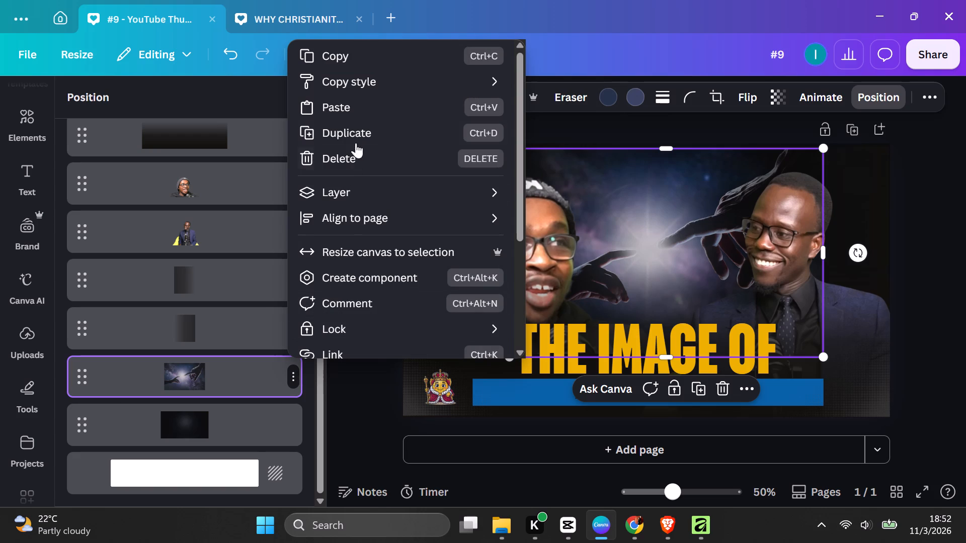
left_click(358, 51)
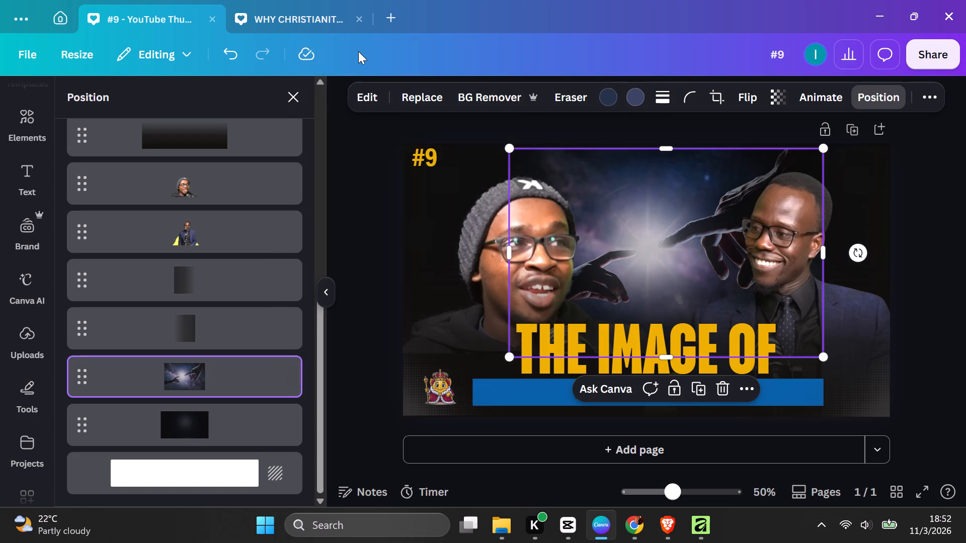
left_click(466, 180)
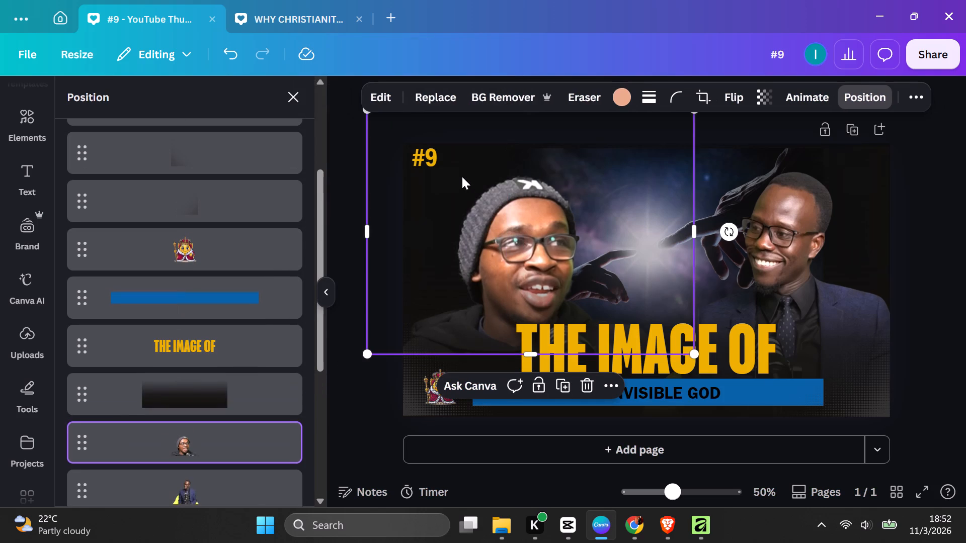
key("ctrl+v")
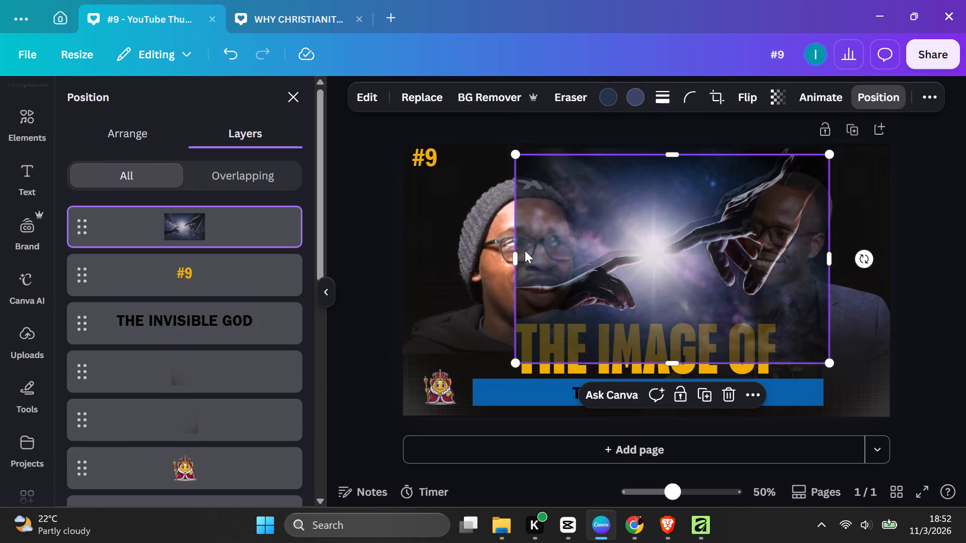
Extend the pasted hands photo on all four sides so that it fills the whole thumbnail.
left_click(435, 256)
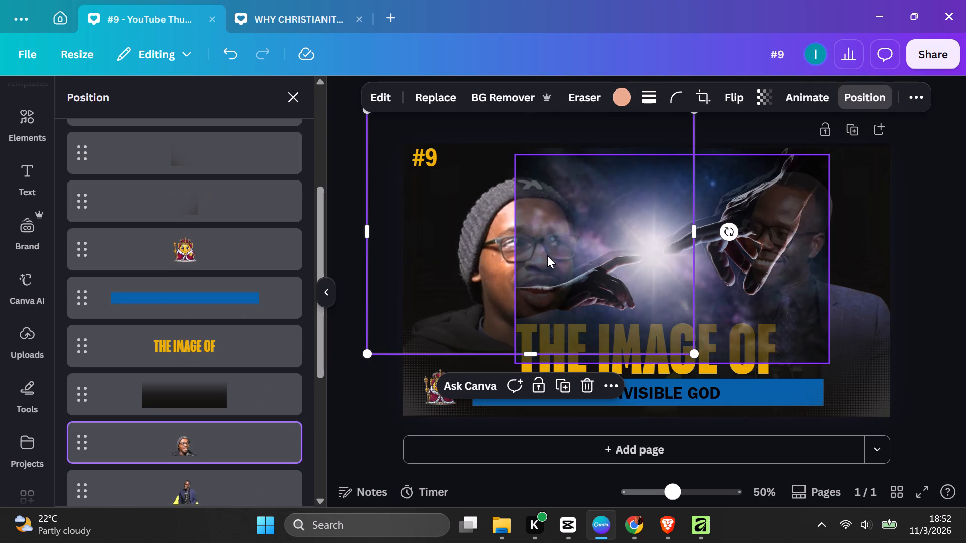
left_click(566, 260)
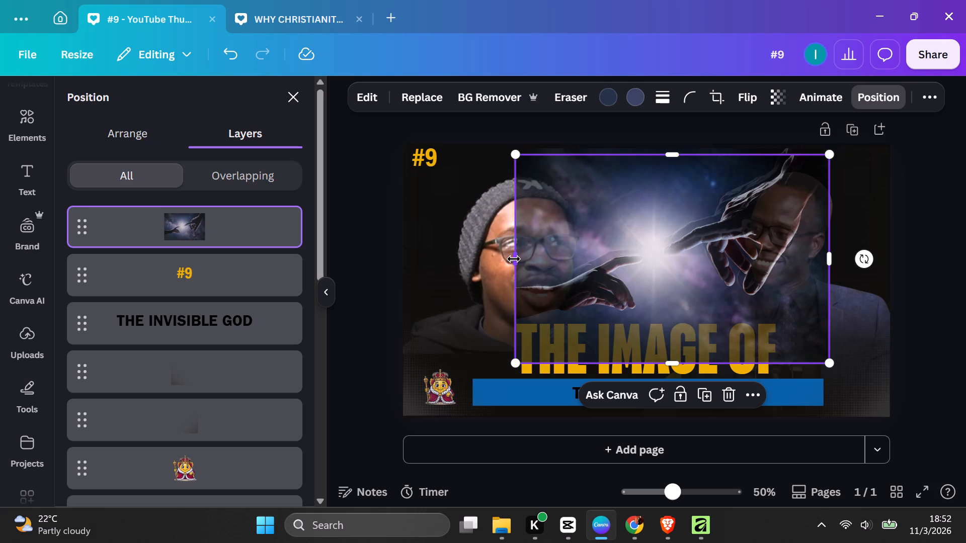
left_click_drag(514, 259, 404, 259)
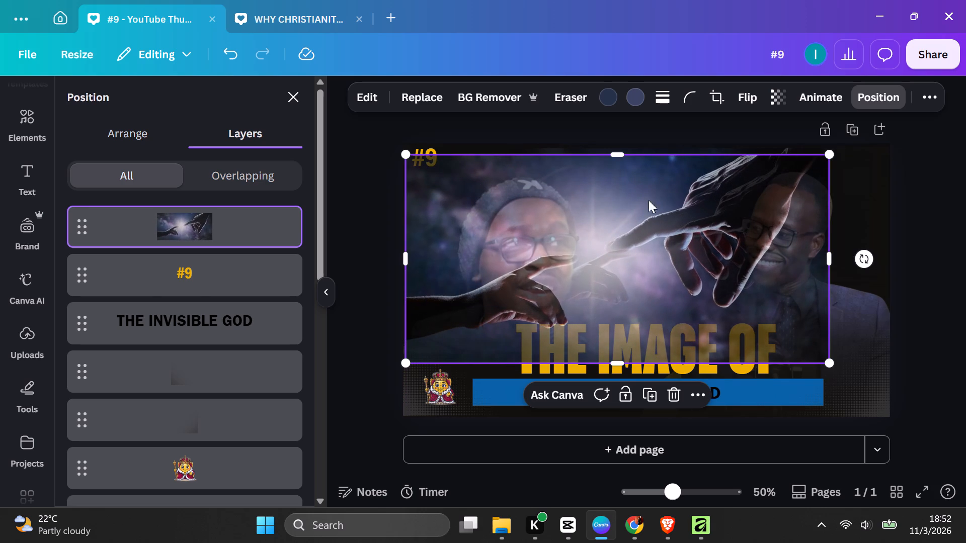
left_click_drag(613, 157, 612, 148)
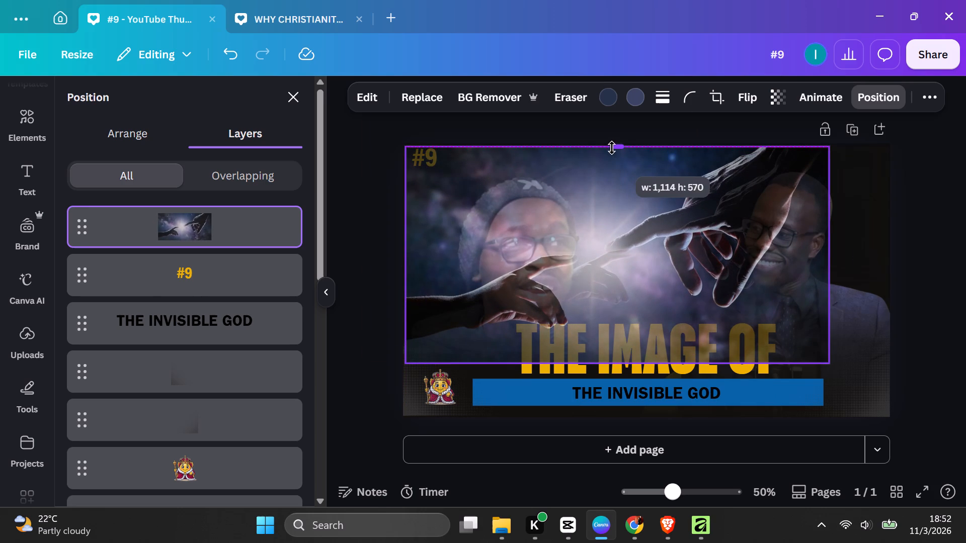
left_click_drag(612, 148, 612, 146)
left_click_drag(828, 250, 834, 248)
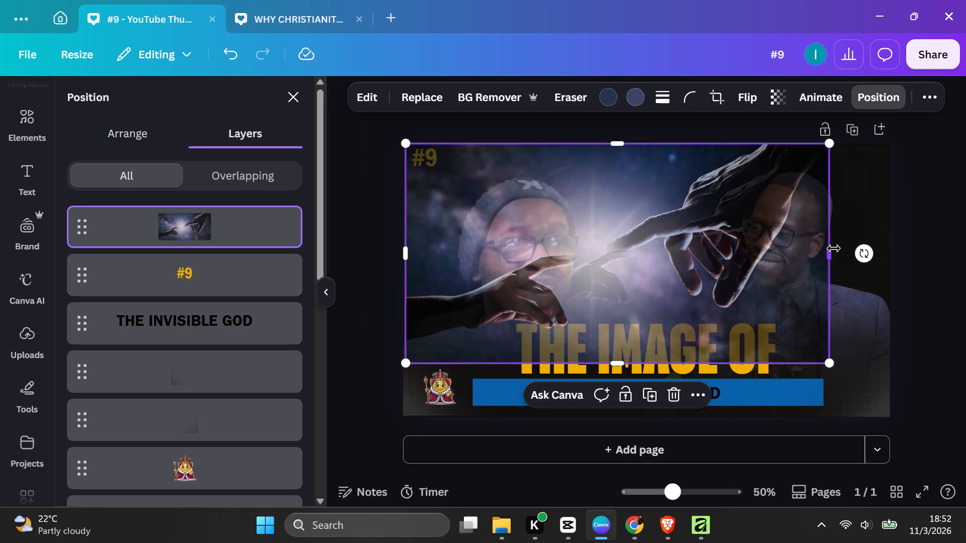
left_click_drag(834, 248, 885, 255)
left_click_drag(652, 361, 642, 413)
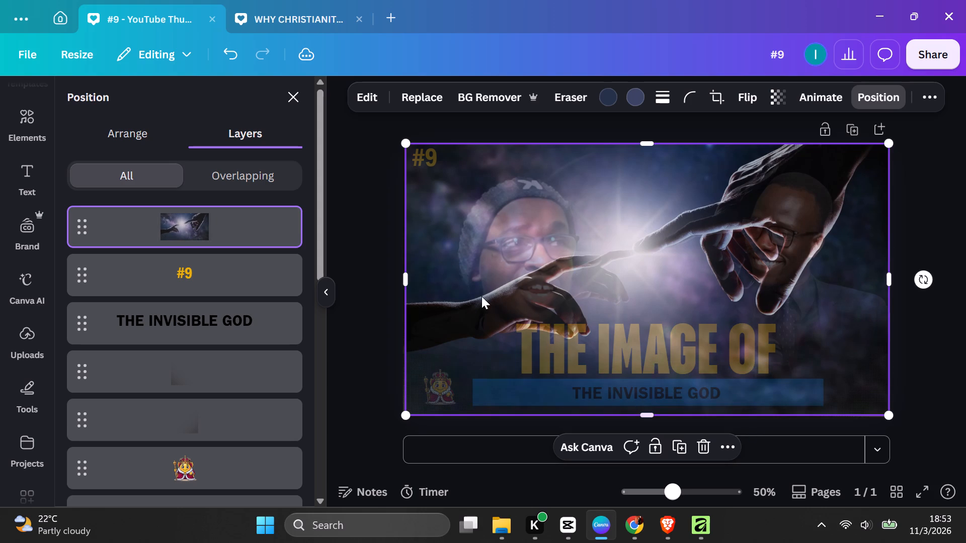
left_click_drag(409, 281, 400, 286)
left_click(910, 386)
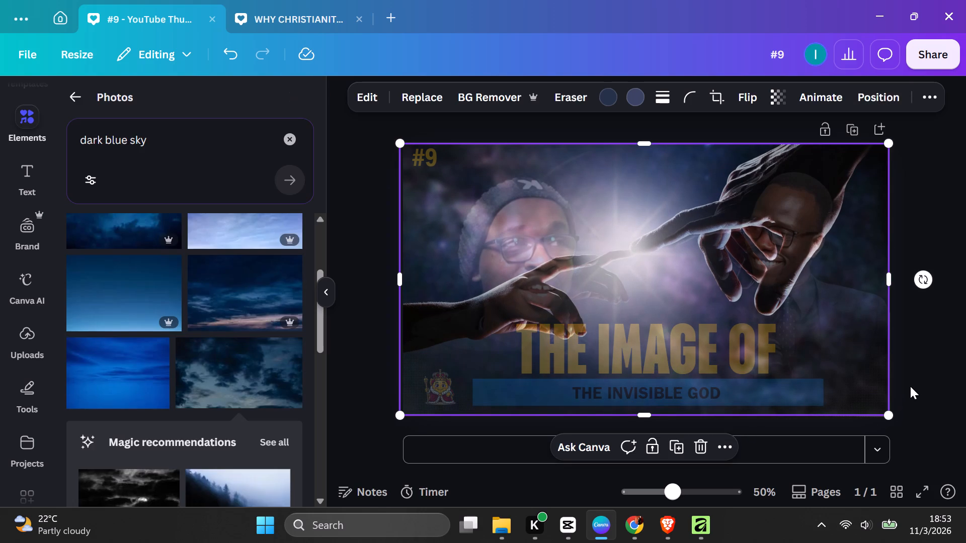
left_click(913, 385)
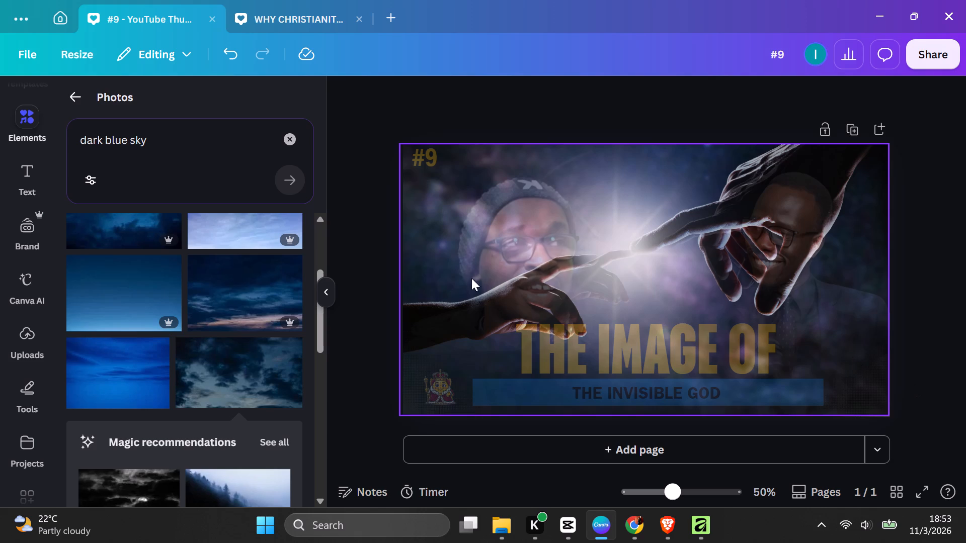
Move the full-size hands photo directly below the smaller hands photo and above the dark backdrop in the layer order.
left_click(828, 204)
left_click(880, 86)
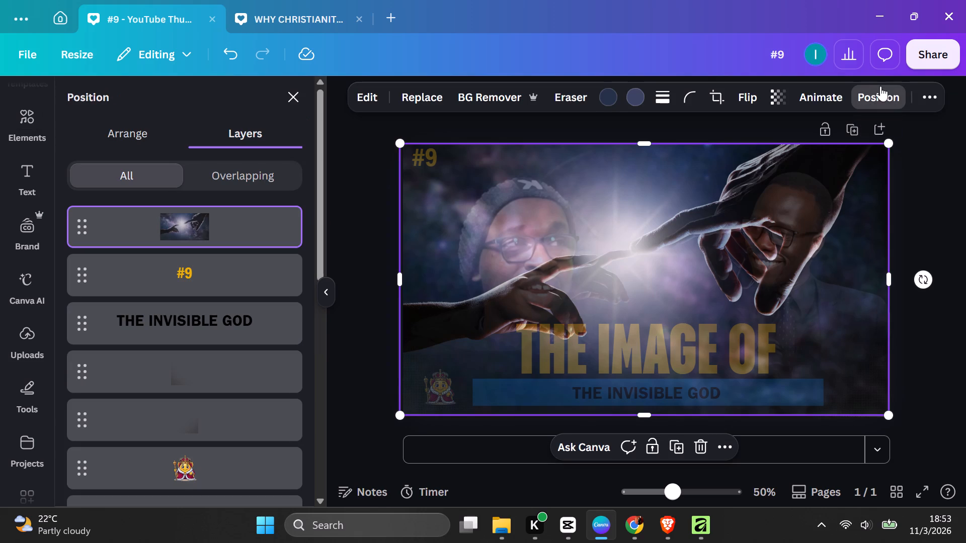
left_click_drag(256, 228, 212, 431)
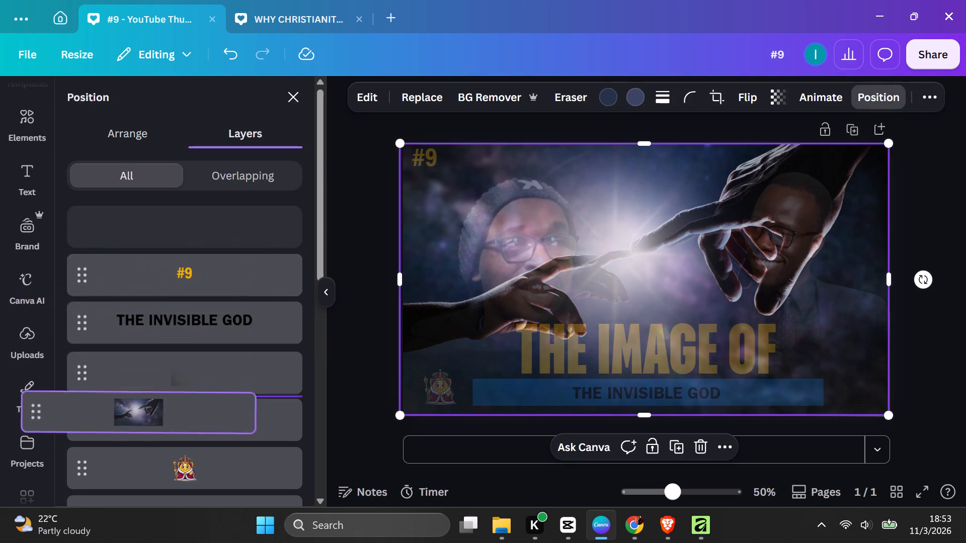
left_click_drag(212, 431, 251, 418)
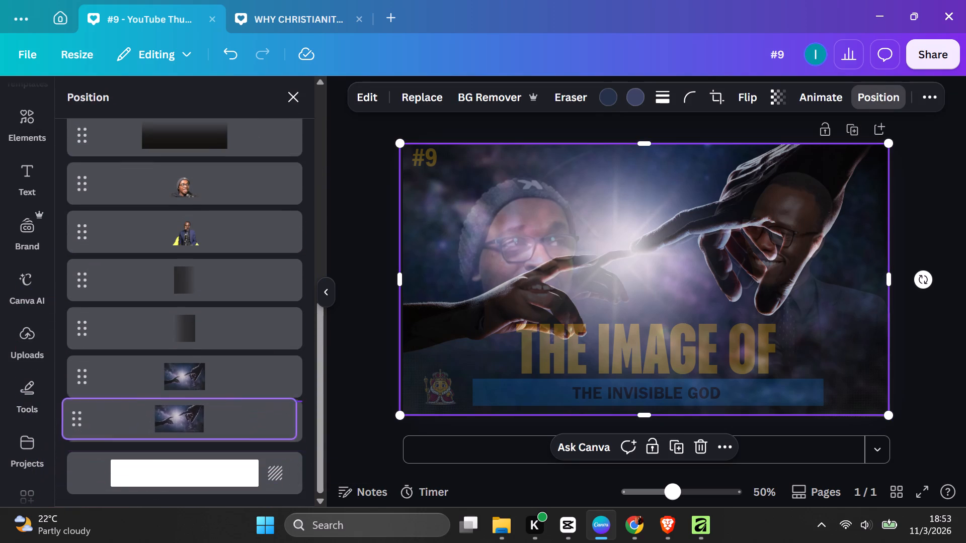
left_click_drag(251, 418, 251, 409)
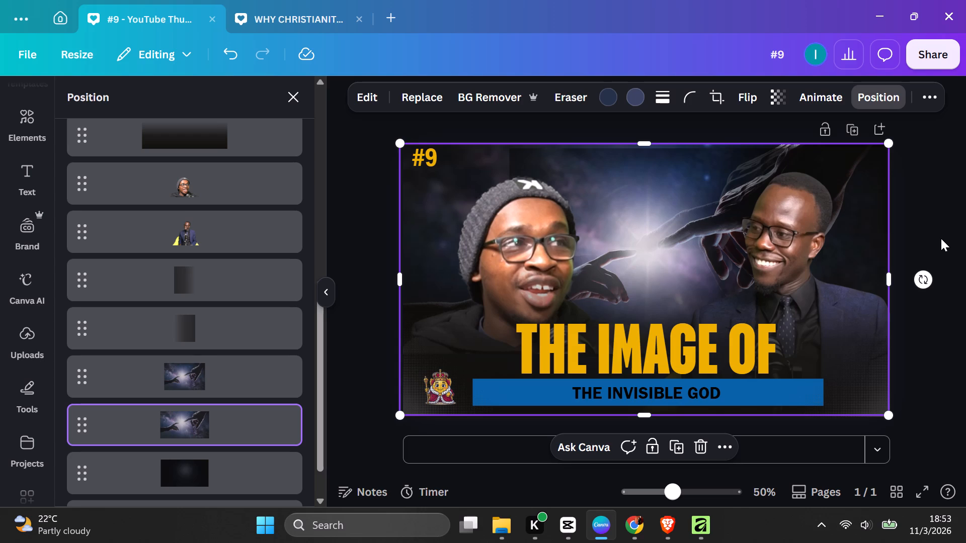
left_click(941, 236)
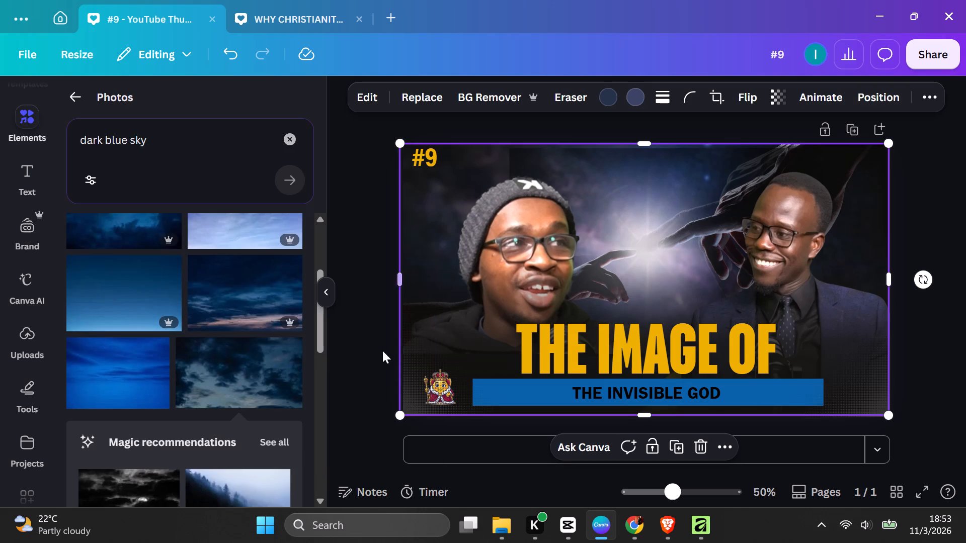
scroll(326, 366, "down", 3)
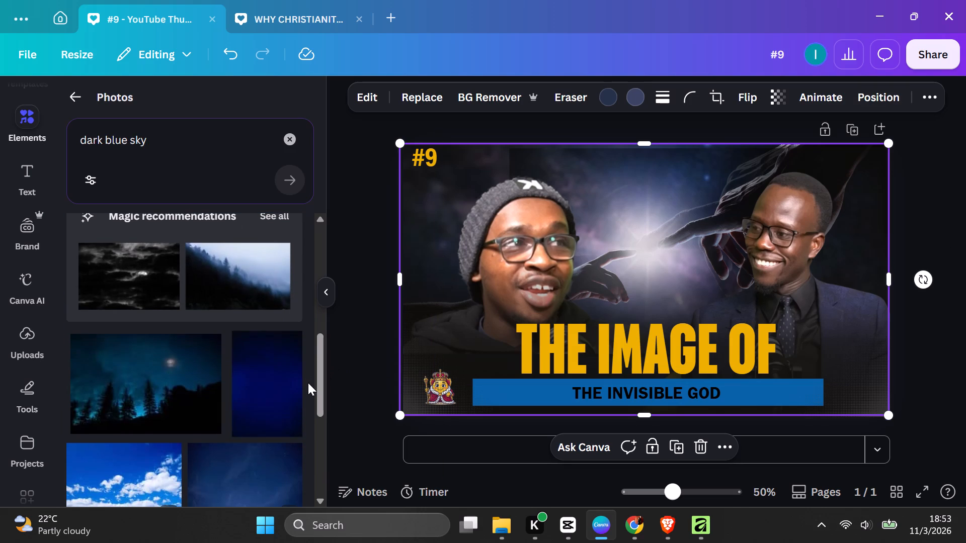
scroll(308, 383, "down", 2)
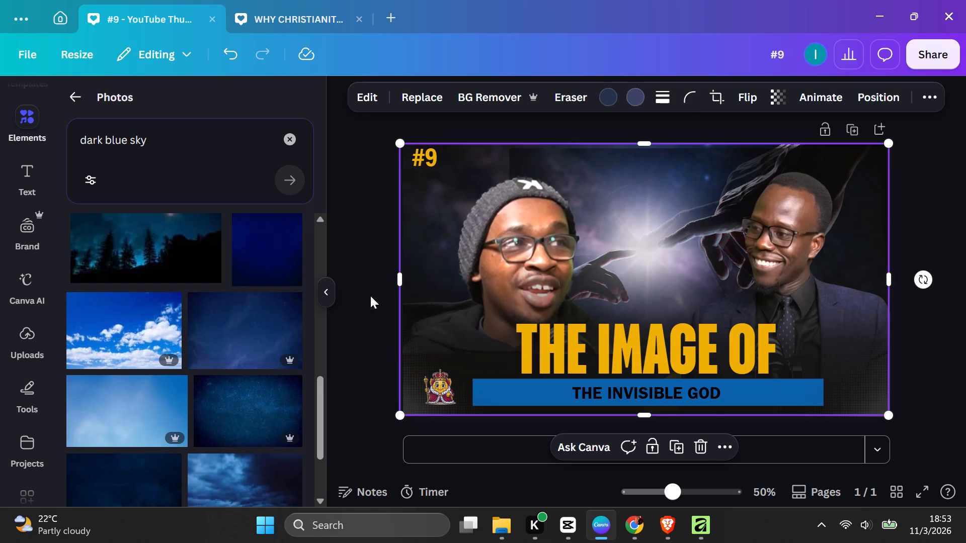
Delete the smaller reaching-hands photo, keeping the full-size copy beneath it in the layer order.
left_click(333, 293)
left_click(714, 99)
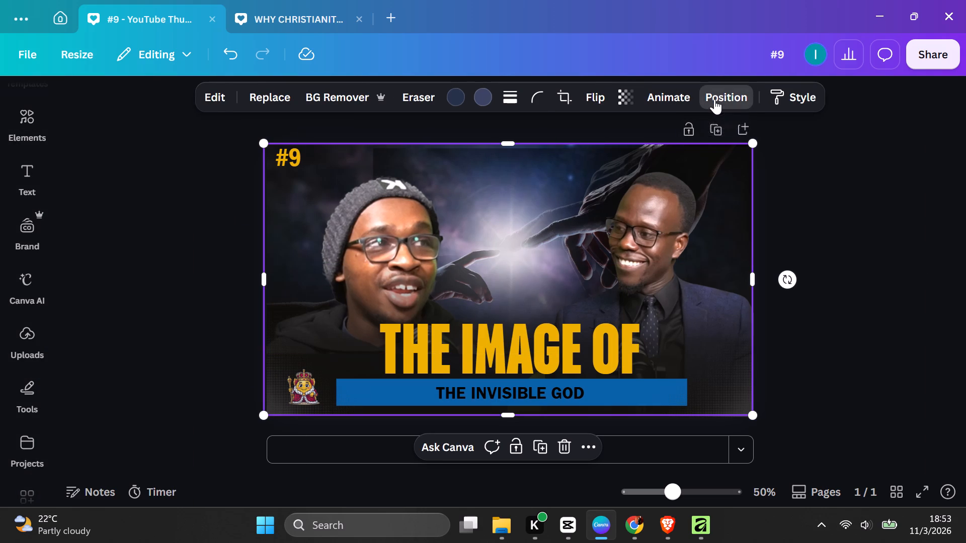
scroll(206, 446, "down", 6)
scroll(146, 454, "down", 5)
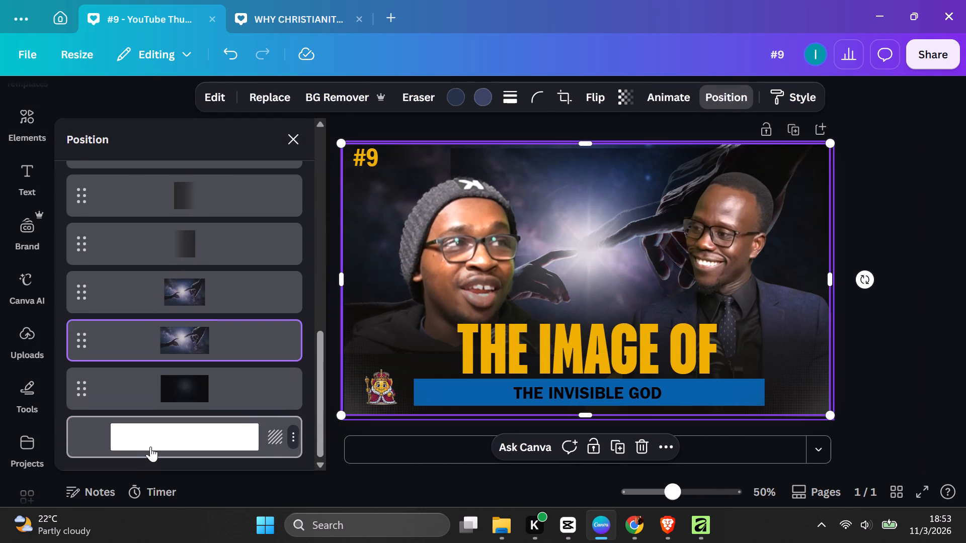
scroll(156, 452, "down", 3)
left_click(210, 330)
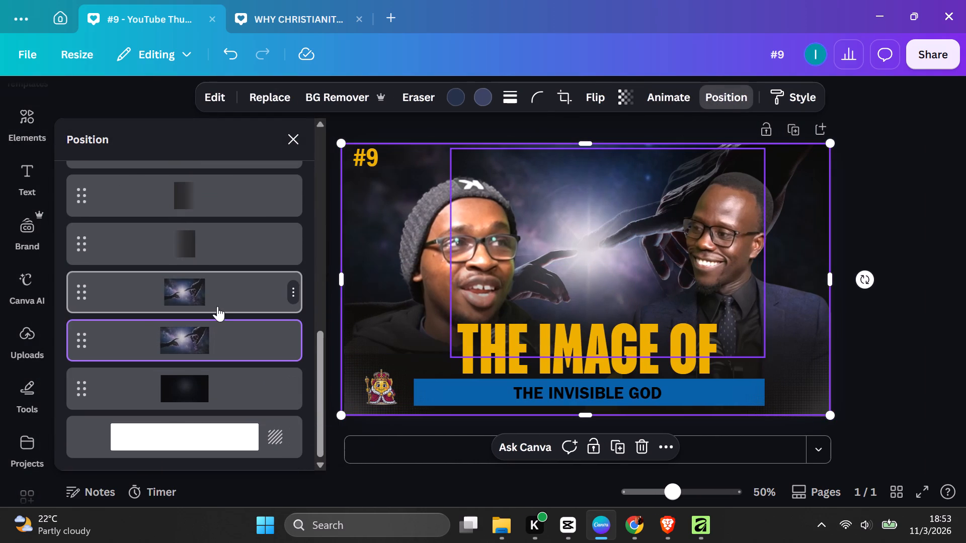
left_click(221, 302)
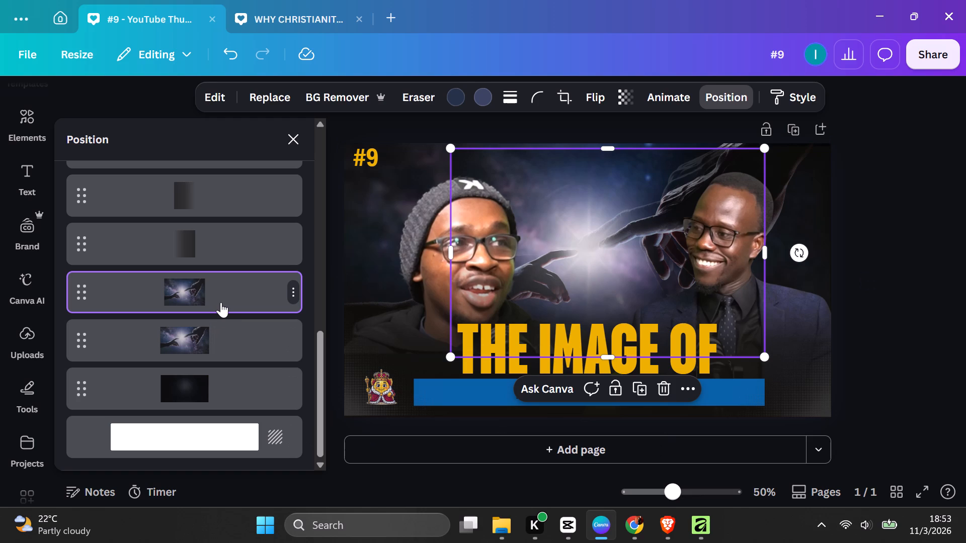
key("BackSpace")
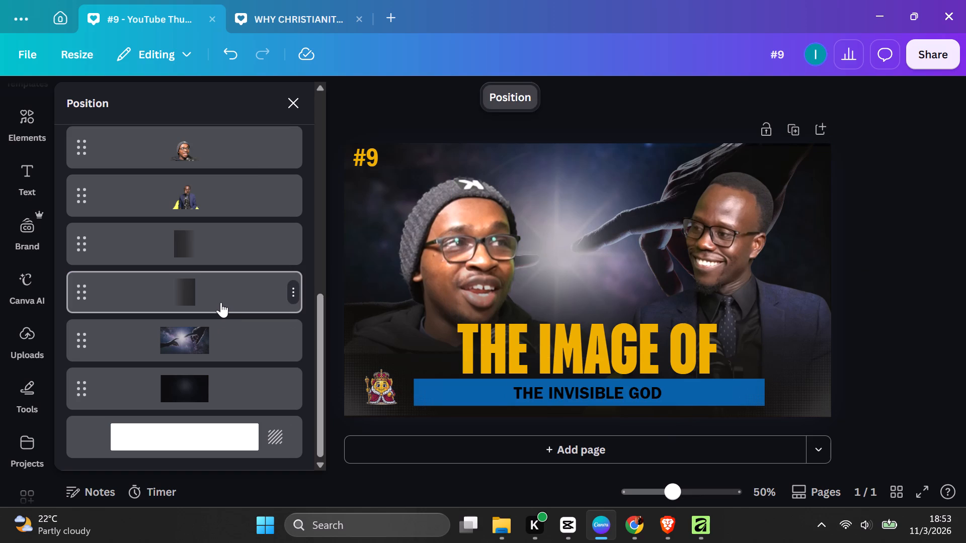
left_click(898, 218)
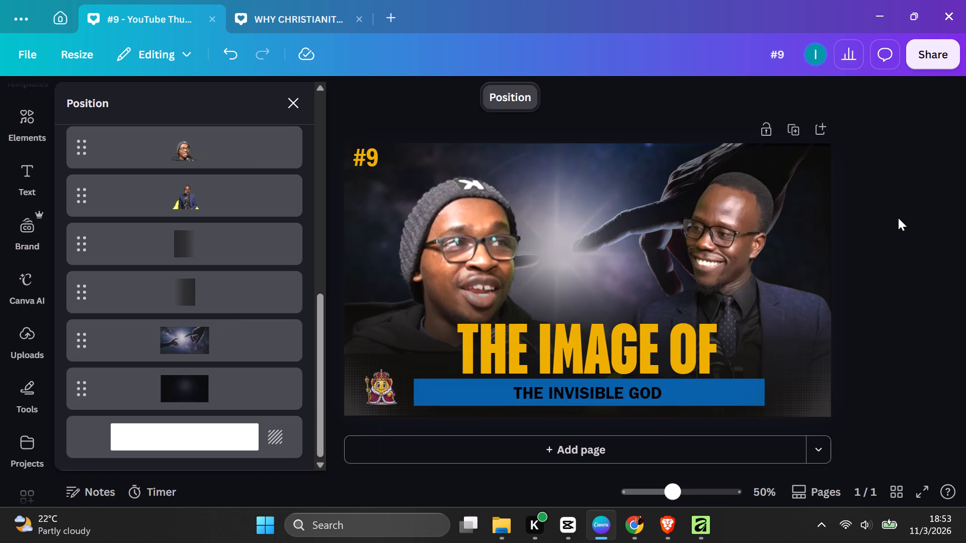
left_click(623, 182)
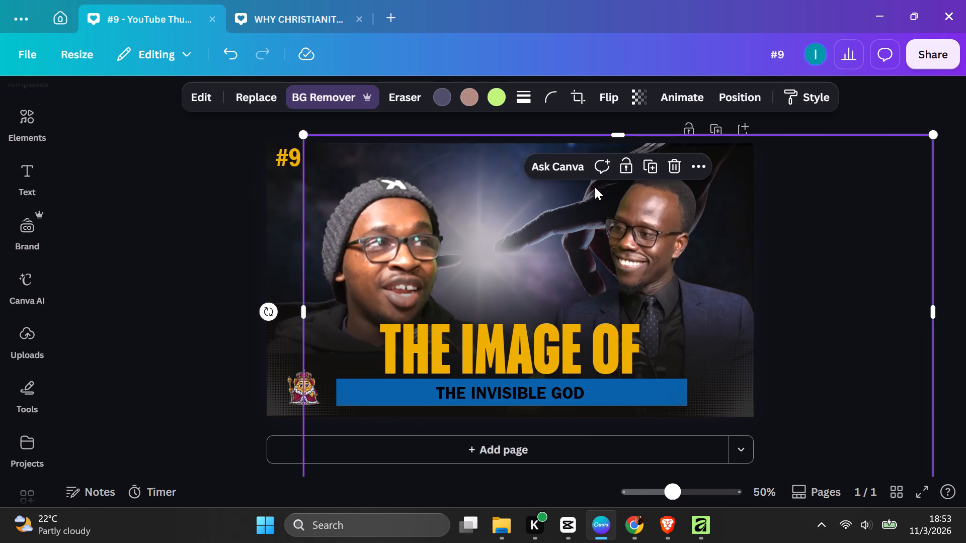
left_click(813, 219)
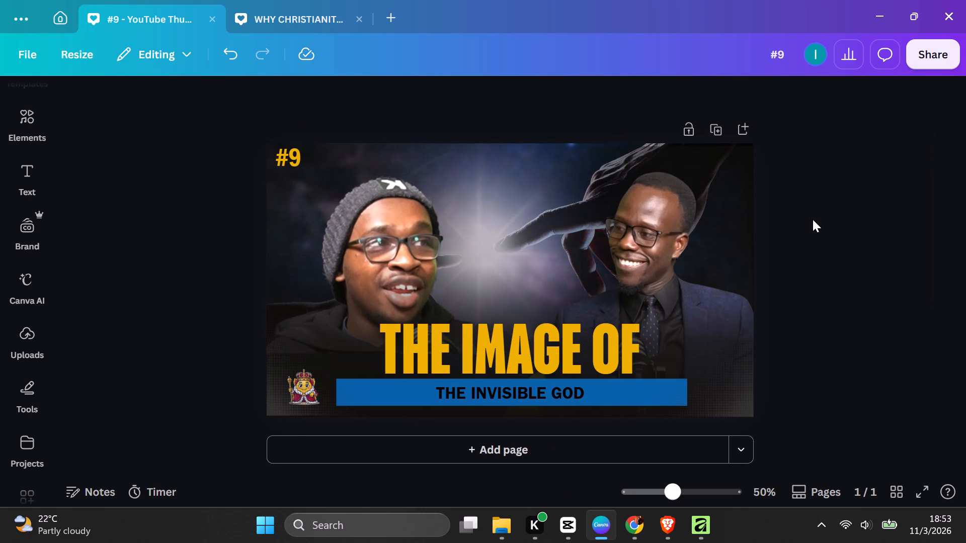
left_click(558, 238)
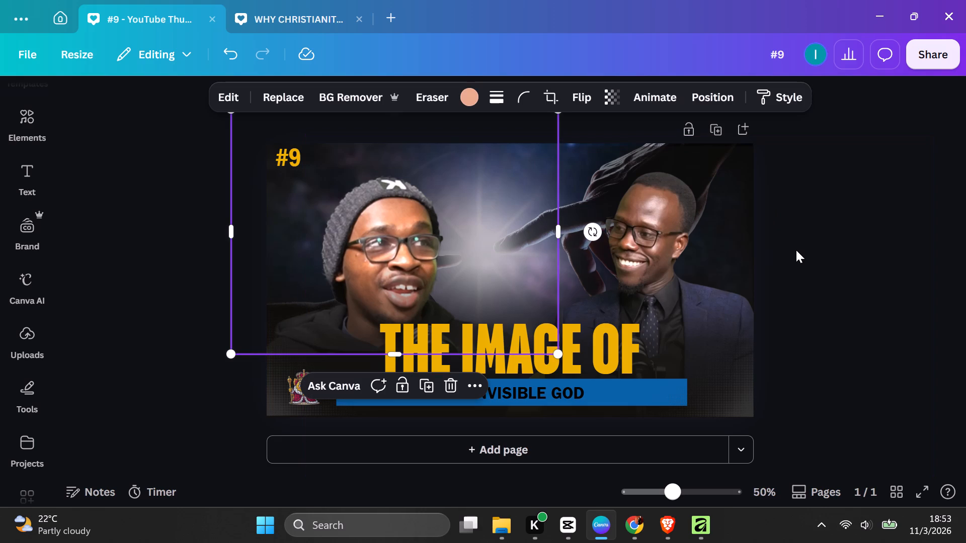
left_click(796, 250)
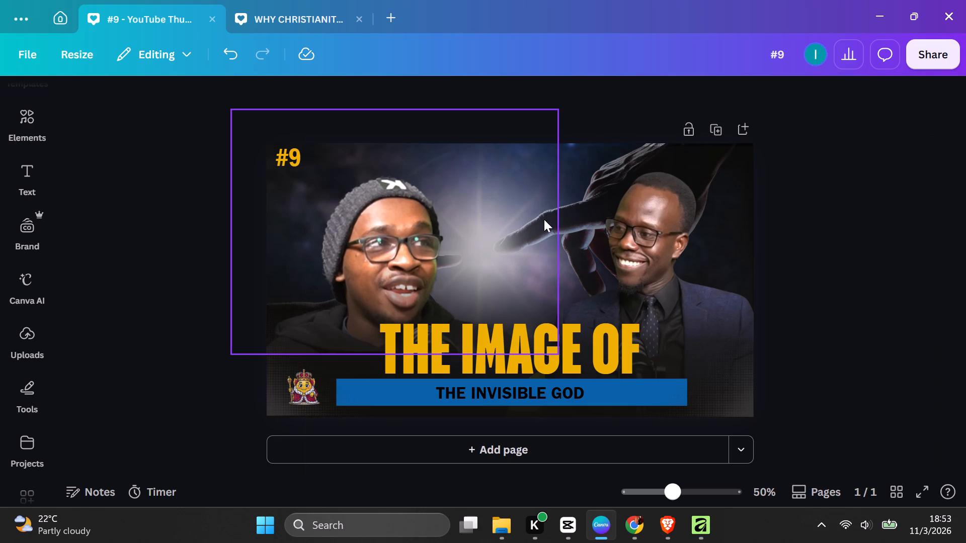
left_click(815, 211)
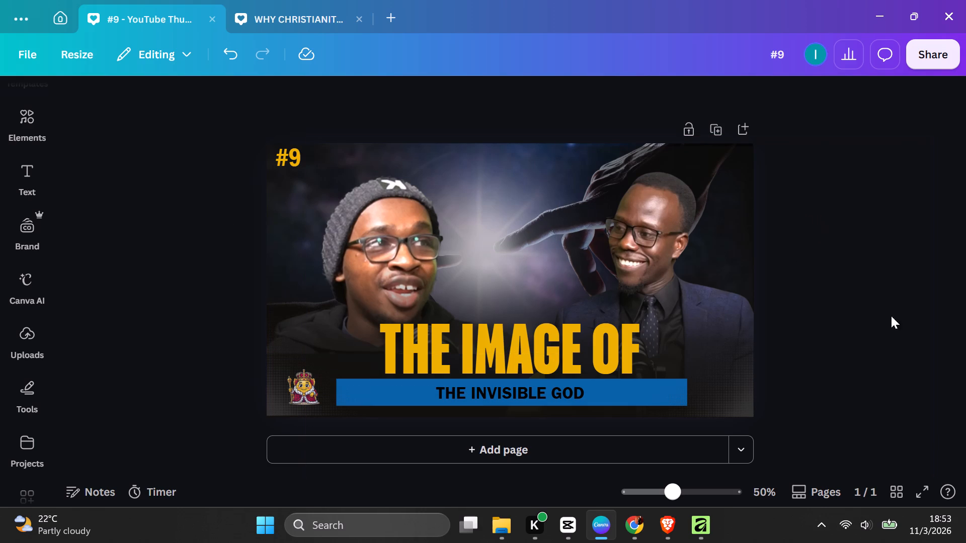
Crop the full-size hands photo from its bottom edge so that it ends just above the THE IMAGE OF title.
left_click(597, 232)
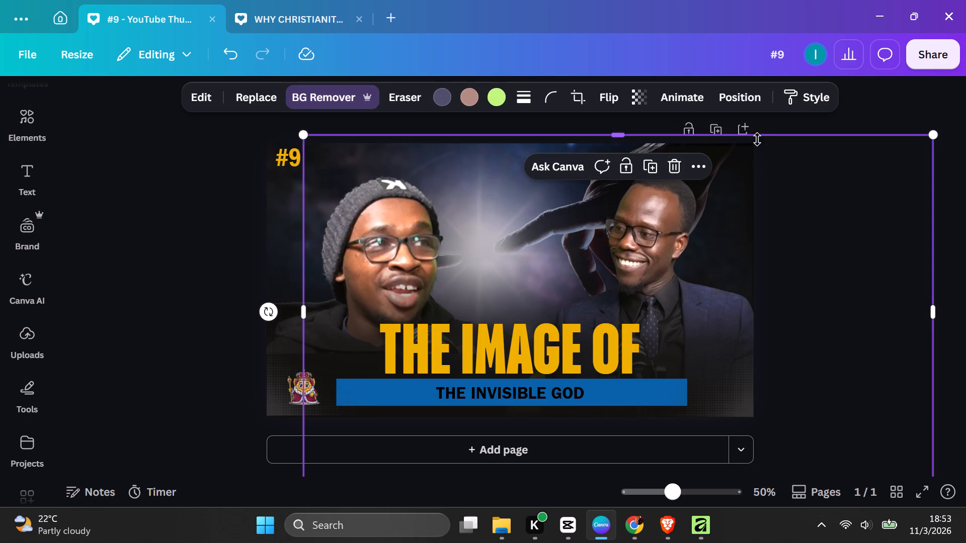
left_click(739, 103)
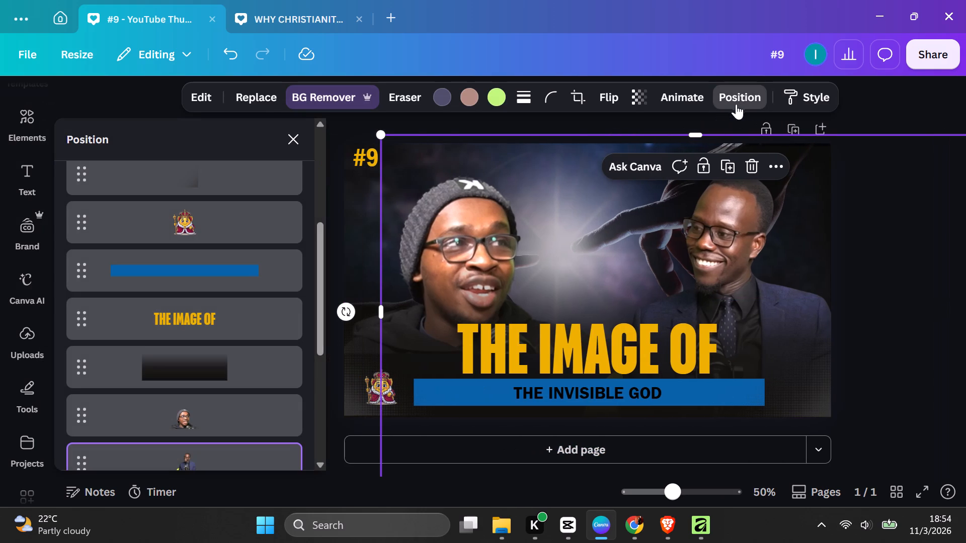
scroll(253, 305, "down", 4)
left_click(261, 333)
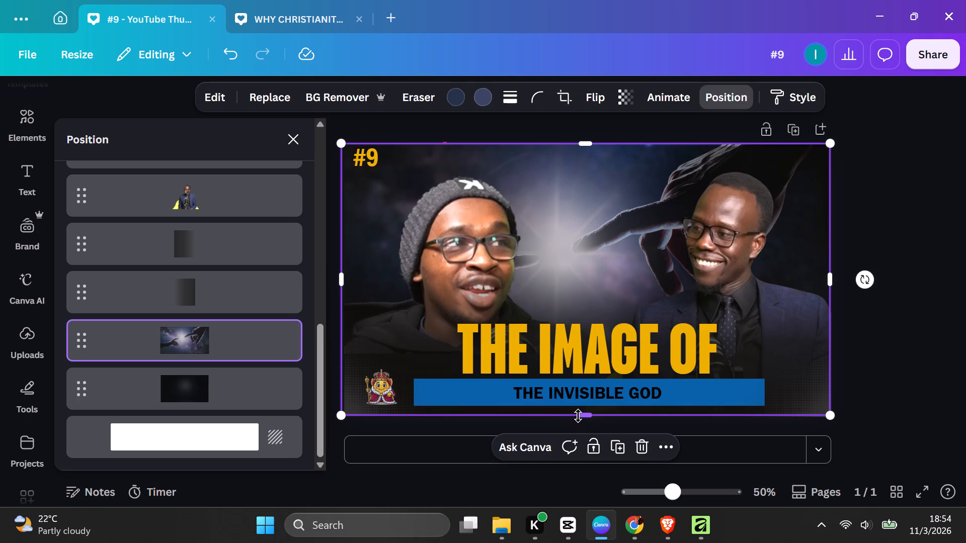
left_click_drag(578, 416, 606, 259)
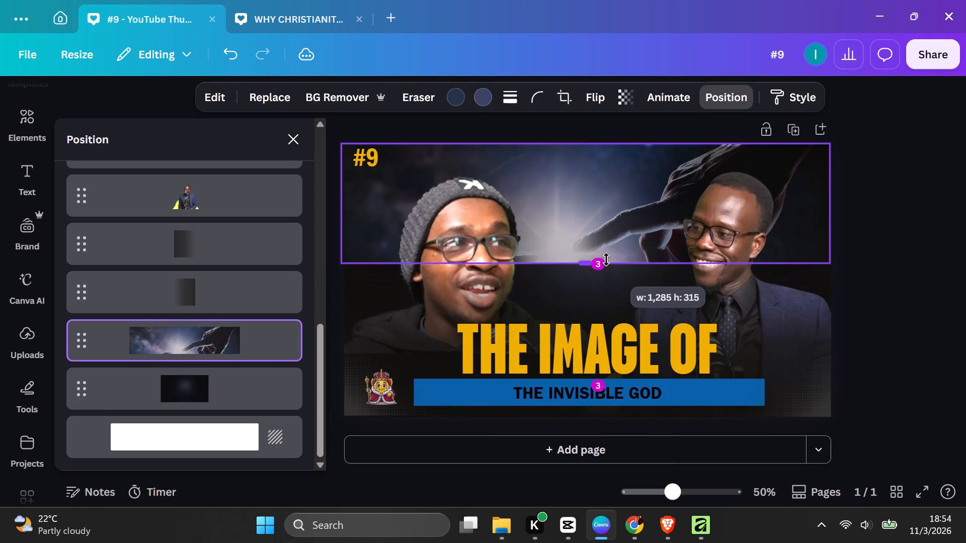
left_click_drag(606, 259, 612, 281)
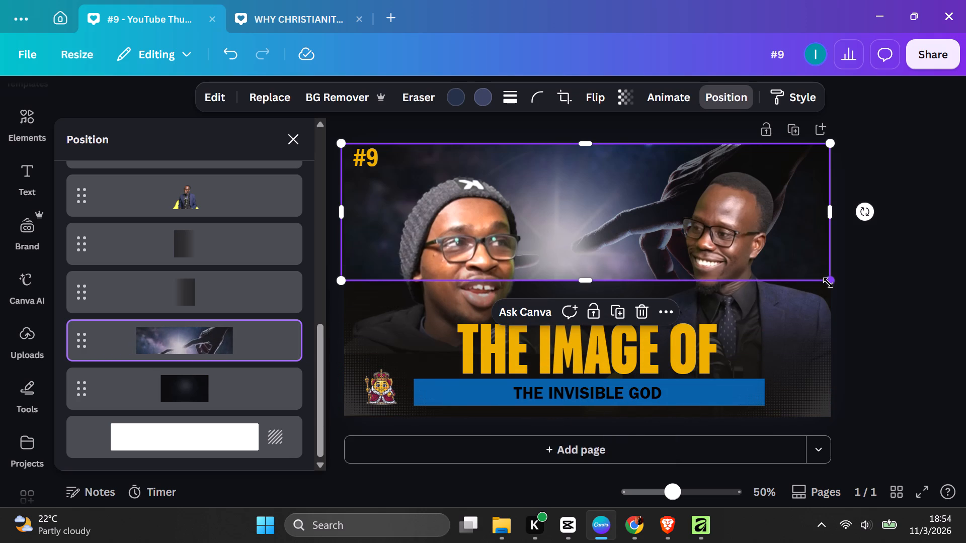
left_click_drag(581, 278, 583, 288)
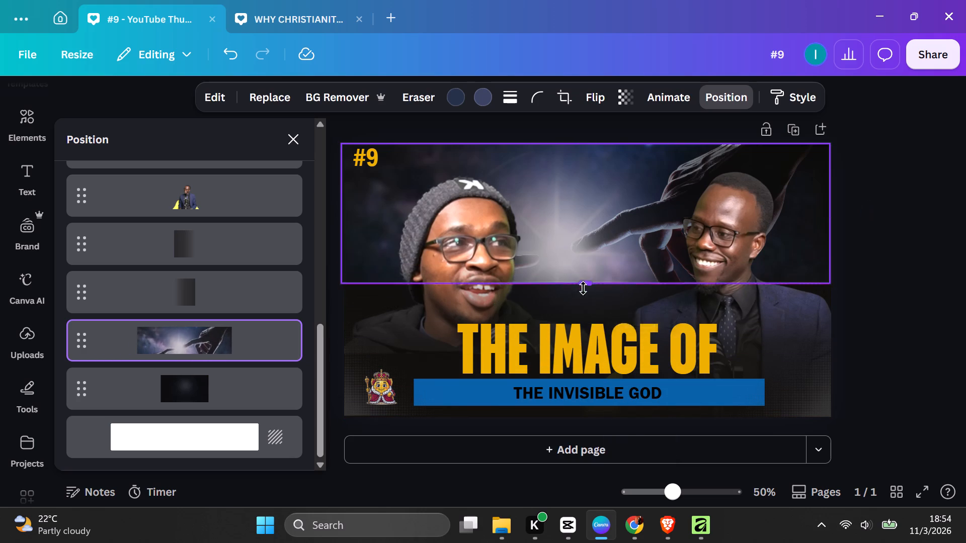
left_click_drag(583, 288, 590, 316)
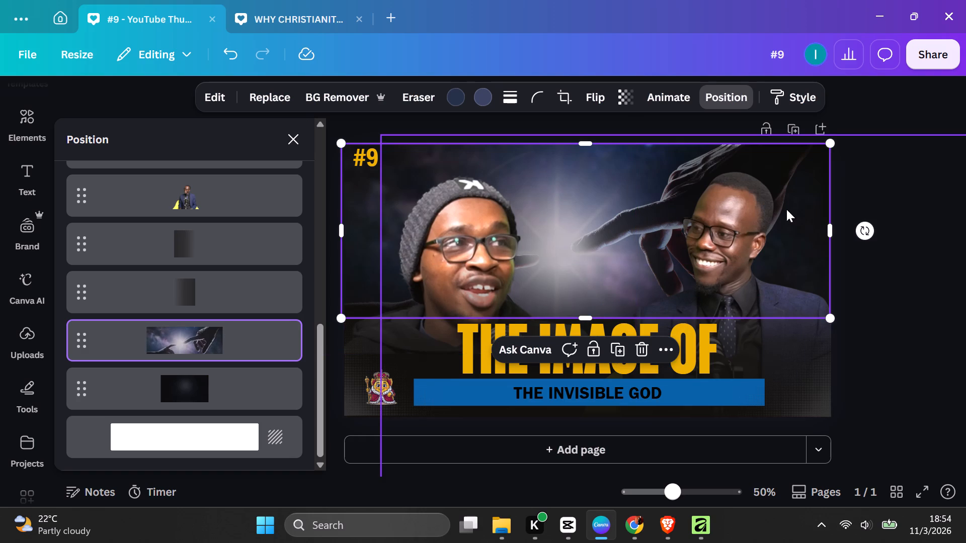
left_click(870, 182)
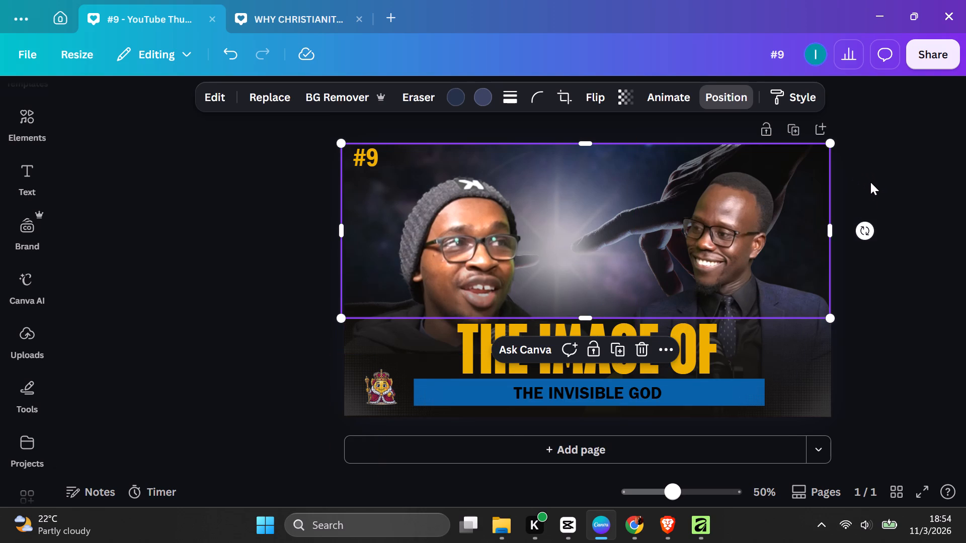
left_click(870, 181)
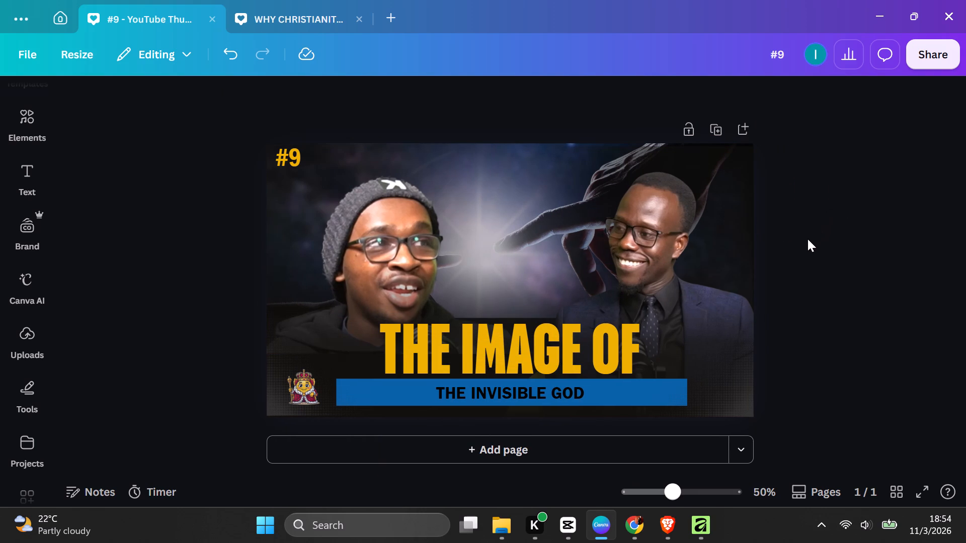
Shift the hands image upward within its crop frame so the lower hand sits fully inside the frame.
left_click(608, 203)
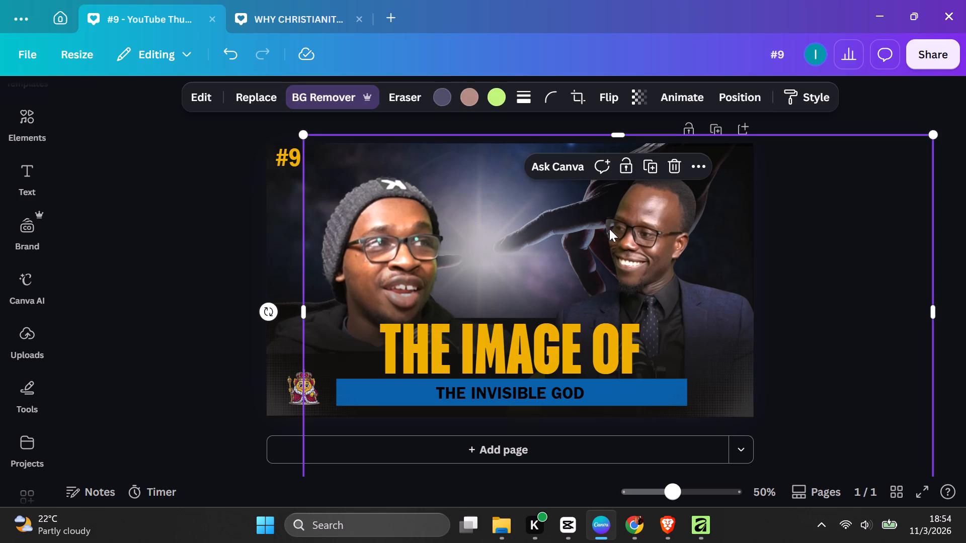
left_click(741, 94)
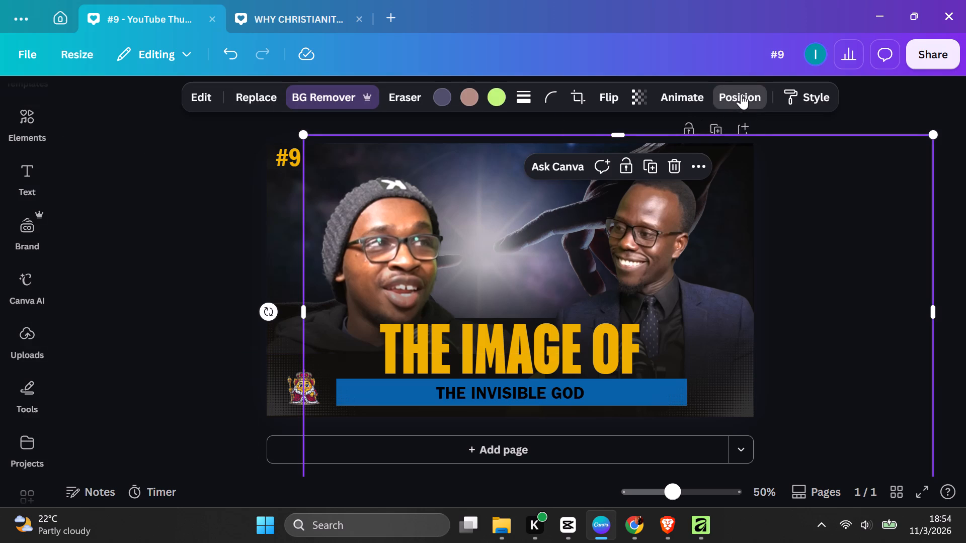
scroll(254, 402, "down", 3)
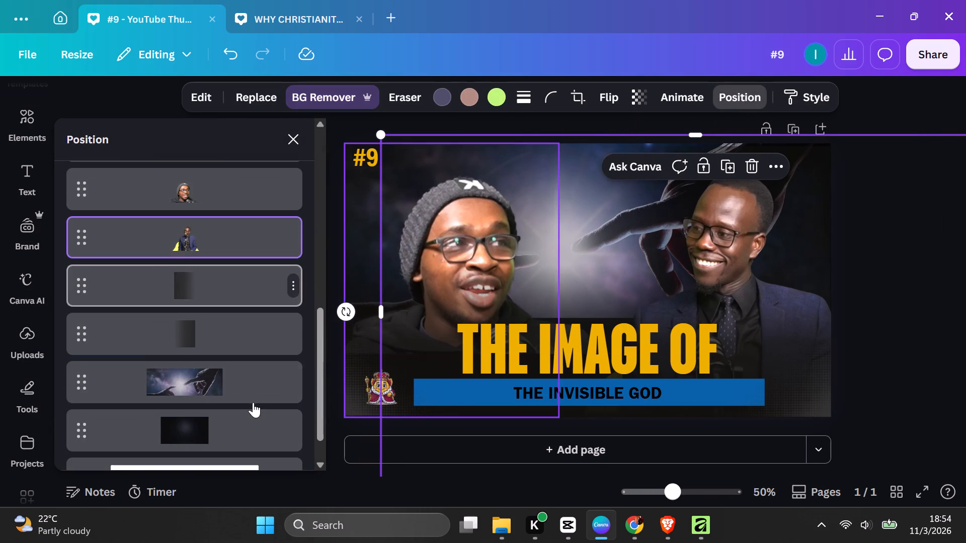
left_click(225, 371)
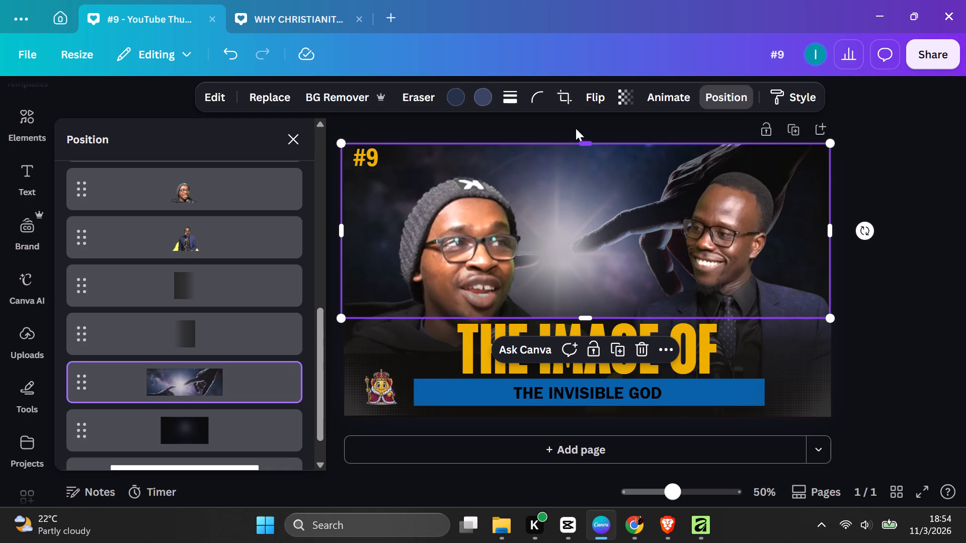
left_click(565, 103)
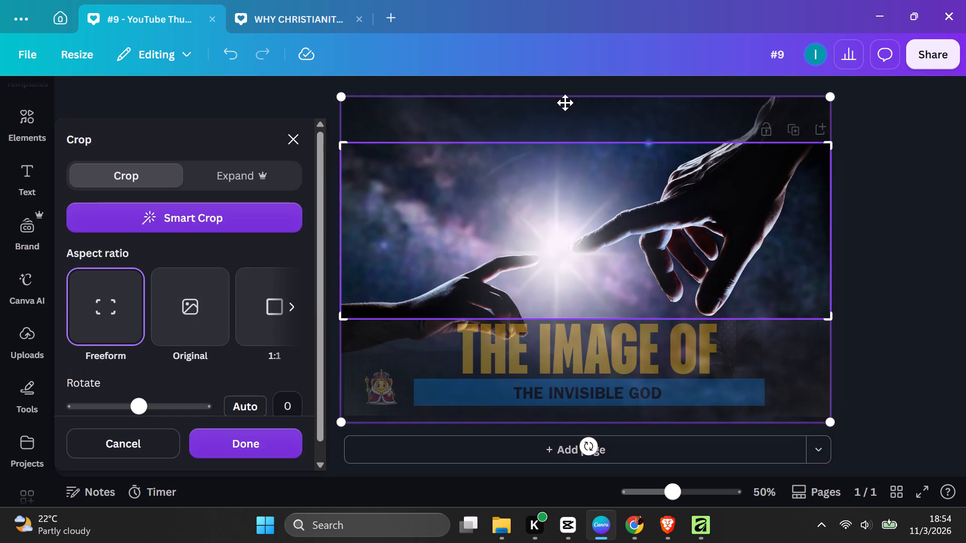
left_click_drag(529, 250, 553, 214)
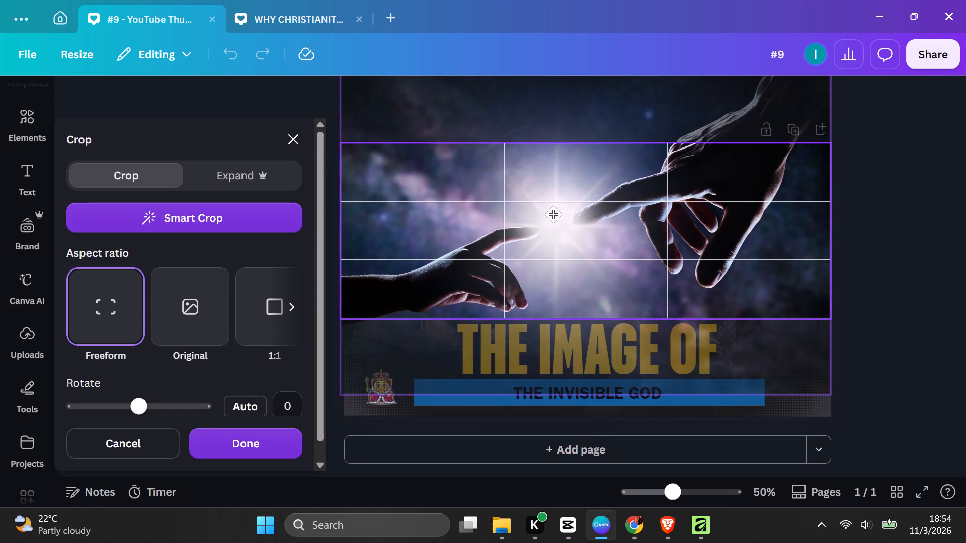
left_click_drag(553, 214, 558, 211)
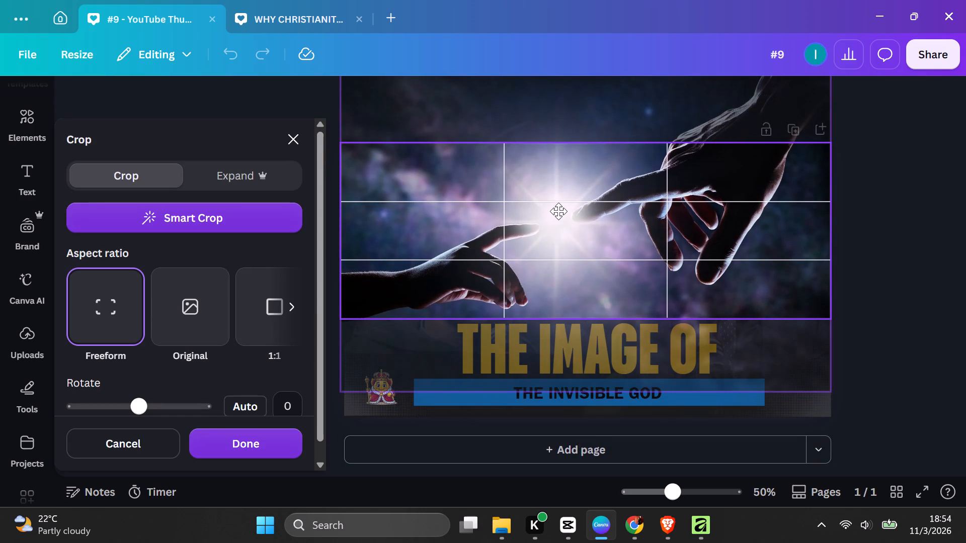
left_click_drag(558, 211, 558, 212)
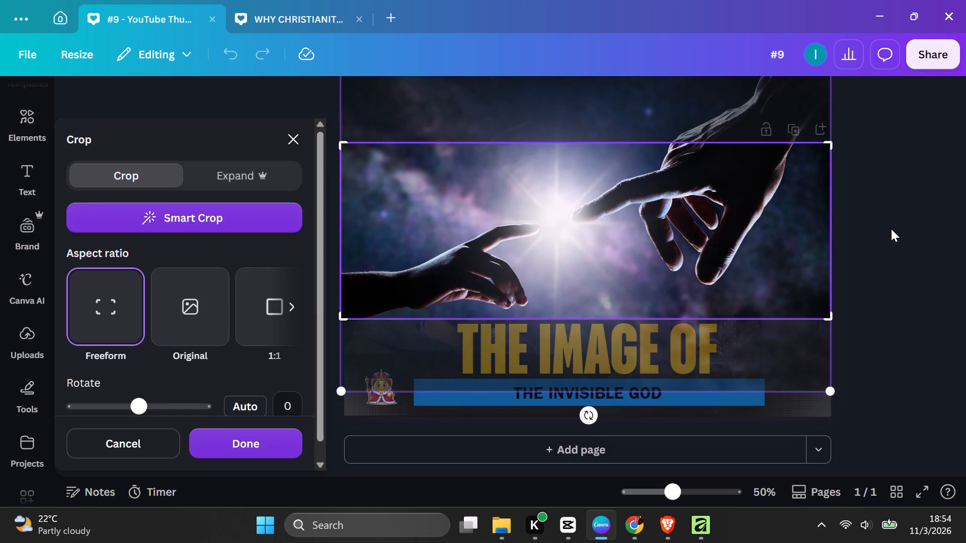
left_click(891, 229)
left_click(891, 229)
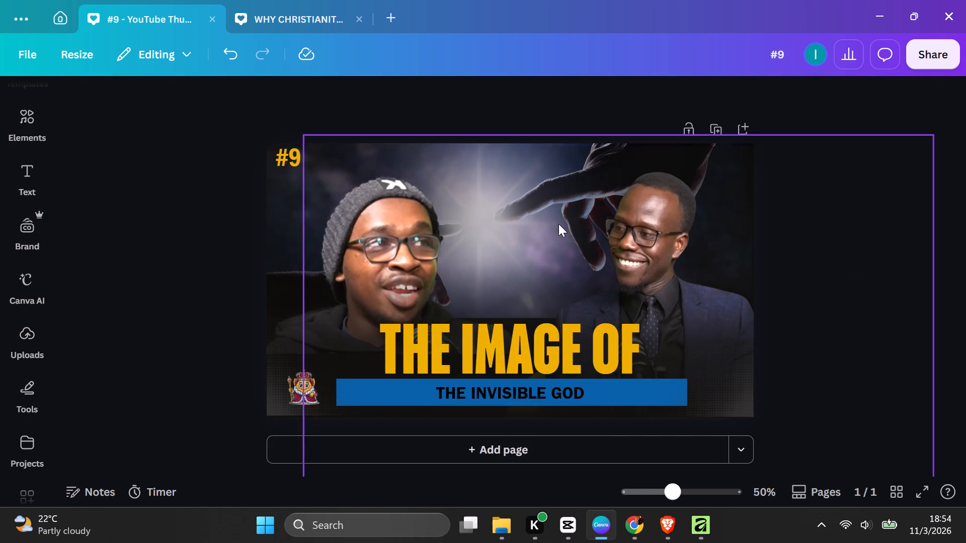
Reopen the hands photo's crop and shift the image slightly lower within the frame, keeping both hands inside it.
left_click(515, 226)
left_click(716, 102)
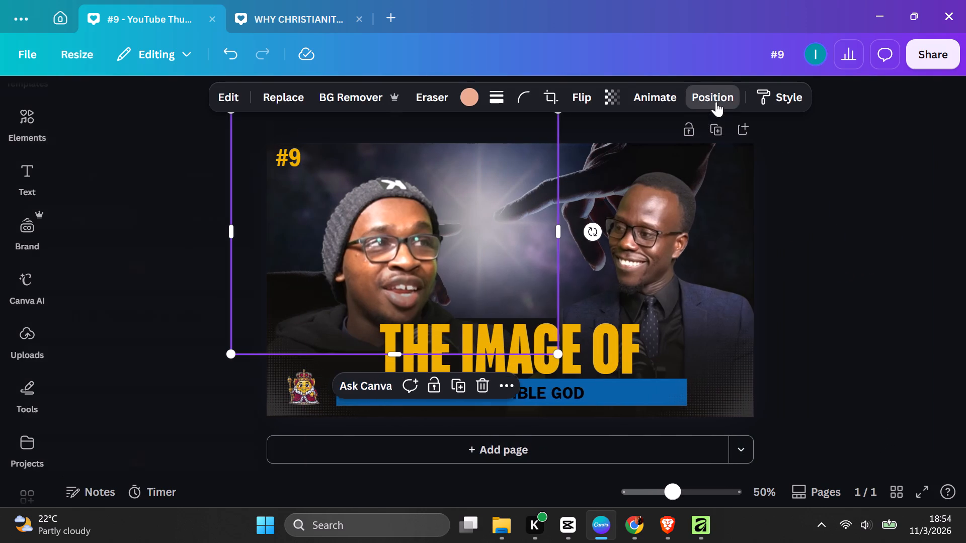
scroll(267, 353, "down", 4)
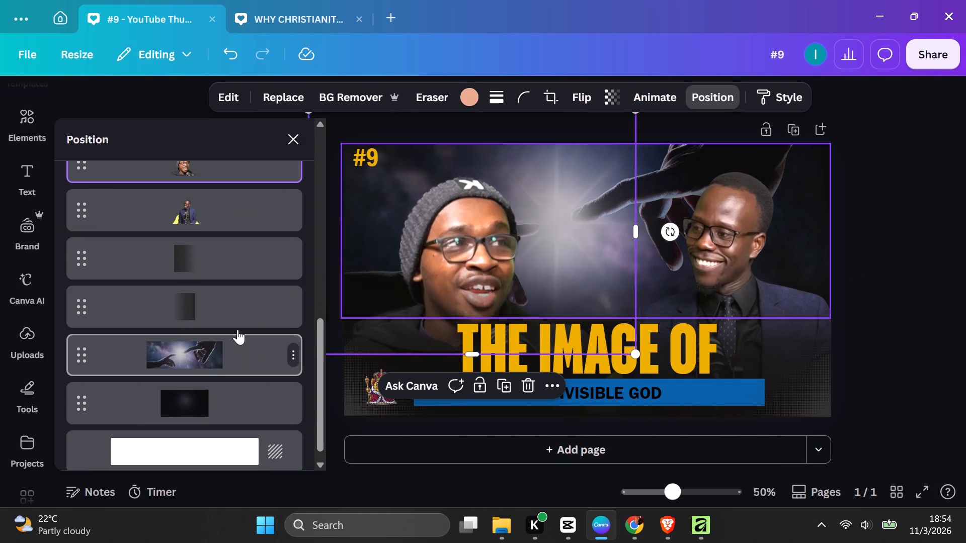
left_click(246, 348)
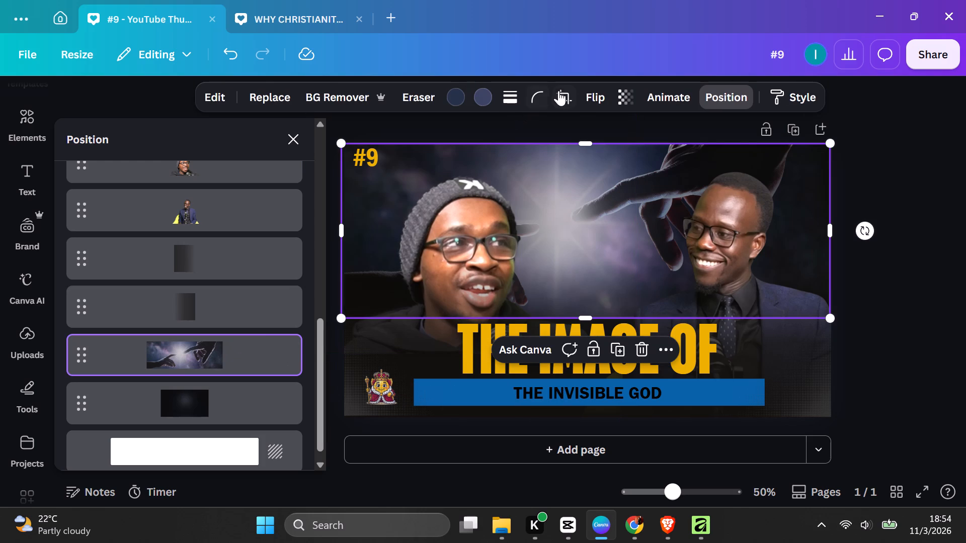
left_click(560, 90)
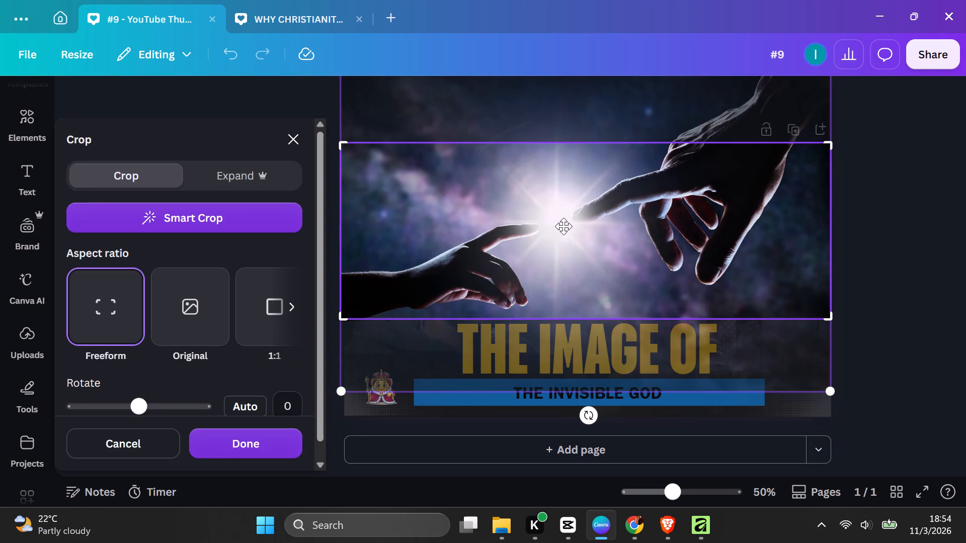
left_click_drag(566, 227, 663, 213)
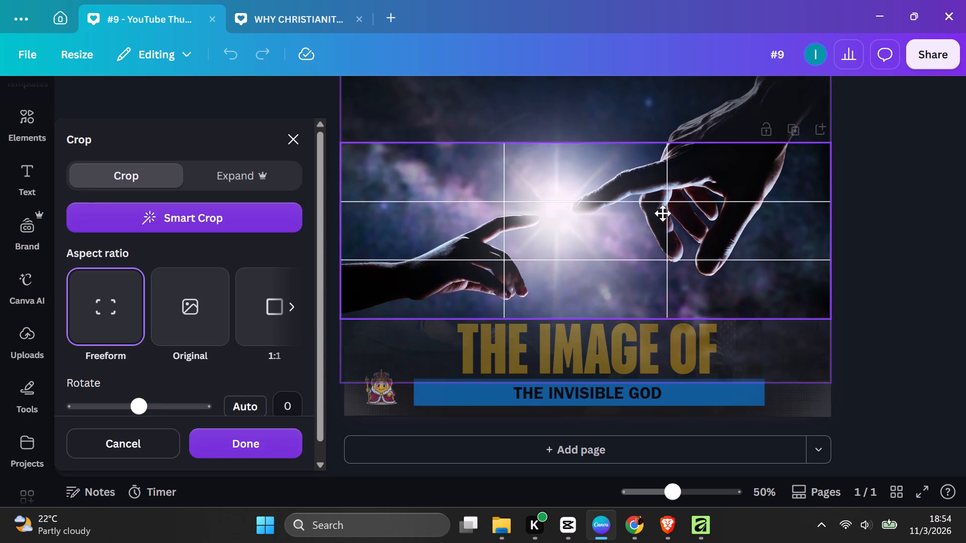
left_click_drag(663, 213, 668, 227)
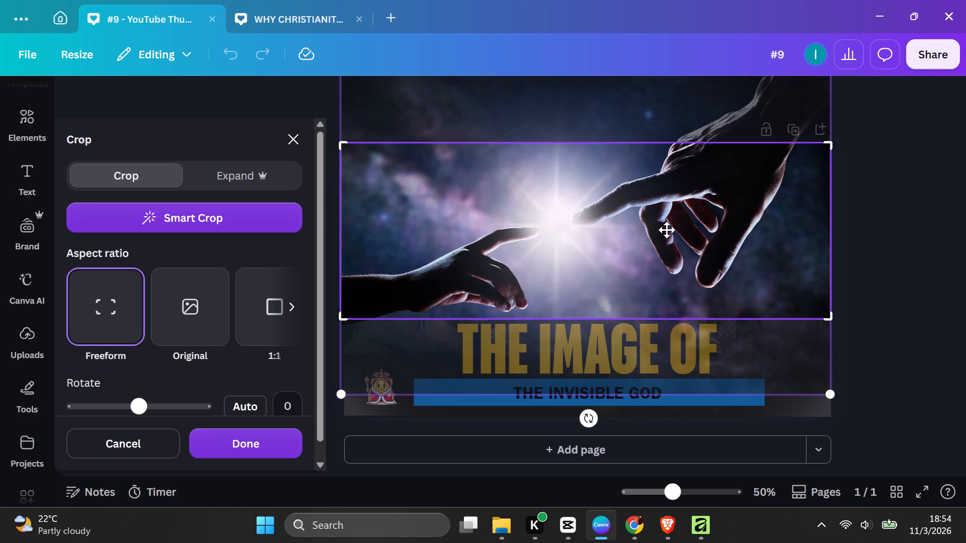
left_click(861, 223)
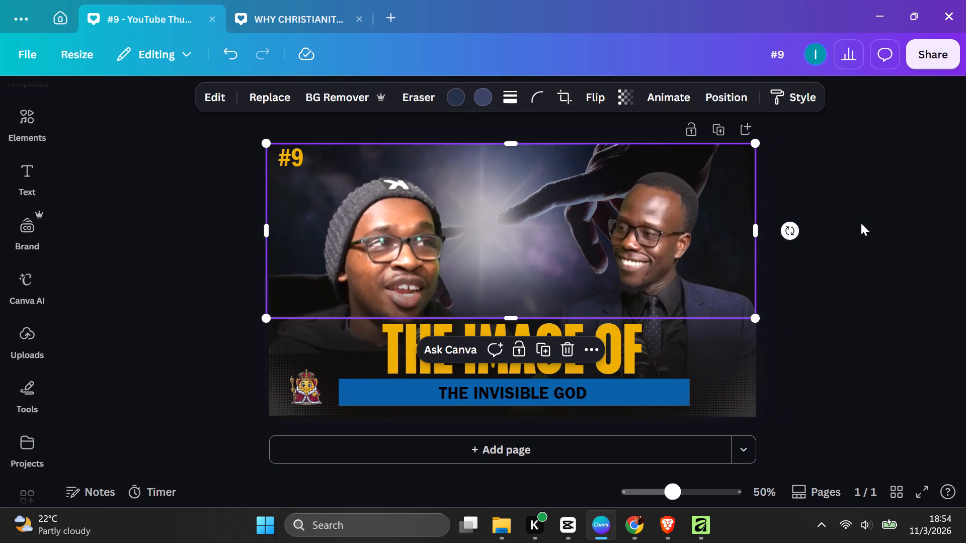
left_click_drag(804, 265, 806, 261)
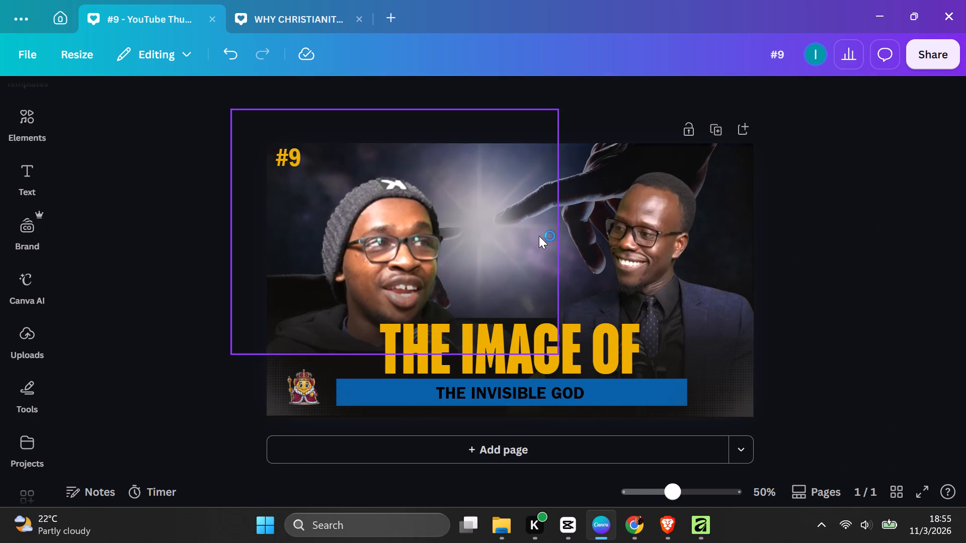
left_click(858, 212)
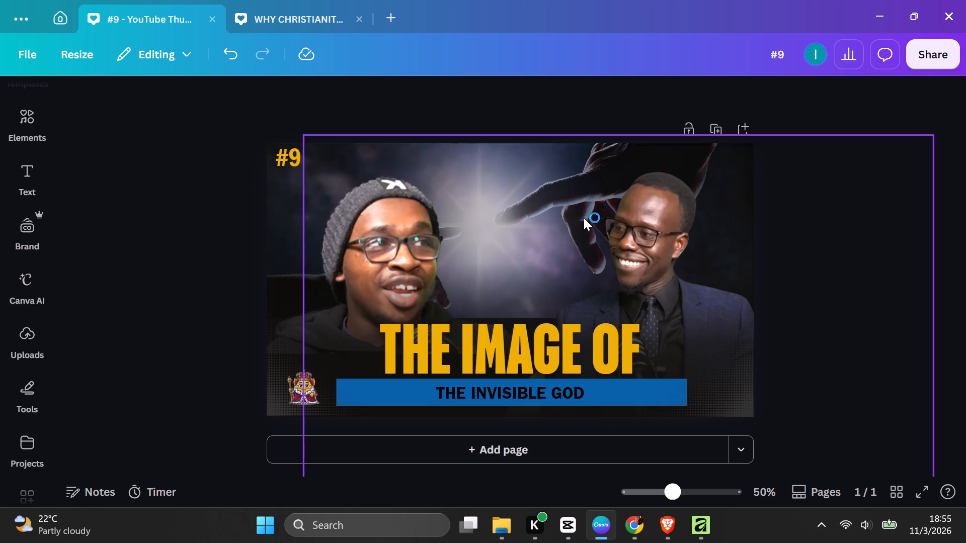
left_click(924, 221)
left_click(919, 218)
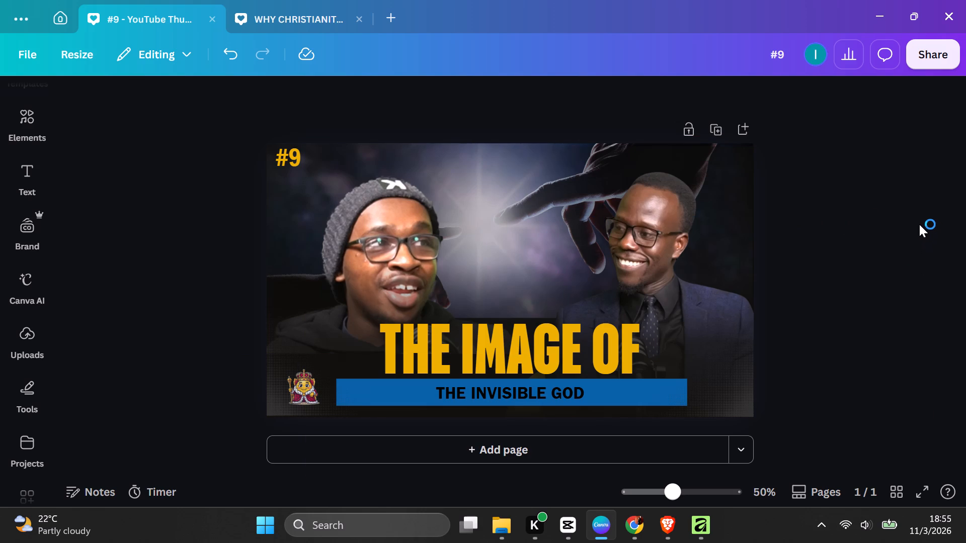
Scale the hands photo down to about 1,017 px wide and place it between the two men near the page's top edge.
left_click(547, 227)
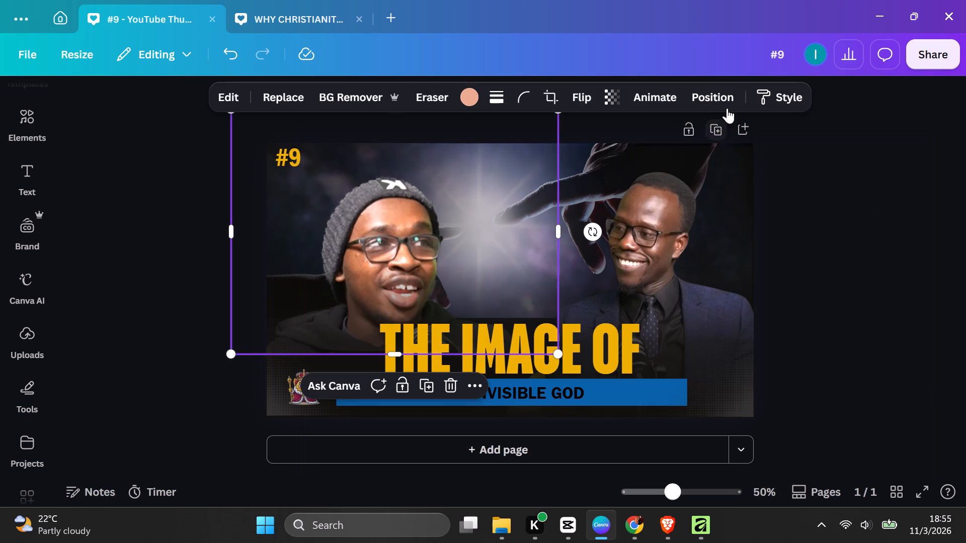
left_click(728, 108)
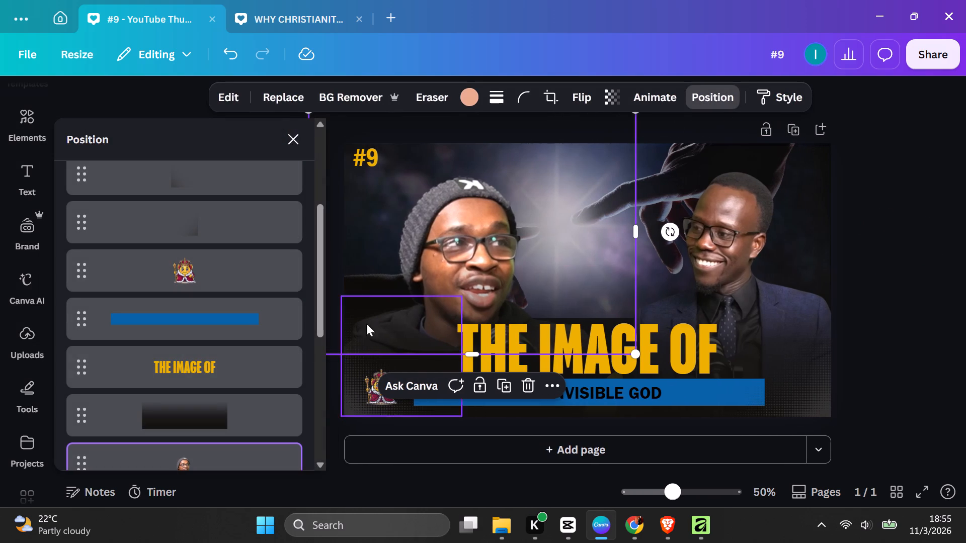
scroll(264, 380, "down", 4)
left_click(228, 357)
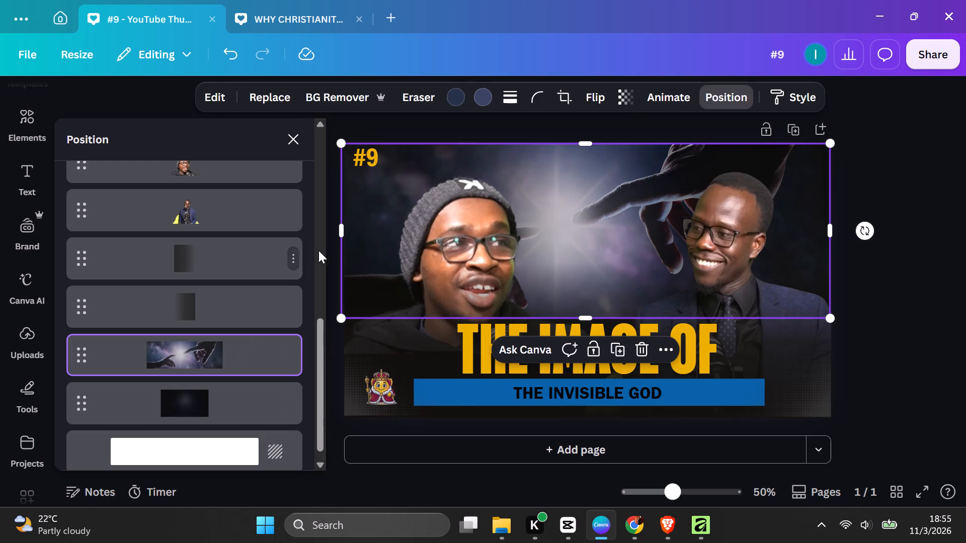
left_click(344, 231)
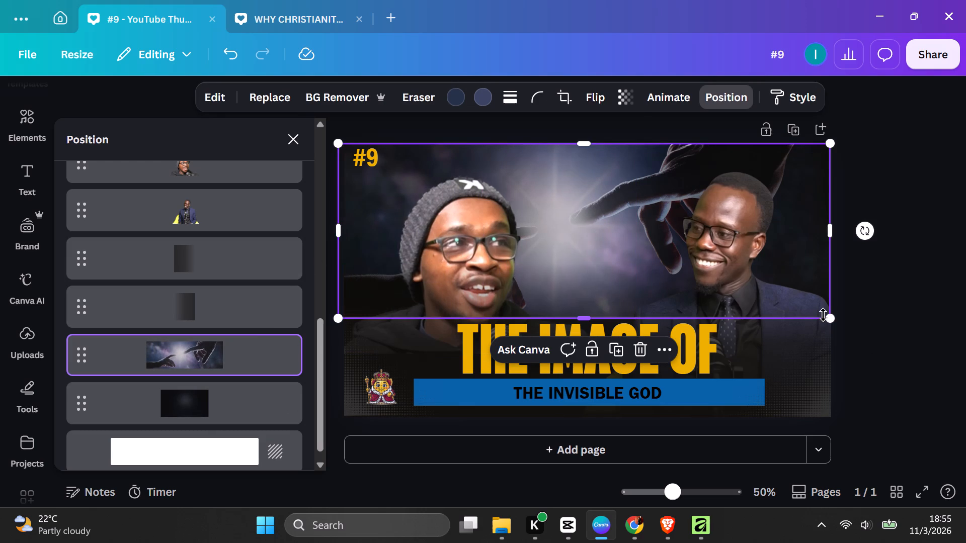
left_click_drag(828, 316, 756, 244)
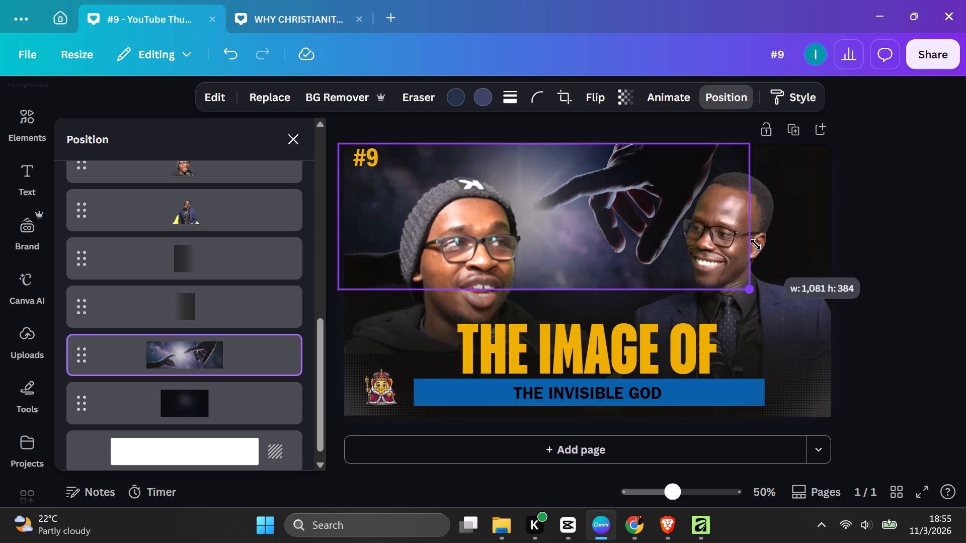
left_click_drag(756, 244, 738, 237)
left_click_drag(587, 225, 661, 267)
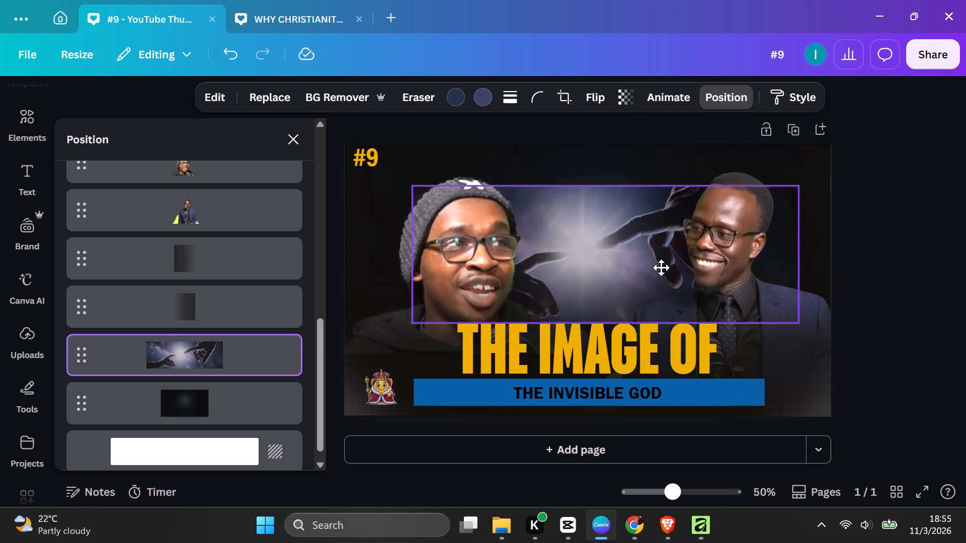
left_click_drag(661, 267, 666, 232)
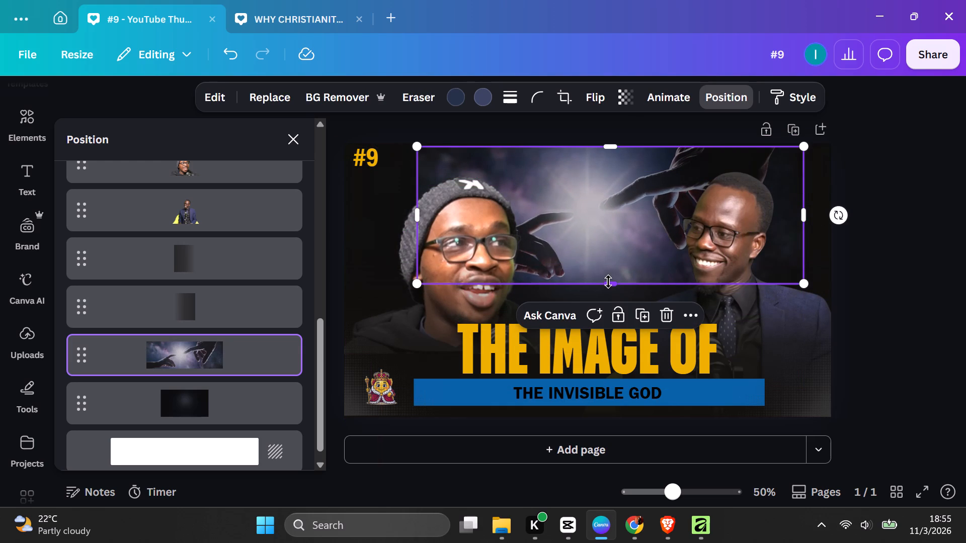
Extend the hands photo's bottom edge down to the upper part of the THE IMAGE OF title.
left_click_drag(608, 282, 632, 387)
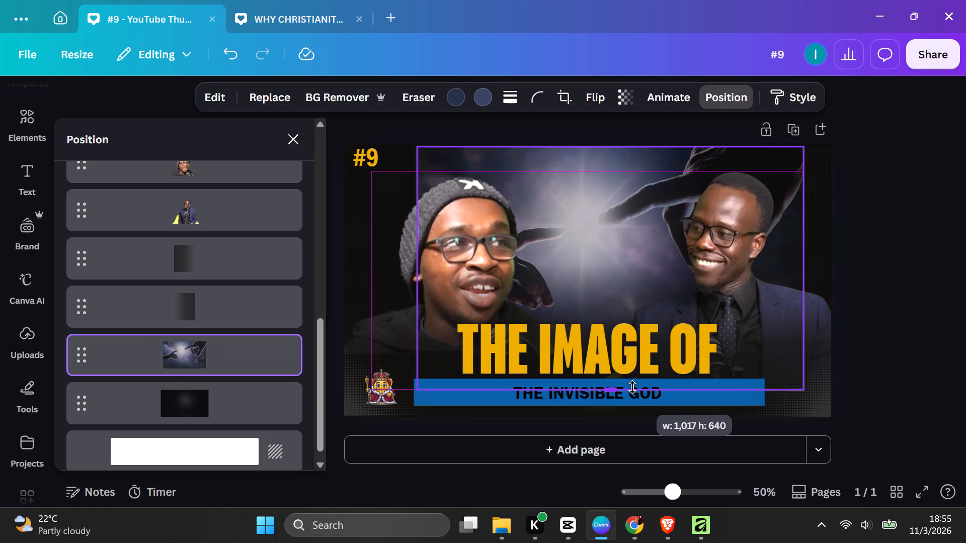
left_click_drag(632, 387, 630, 332)
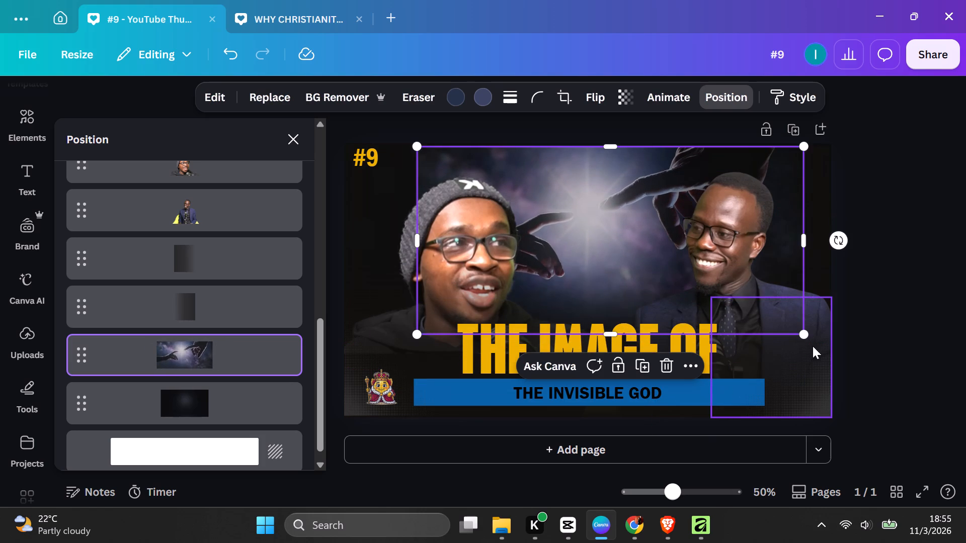
Scale the hands photo down to about 781 px wide and position it between the two men, just above the title.
left_click_drag(803, 331, 721, 270)
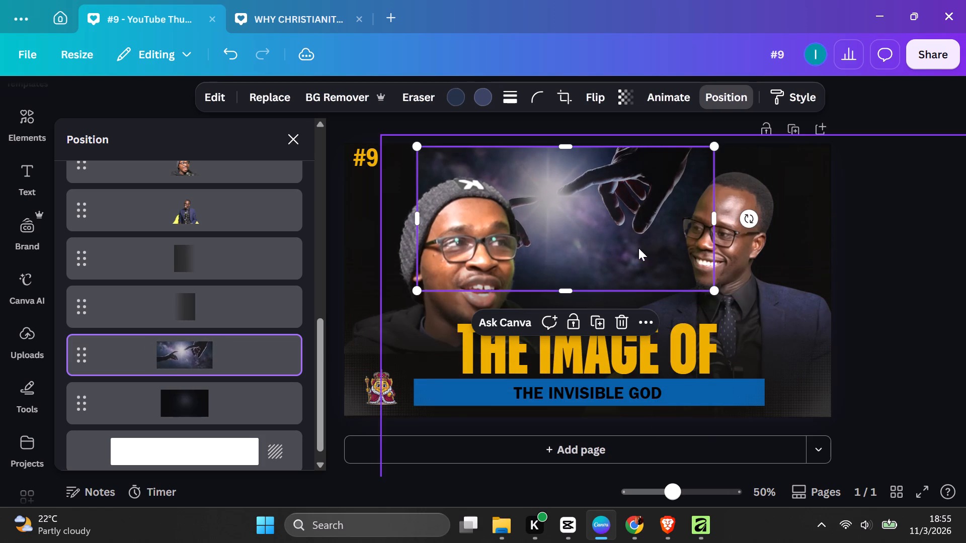
left_click_drag(606, 236, 647, 253)
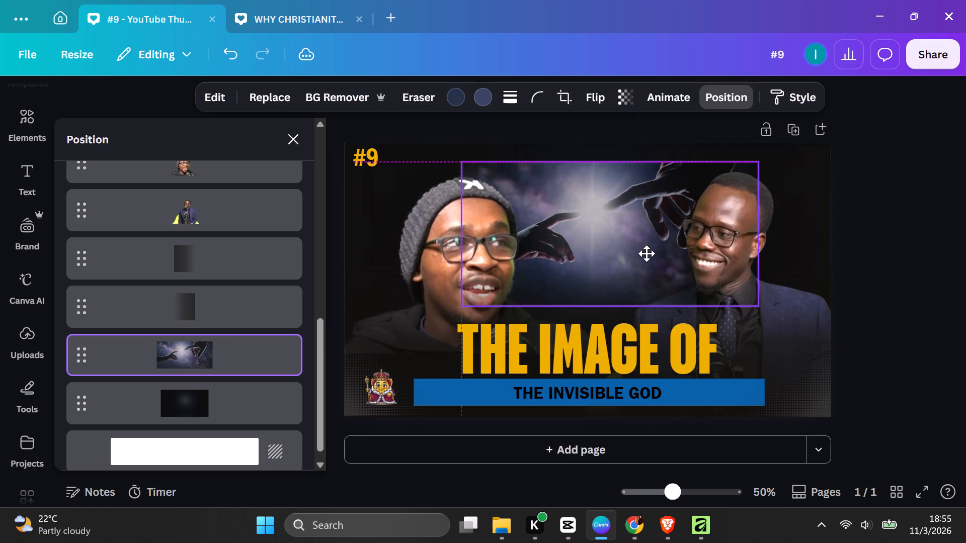
left_click_drag(647, 253, 647, 247)
left_click_drag(887, 258, 892, 250)
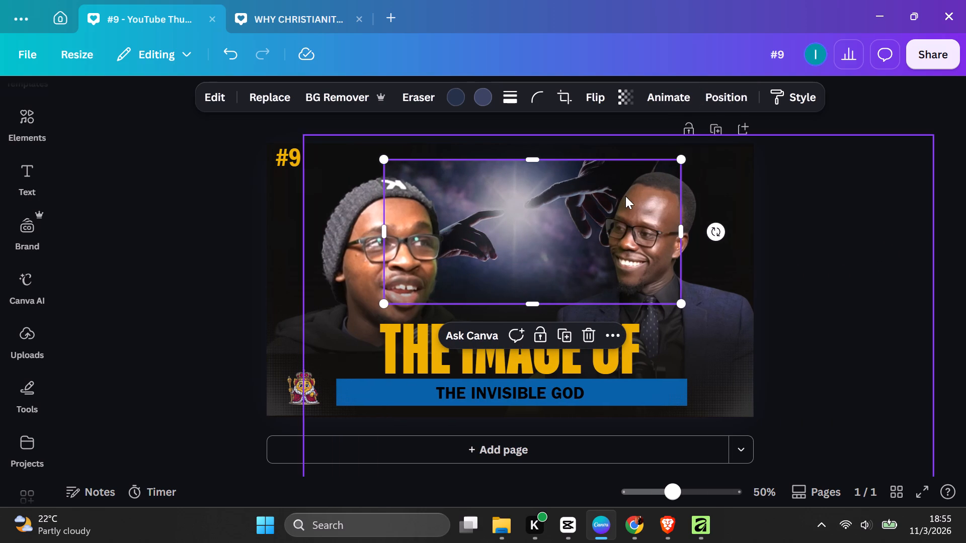
left_click(811, 235)
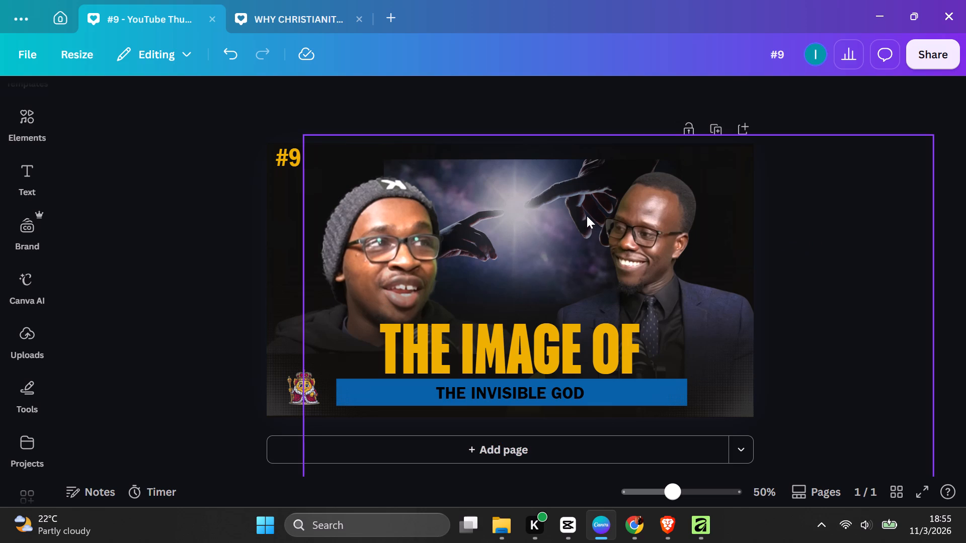
Select the hands photo in the layer order and move it up near the page's top edge, with the fingertips between the two faces.
left_click(583, 203)
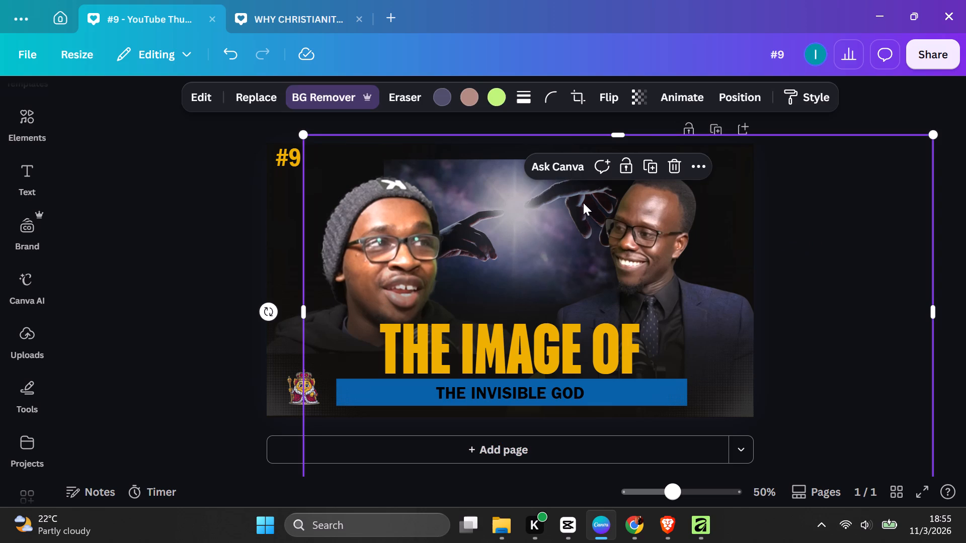
left_click(748, 95)
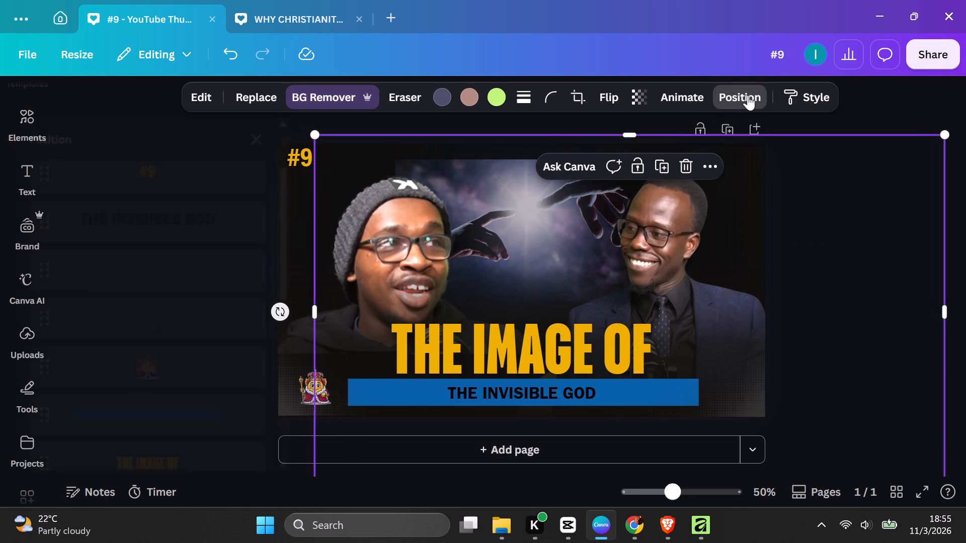
scroll(150, 390, "down", 3)
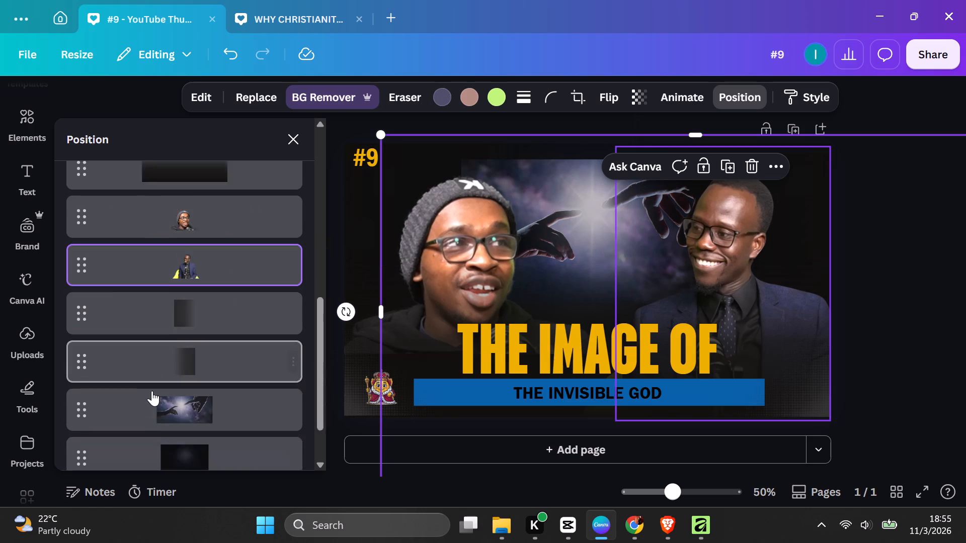
scroll(152, 391, "down", 2)
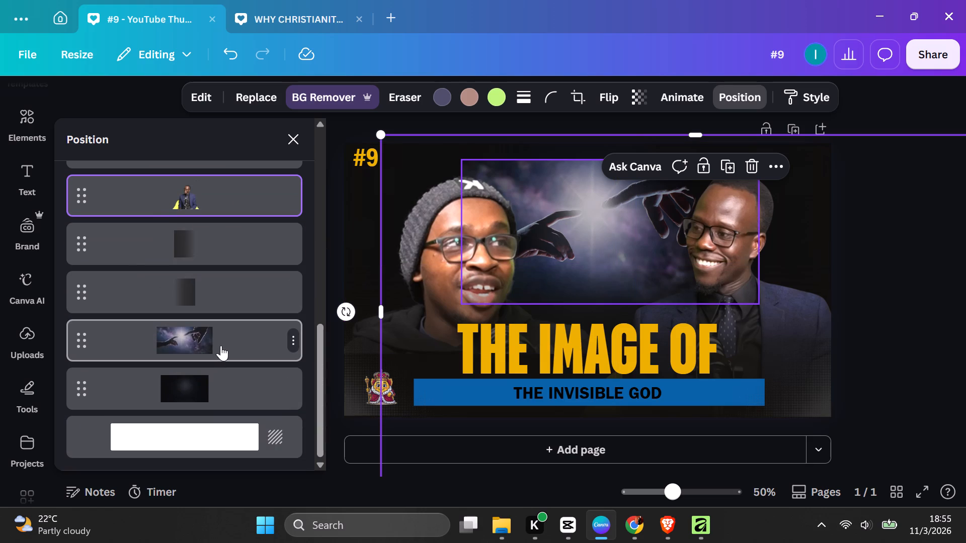
left_click(226, 338)
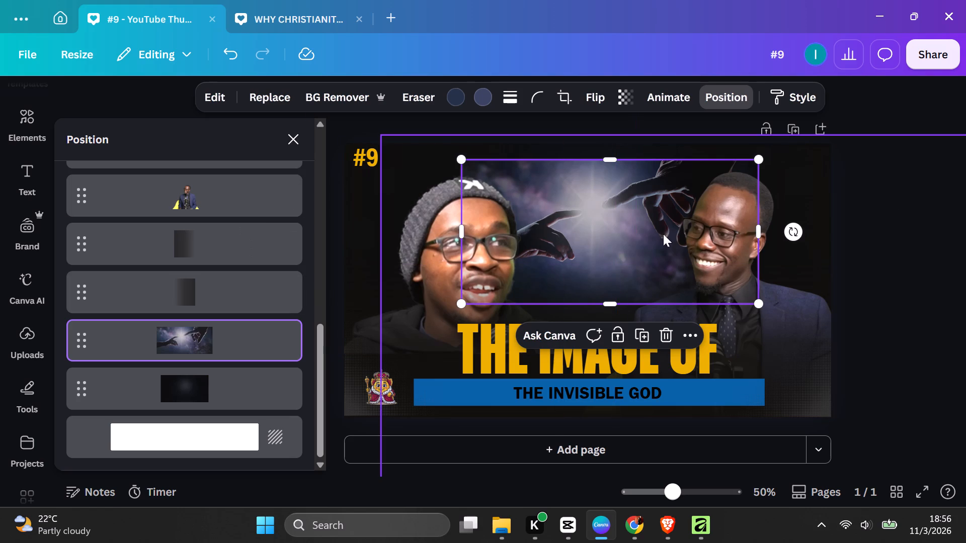
left_click(659, 205)
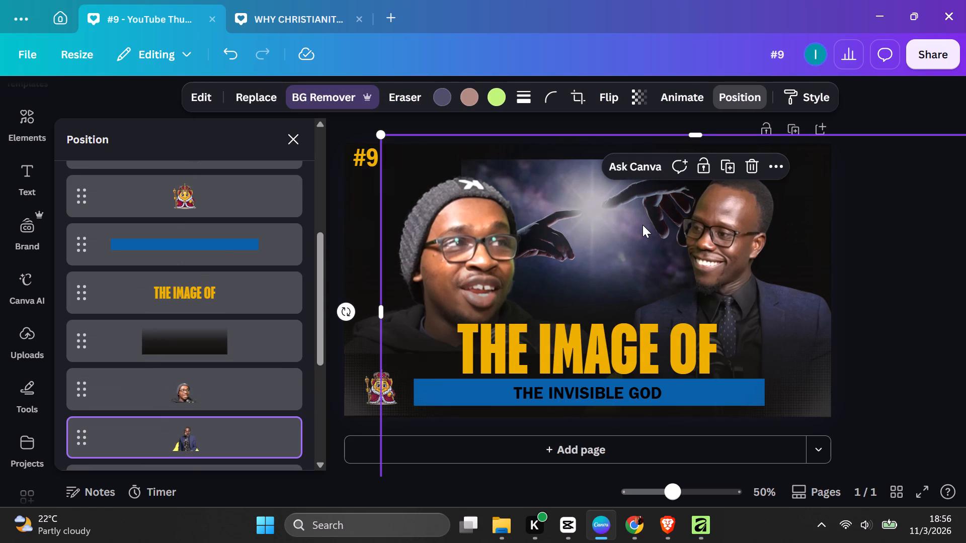
left_click(642, 225)
left_click(670, 257)
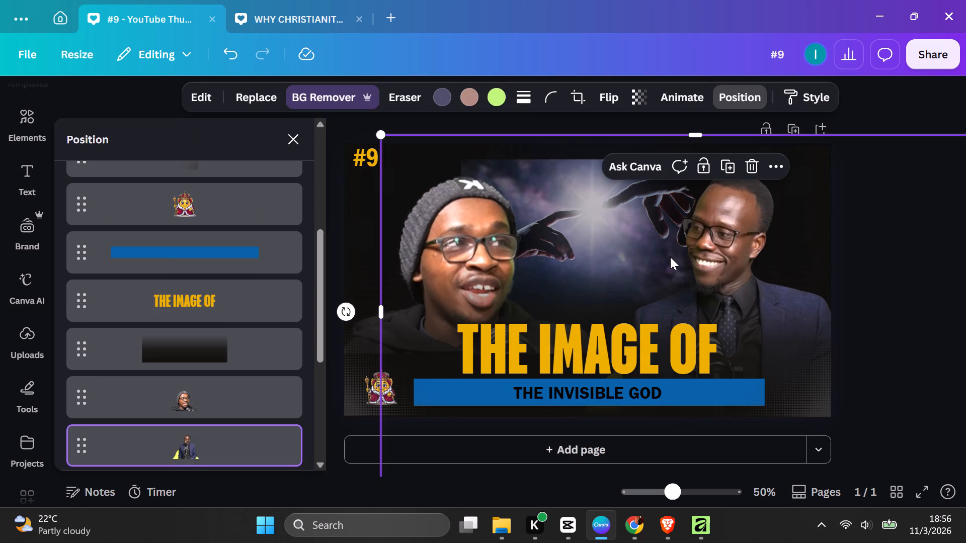
scroll(200, 366, "down", 3)
left_click(199, 368)
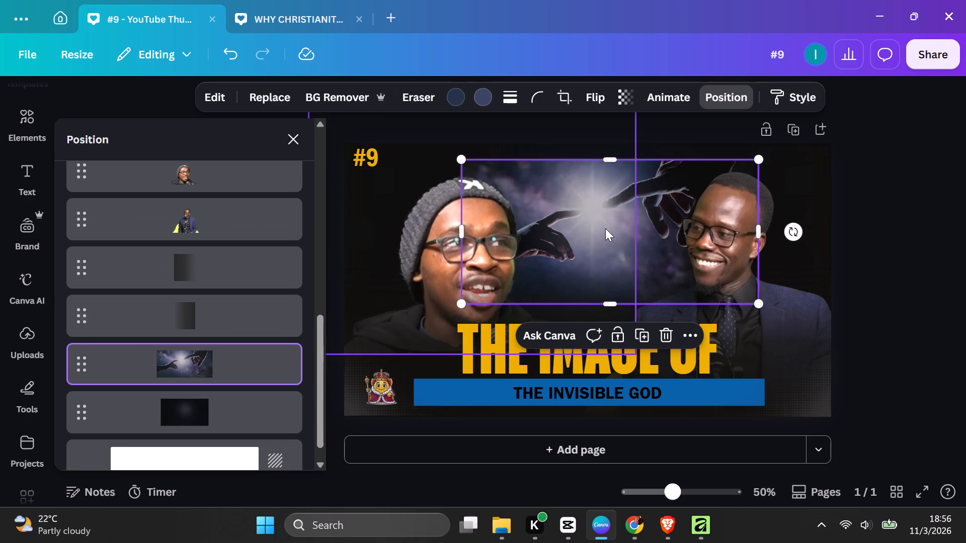
left_click_drag(641, 234, 692, 230)
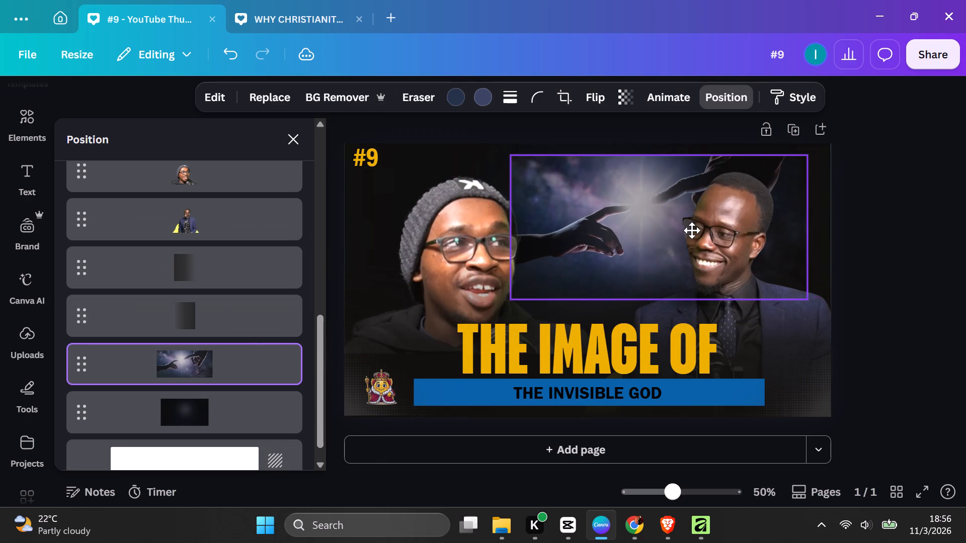
left_click_drag(692, 230, 670, 231)
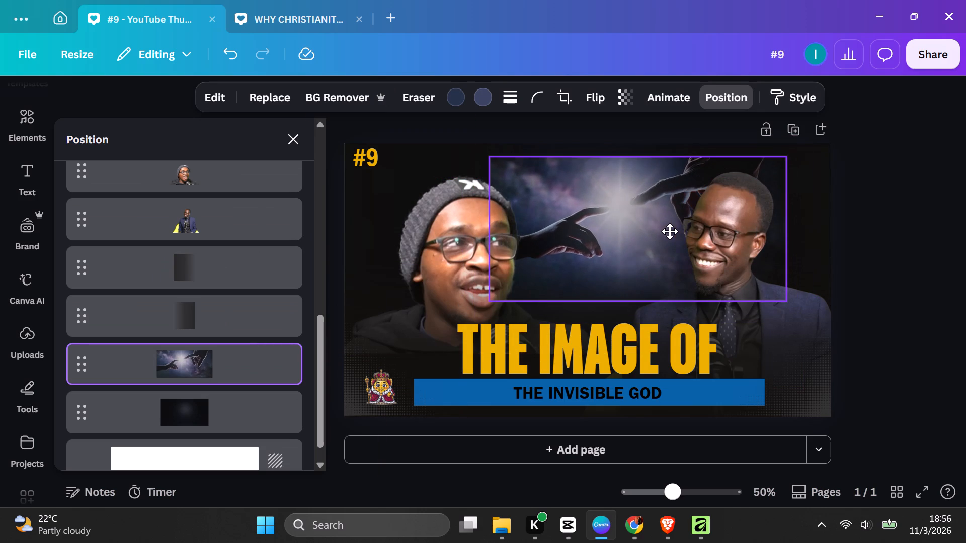
left_click_drag(670, 231, 654, 233)
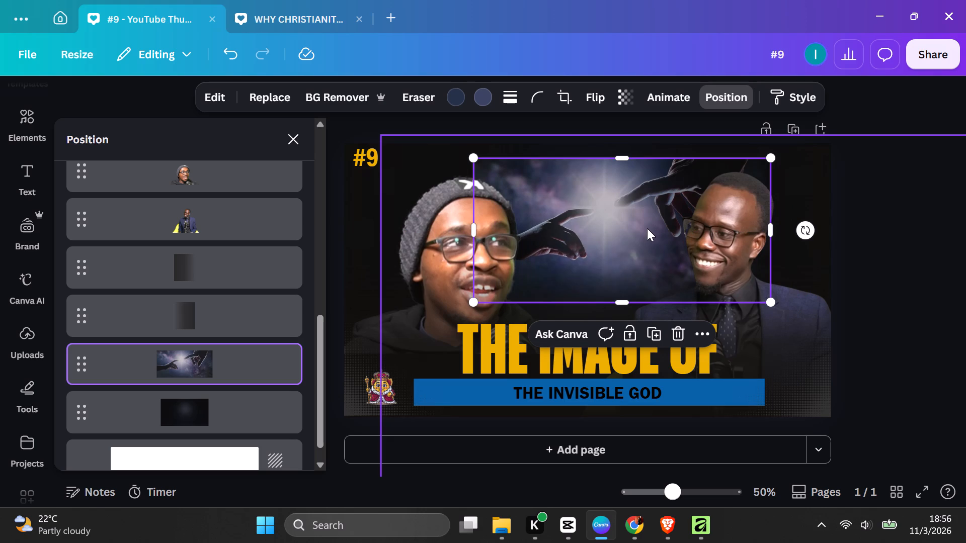
left_click_drag(643, 237, 637, 227)
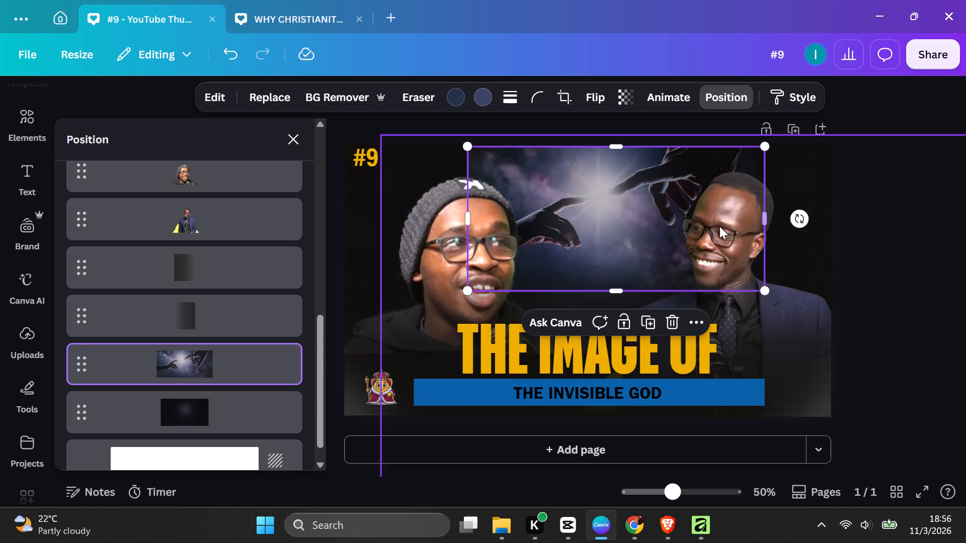
Extend the hands photo's bottom edge down over the THE IMAGE OF title.
left_click(616, 291)
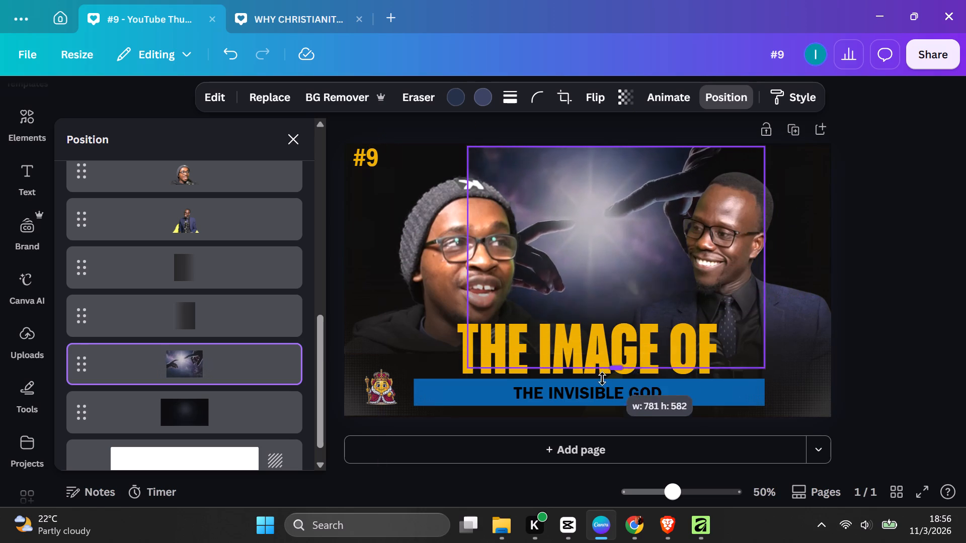